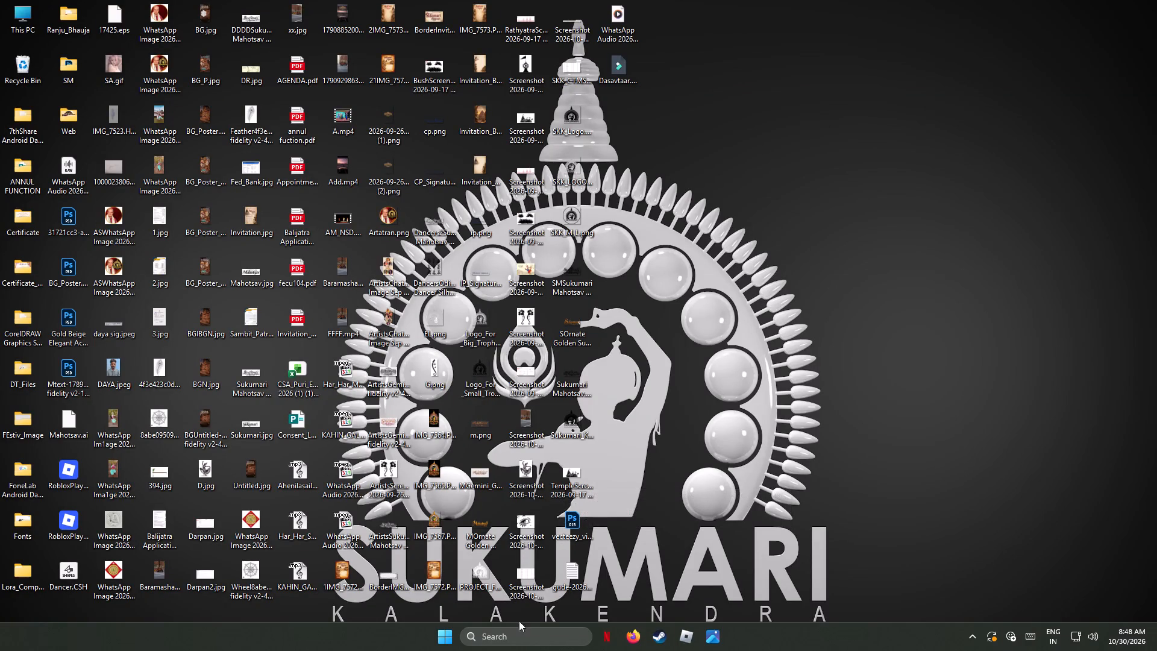
Search the computer for "ph" and launch Adobe Photoshop 2025.
click(516, 638)
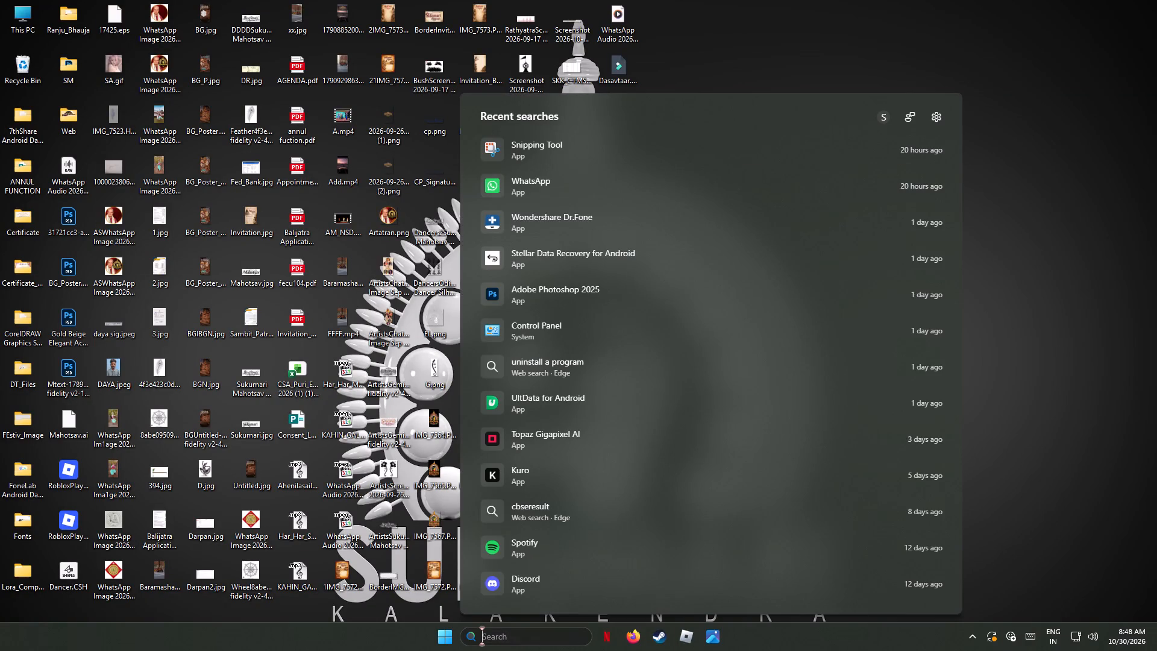
key(p)
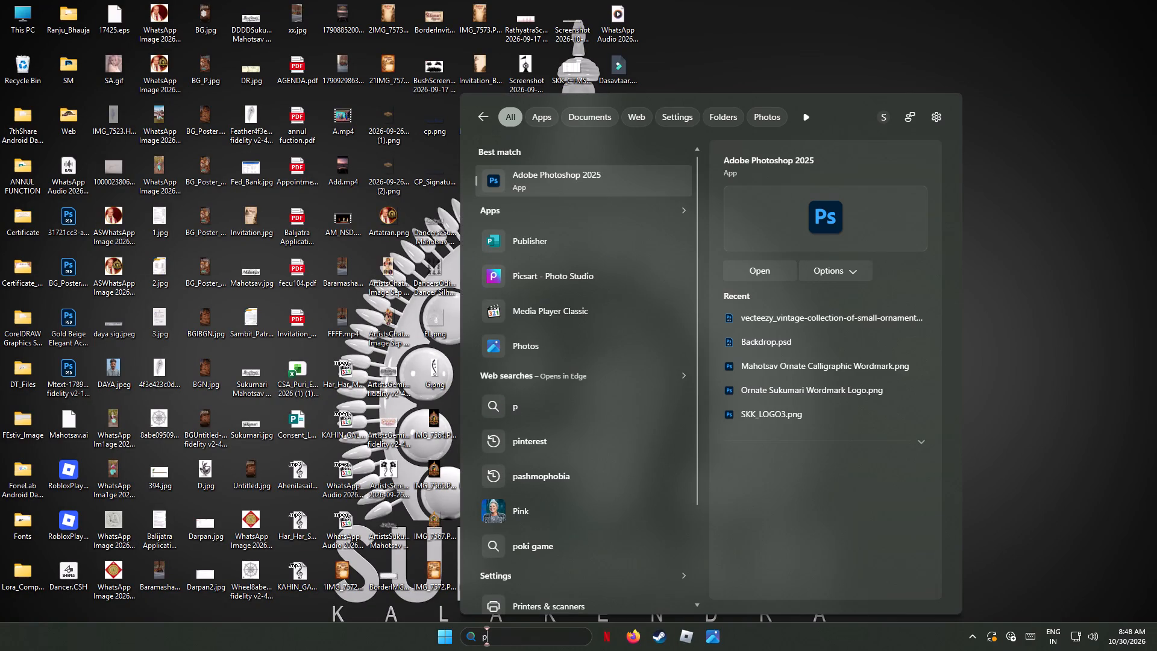
key(h)
click(600, 178)
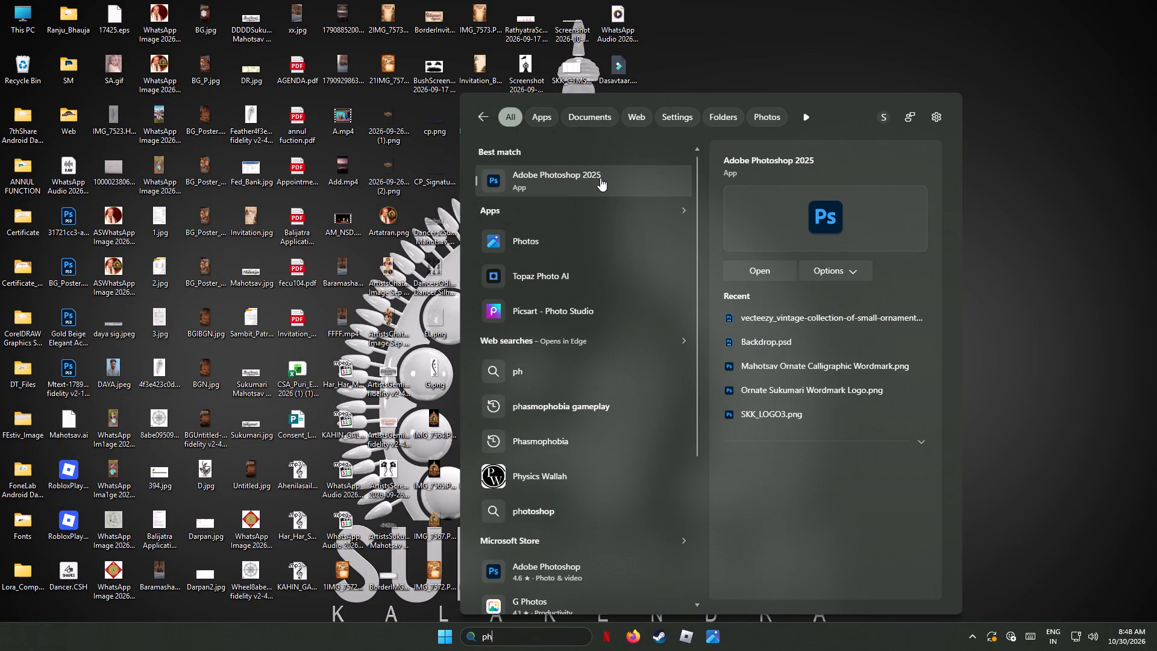
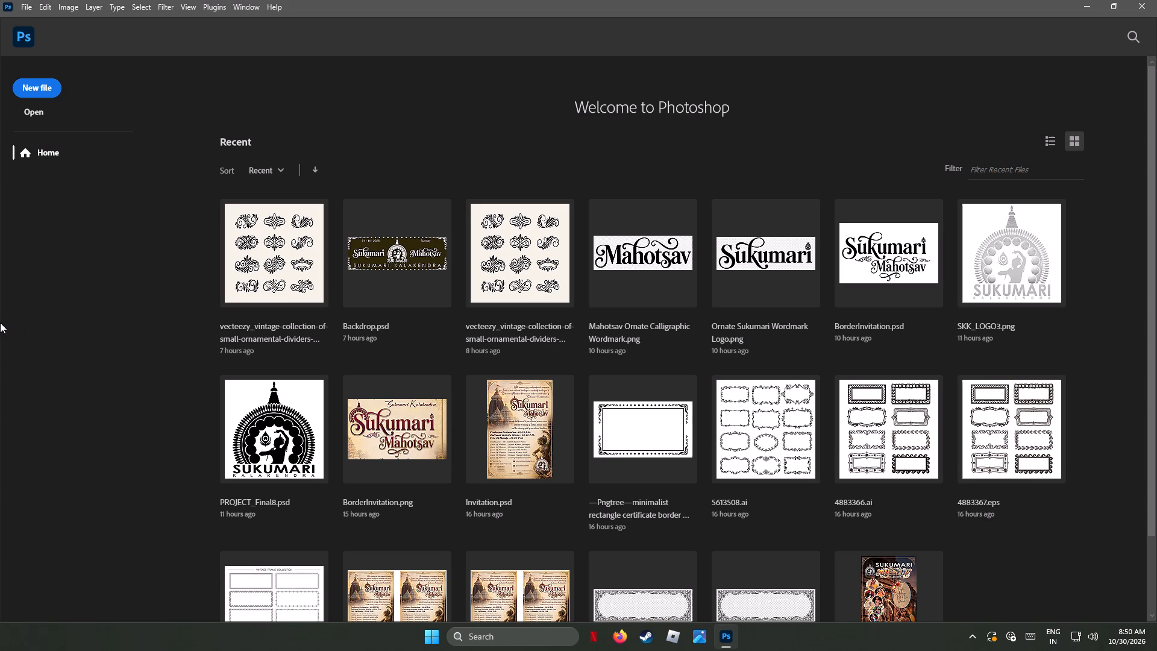
Open the recent file Backdrop.psd.
click(411, 258)
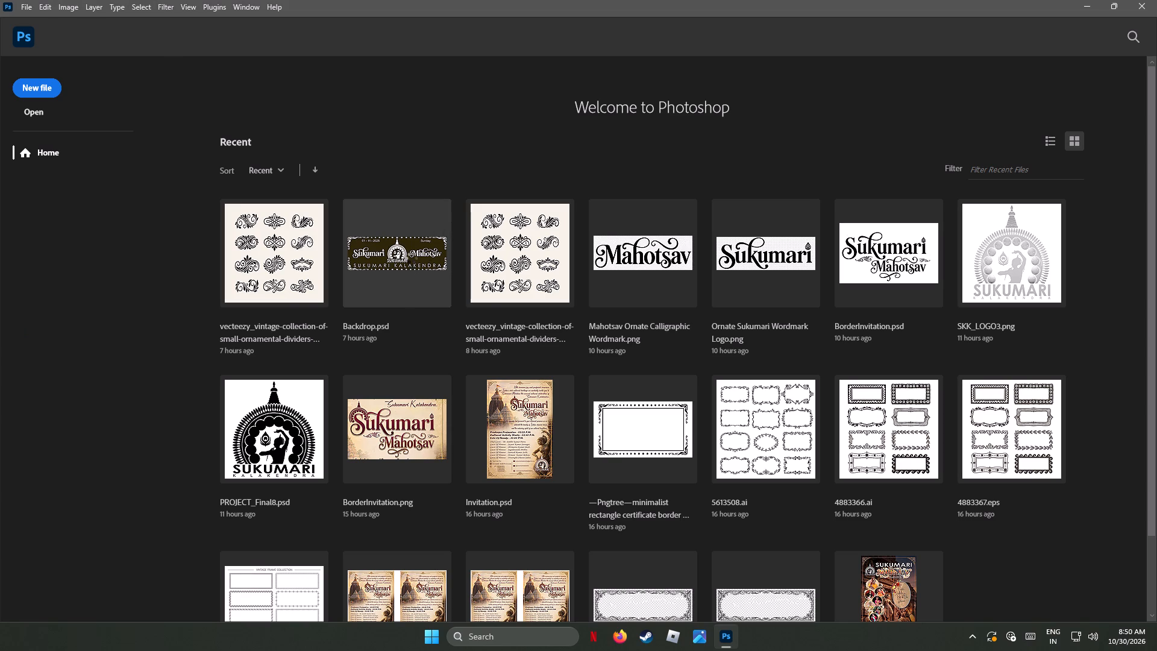
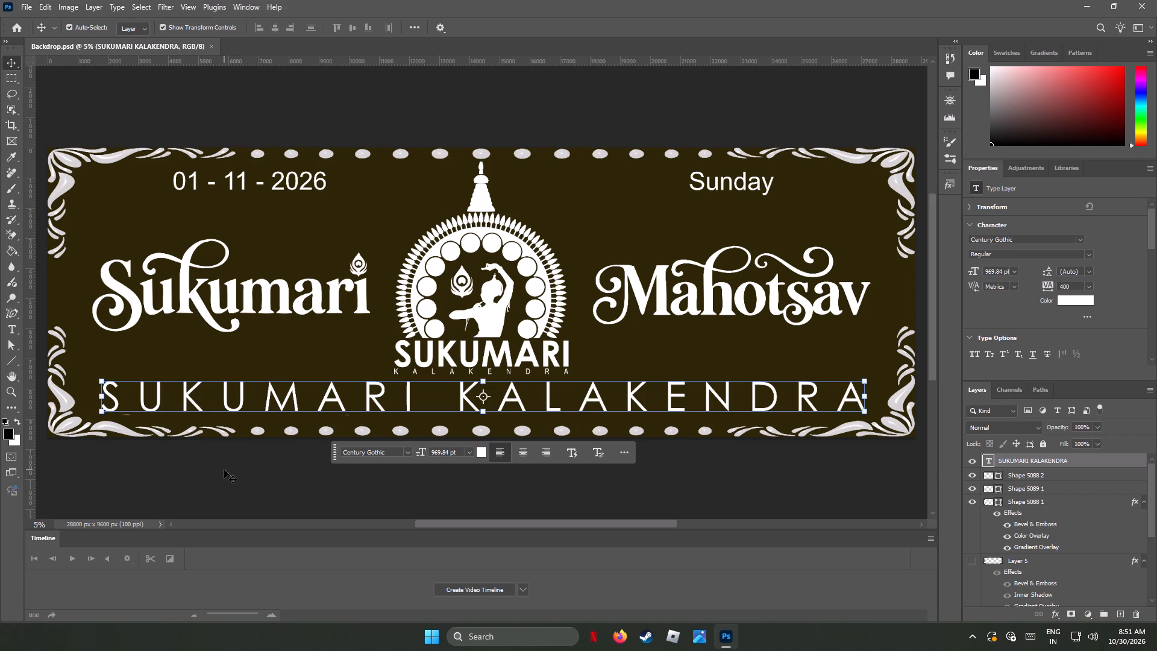
Open a Firefox window, leave it on the new tab page, and return to Backdrop.psd in Photoshop.
click(621, 640)
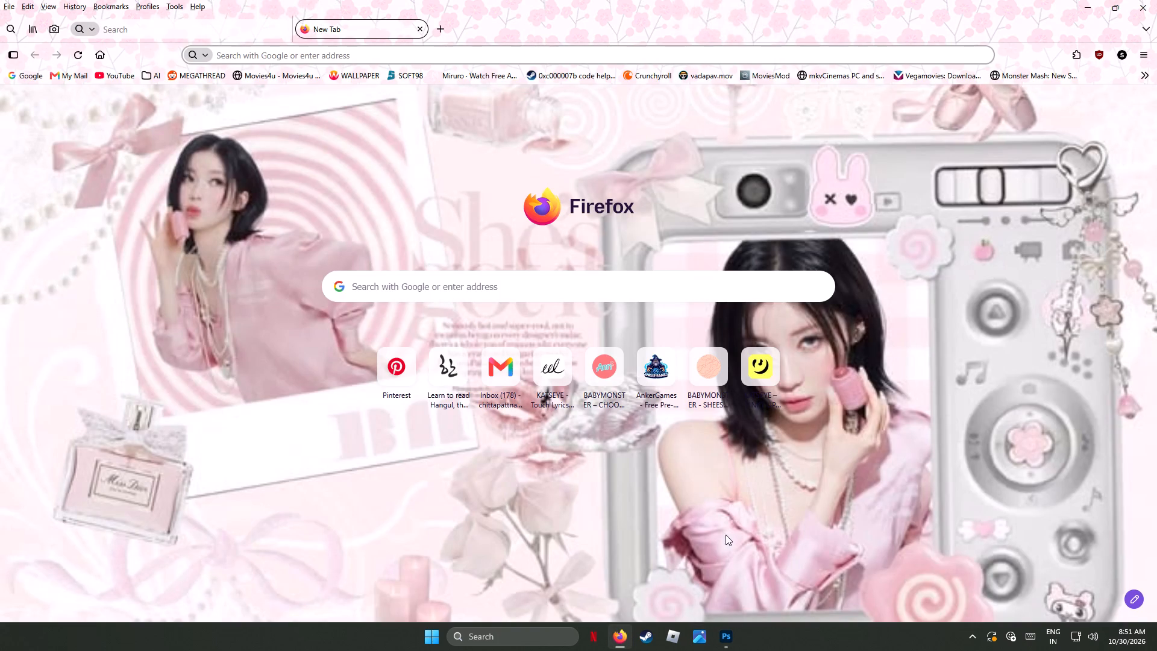
click(731, 635)
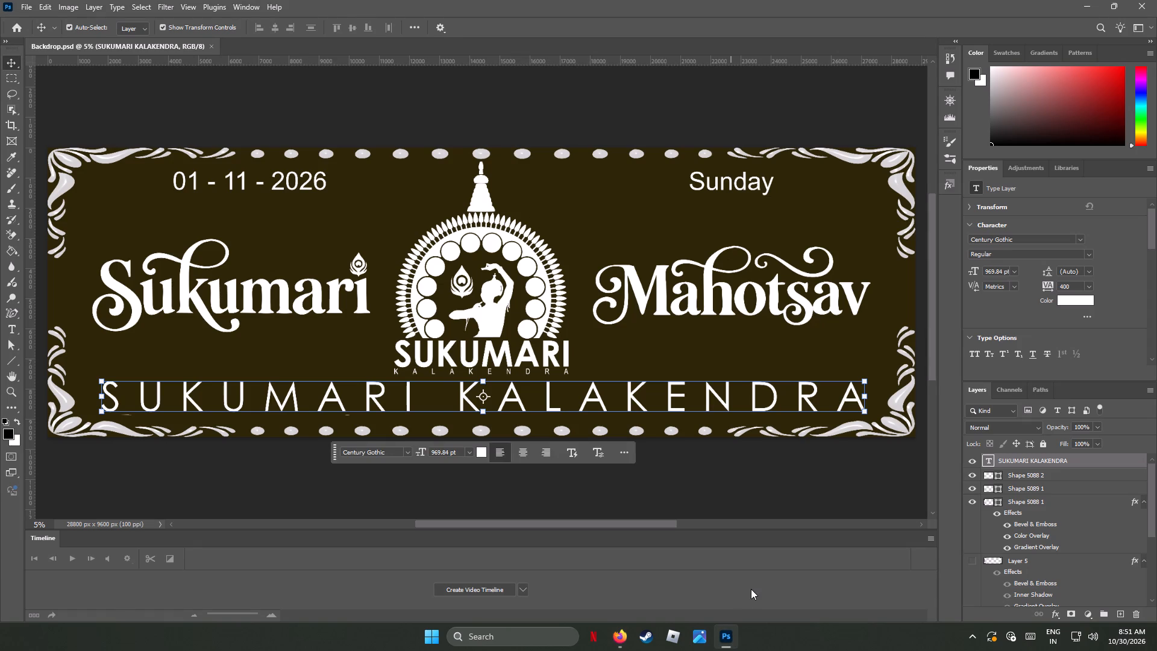
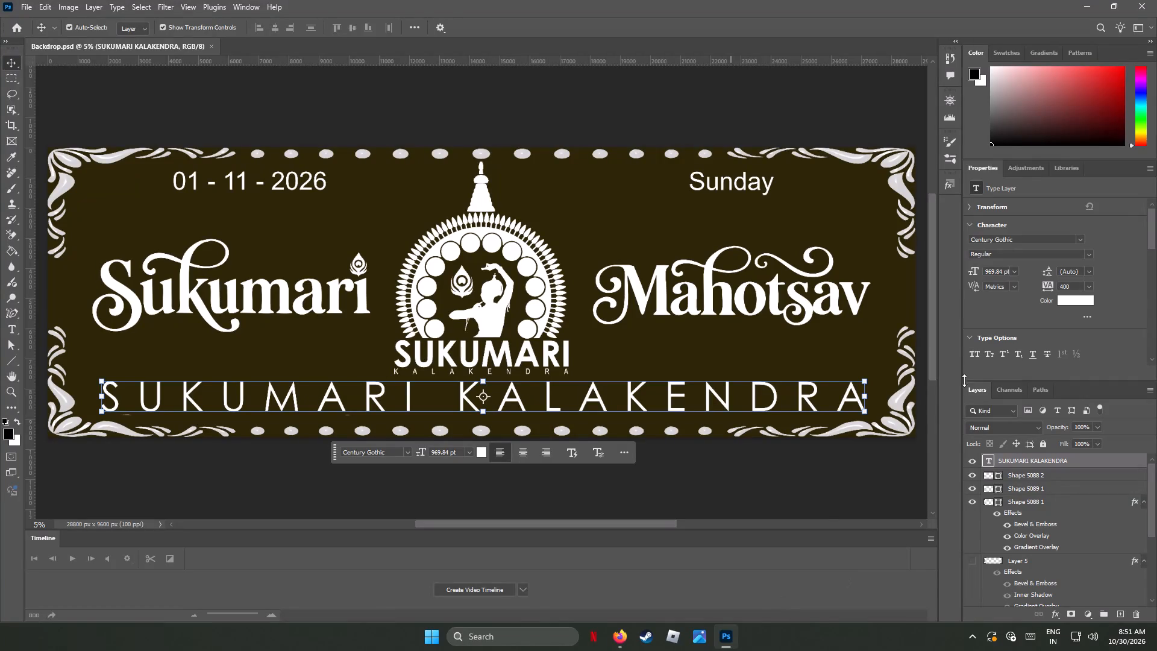
Select the dark brown background shape layer, Rectangle 1, behind the backdrop artwork.
click(583, 197)
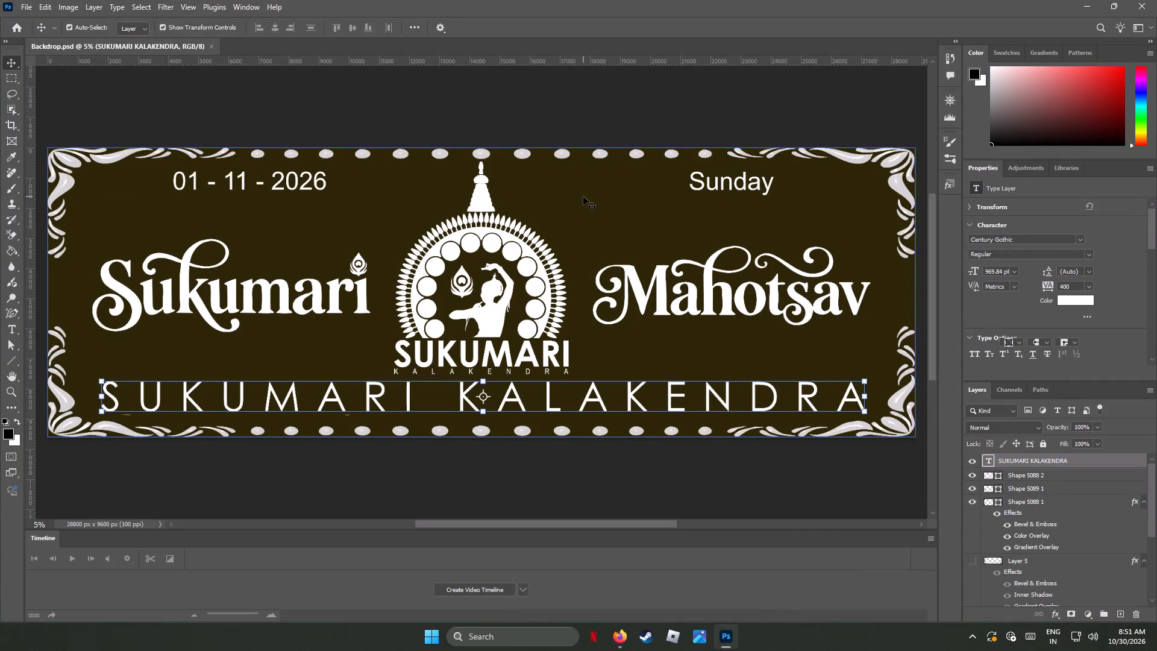
click(586, 215)
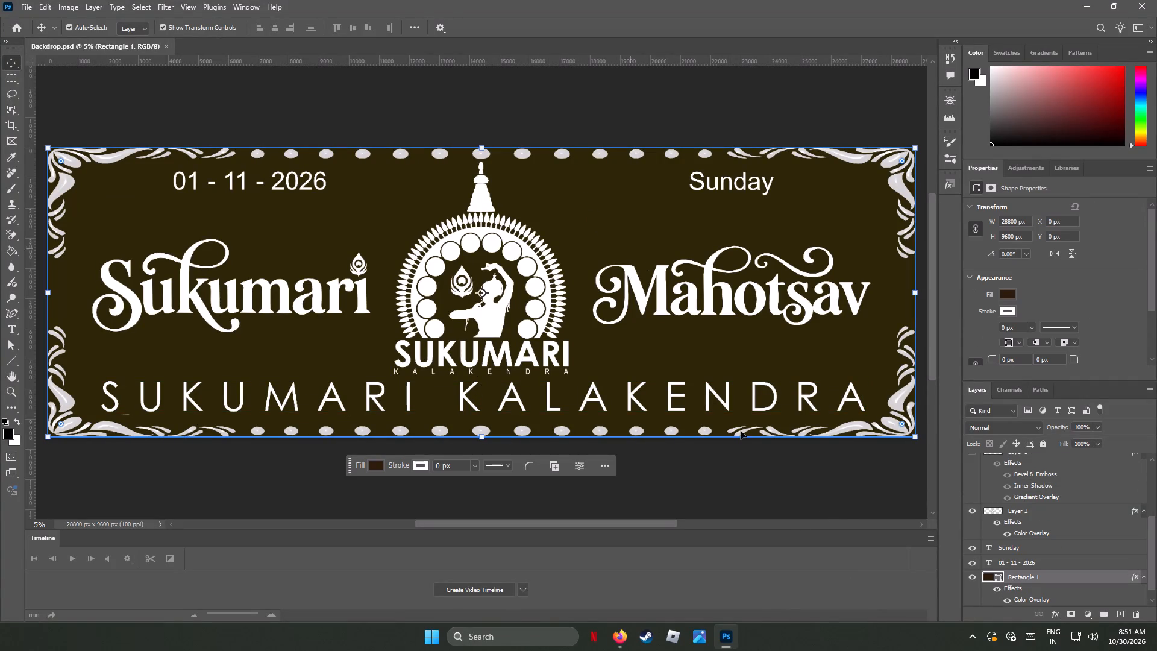
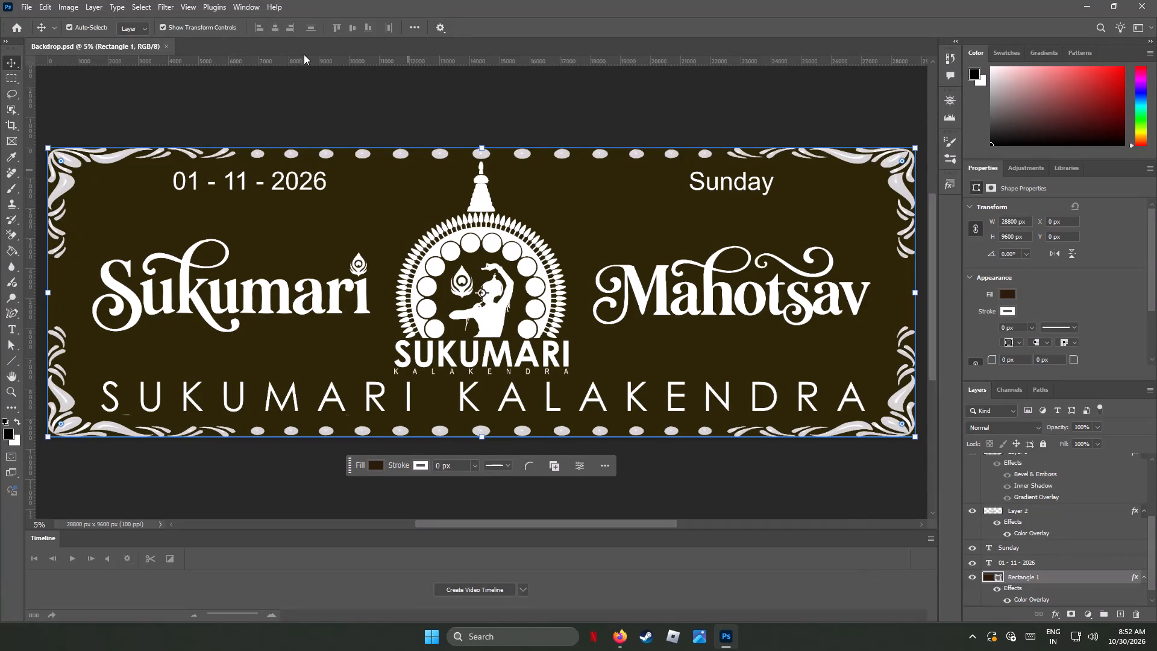
Replace the 01 - 11 - 2026 date text at the top of the backdrop with "1st Annual Day".
click(12, 59)
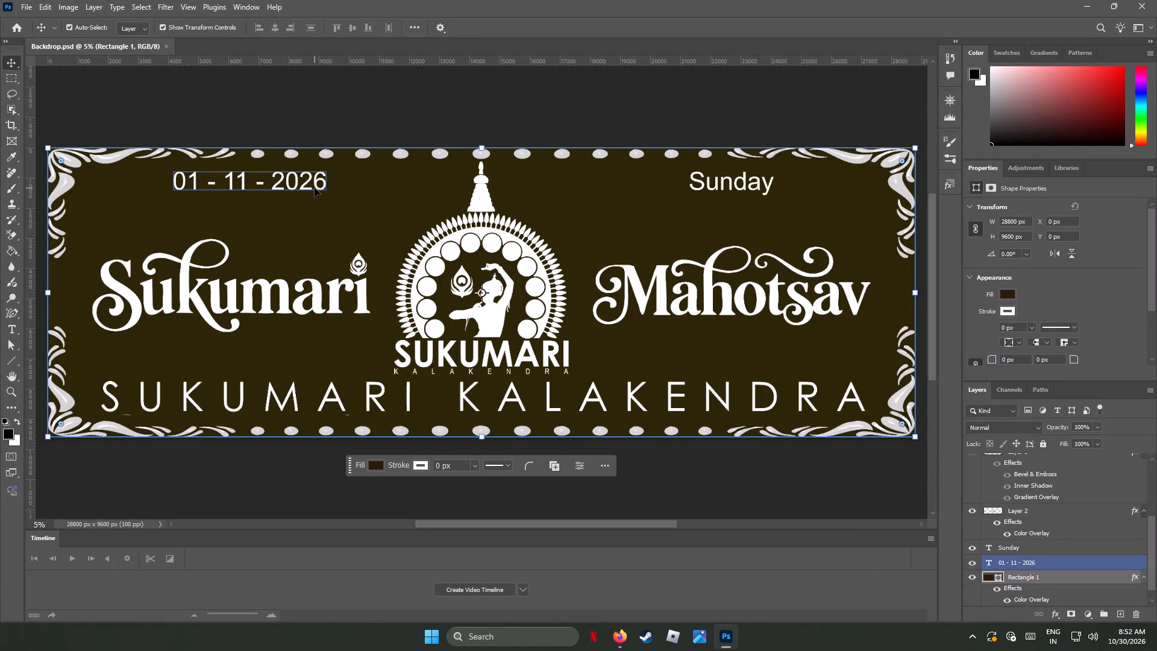
click(315, 188)
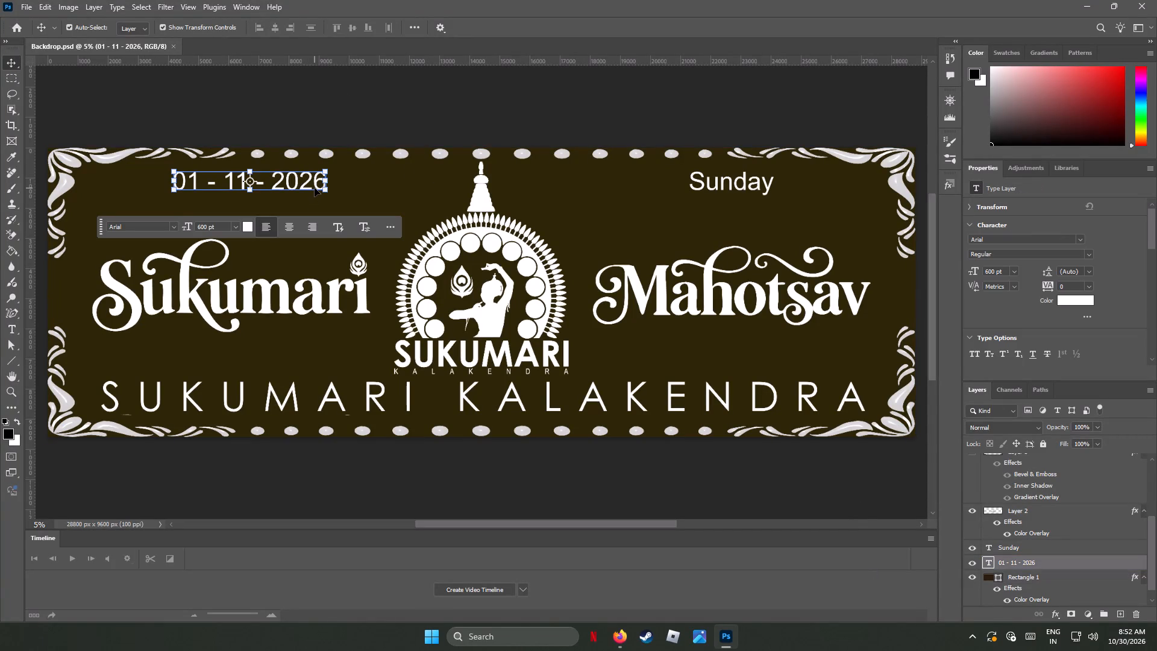
text(1st)
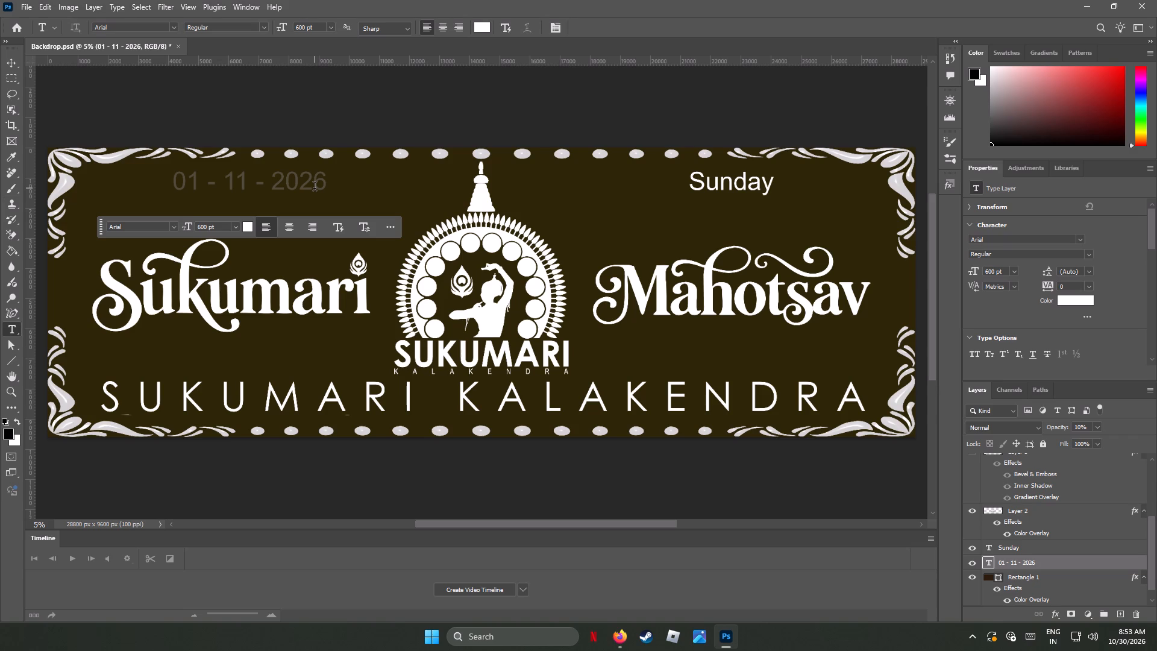
click(14, 62)
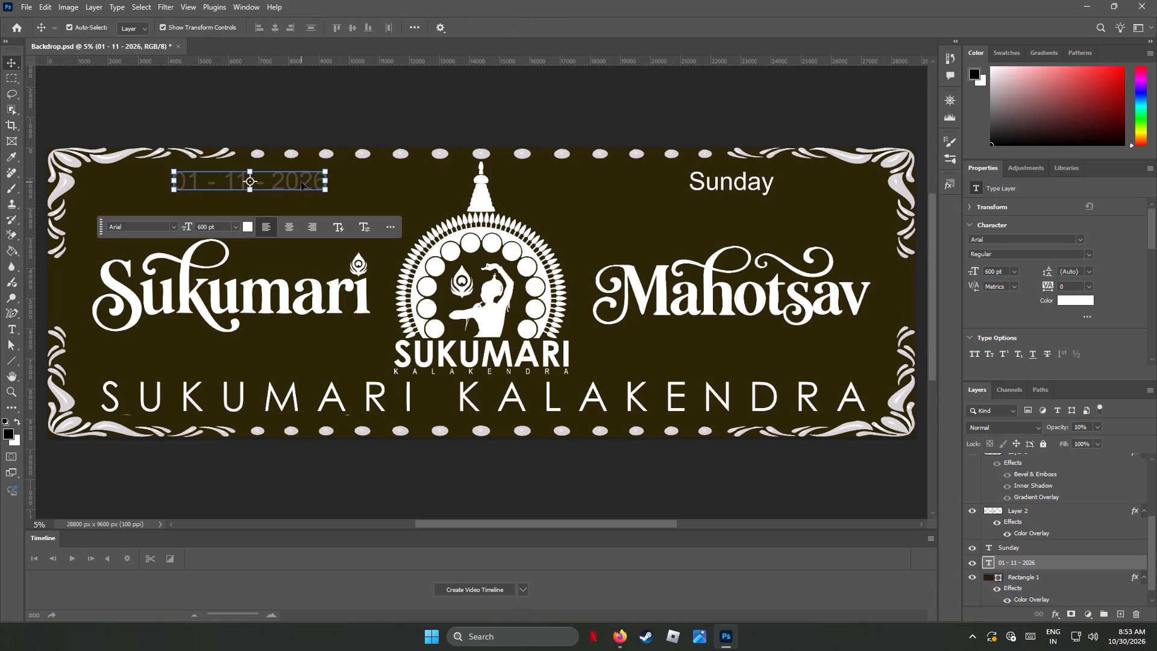
click(11, 327)
drag(324, 185, 251, 186)
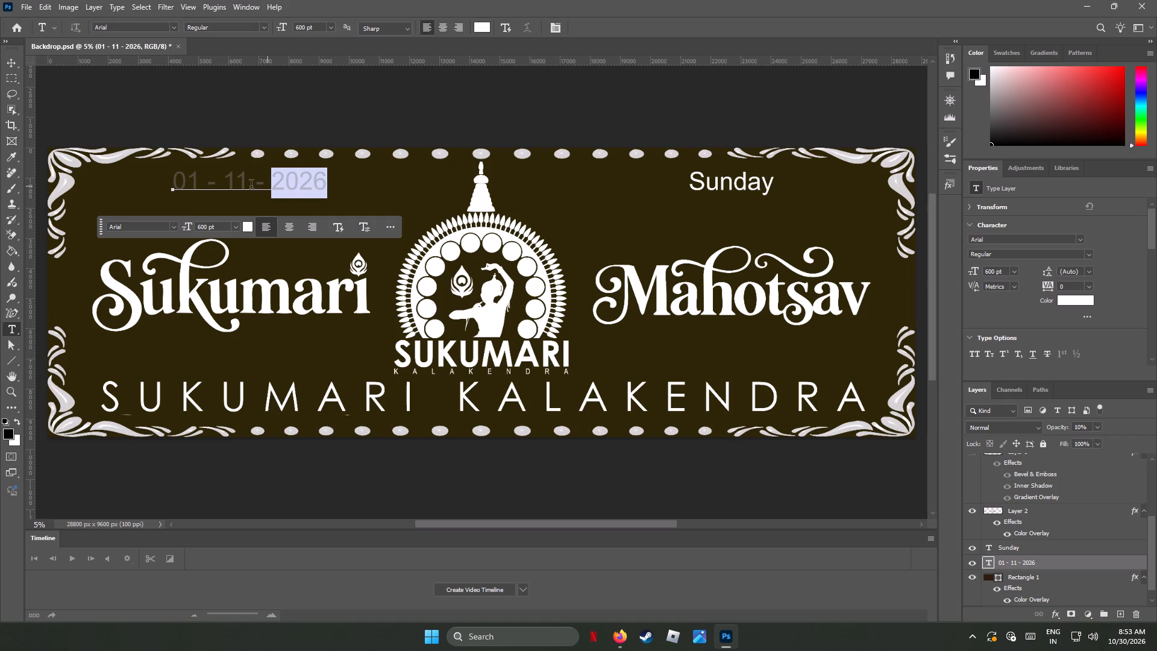
drag(251, 186, 133, 187)
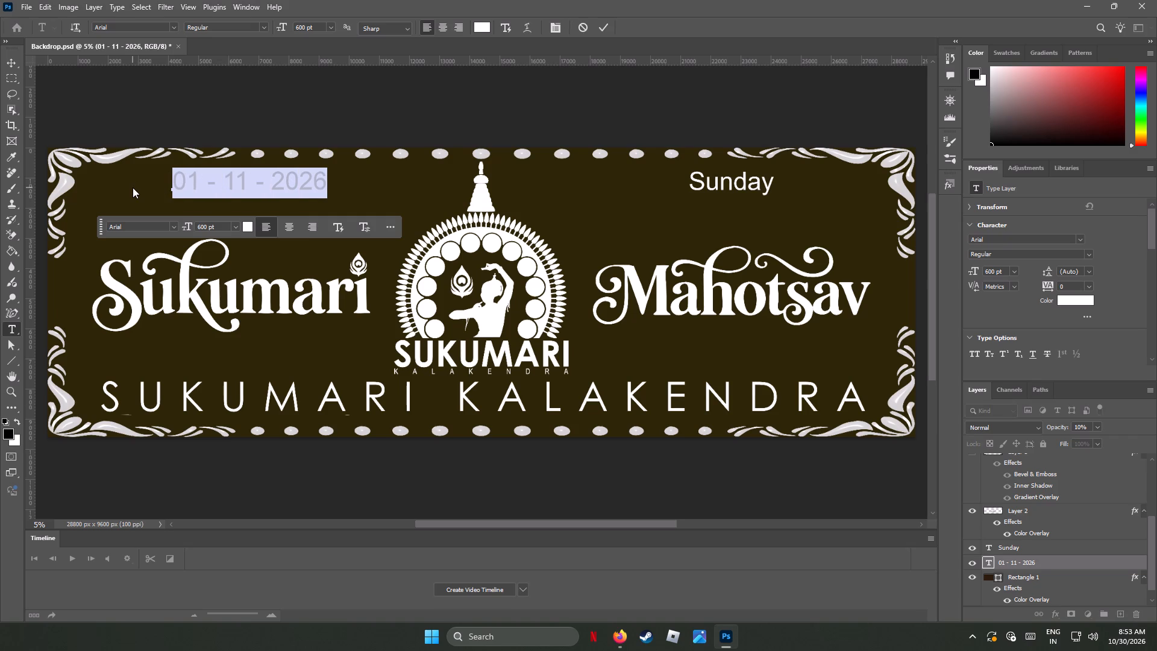
text(1st)
key(space)
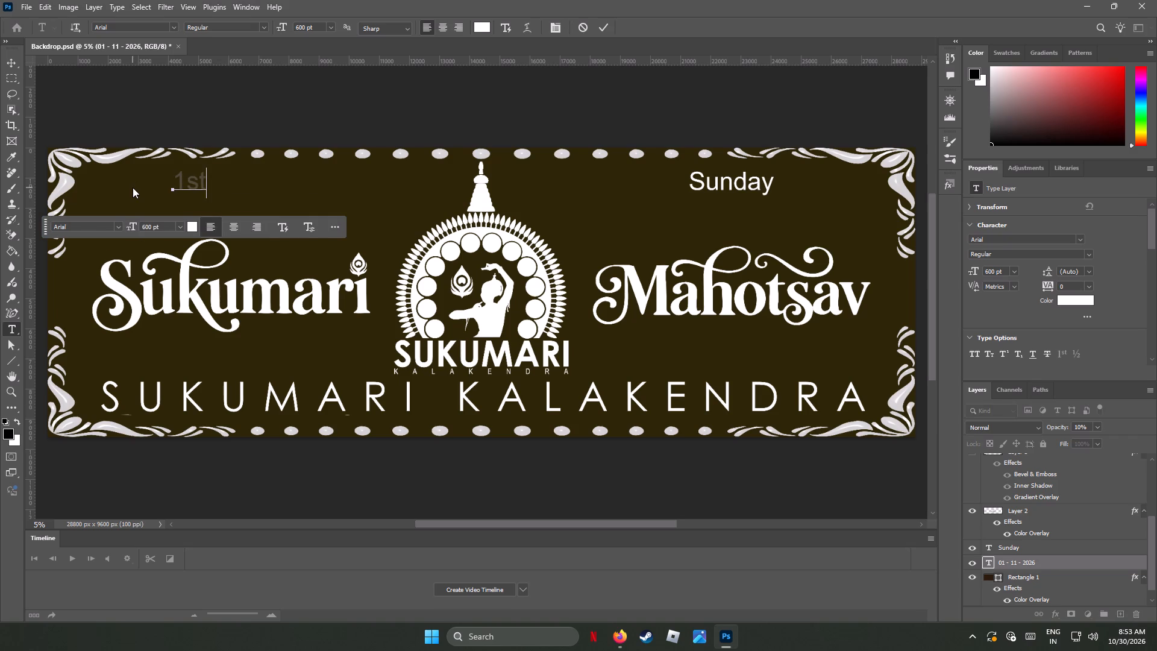
key(shift+a)
text(nnua)
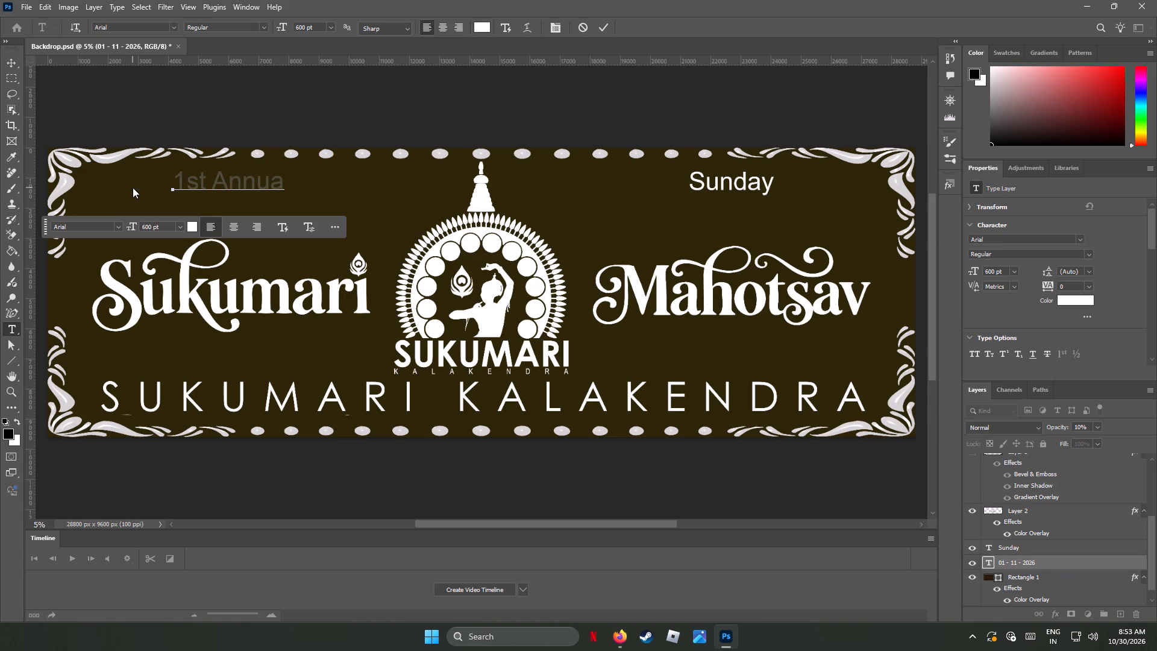
key(l)
key(space)
text(Day)
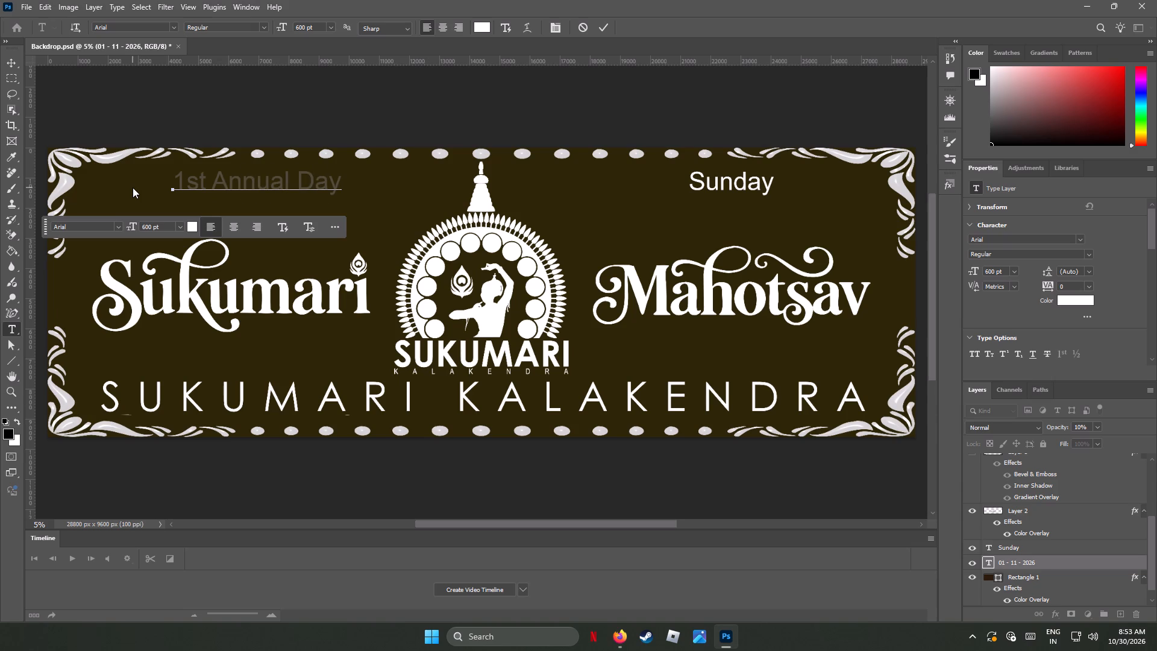
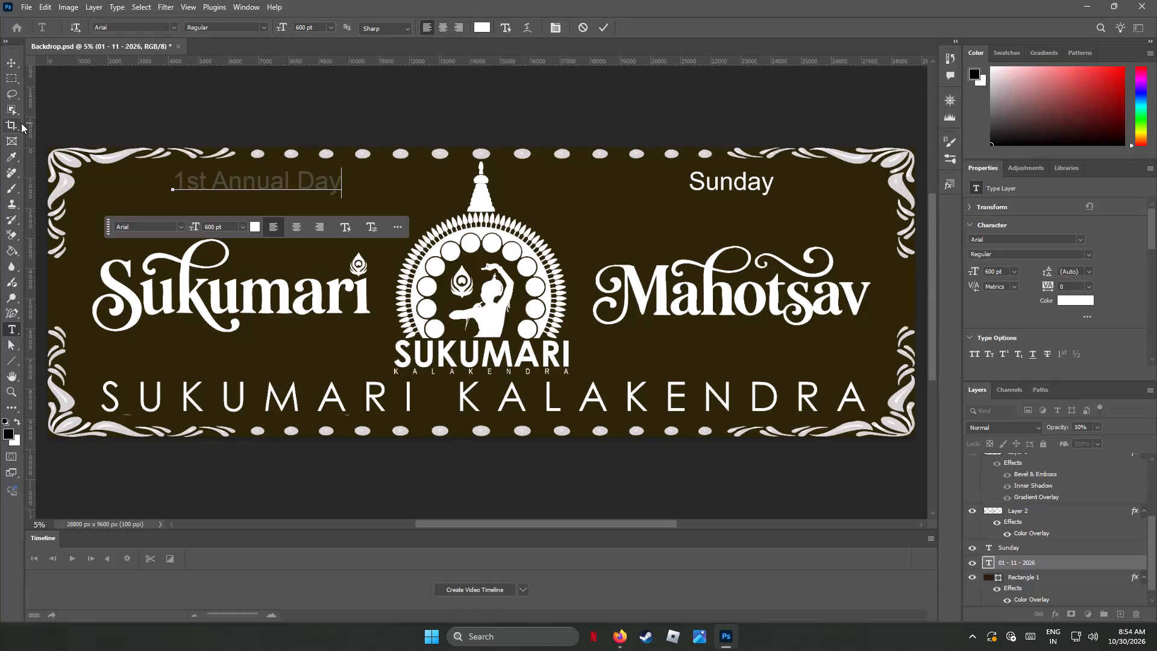
Commit the edited "1st Annual Day" text.
click(16, 63)
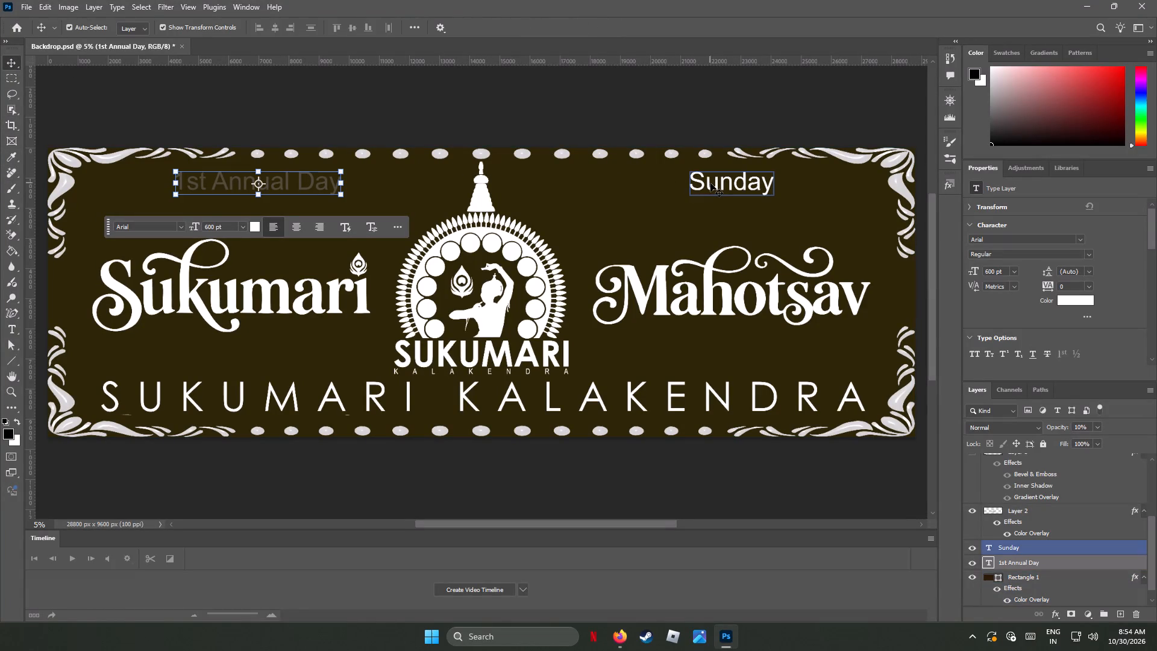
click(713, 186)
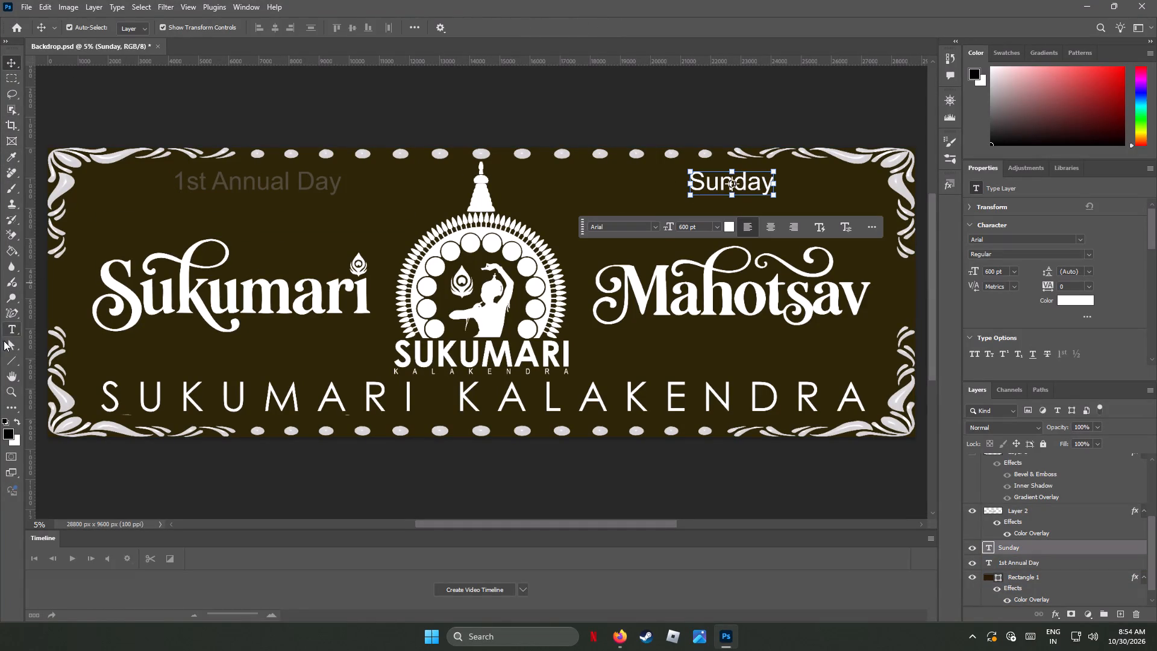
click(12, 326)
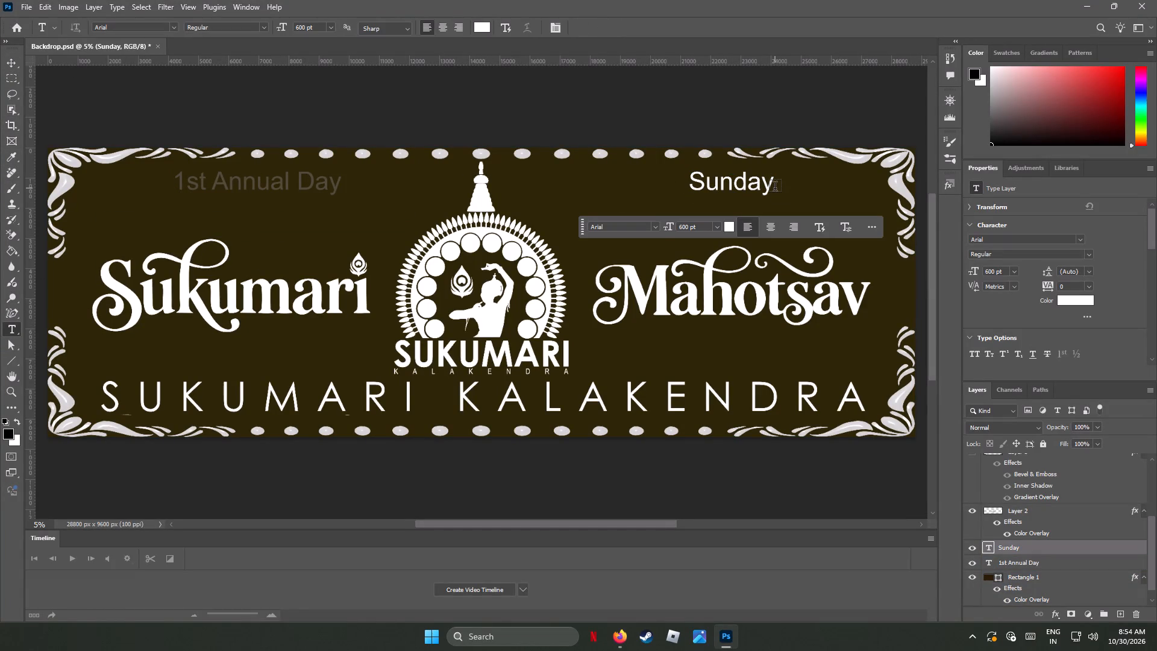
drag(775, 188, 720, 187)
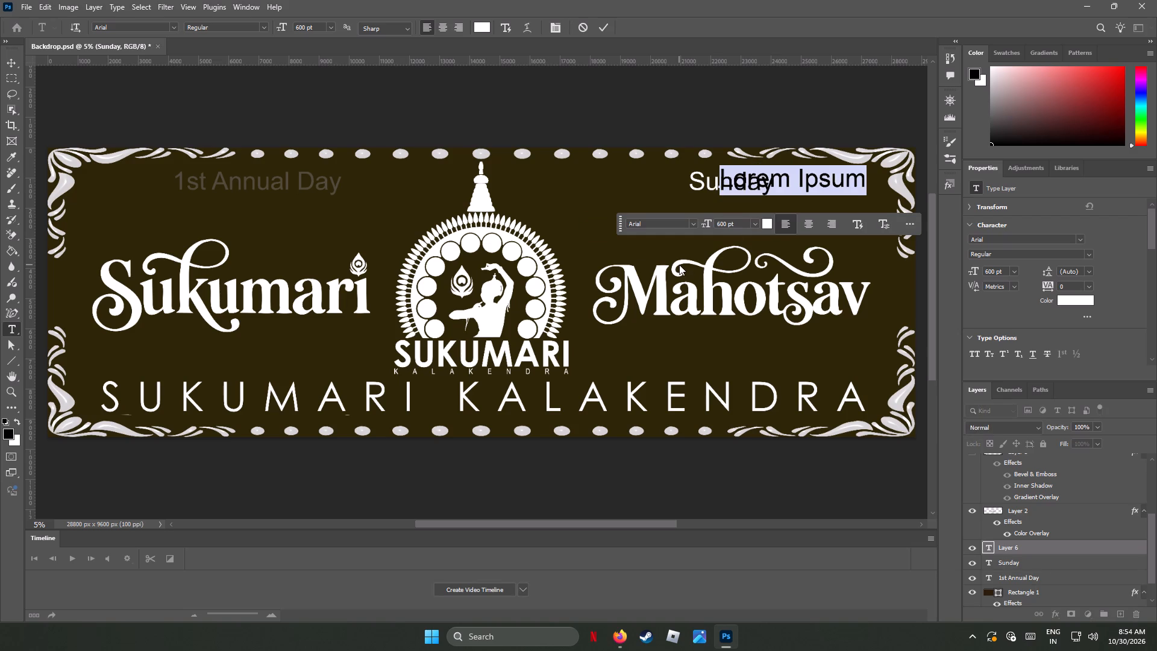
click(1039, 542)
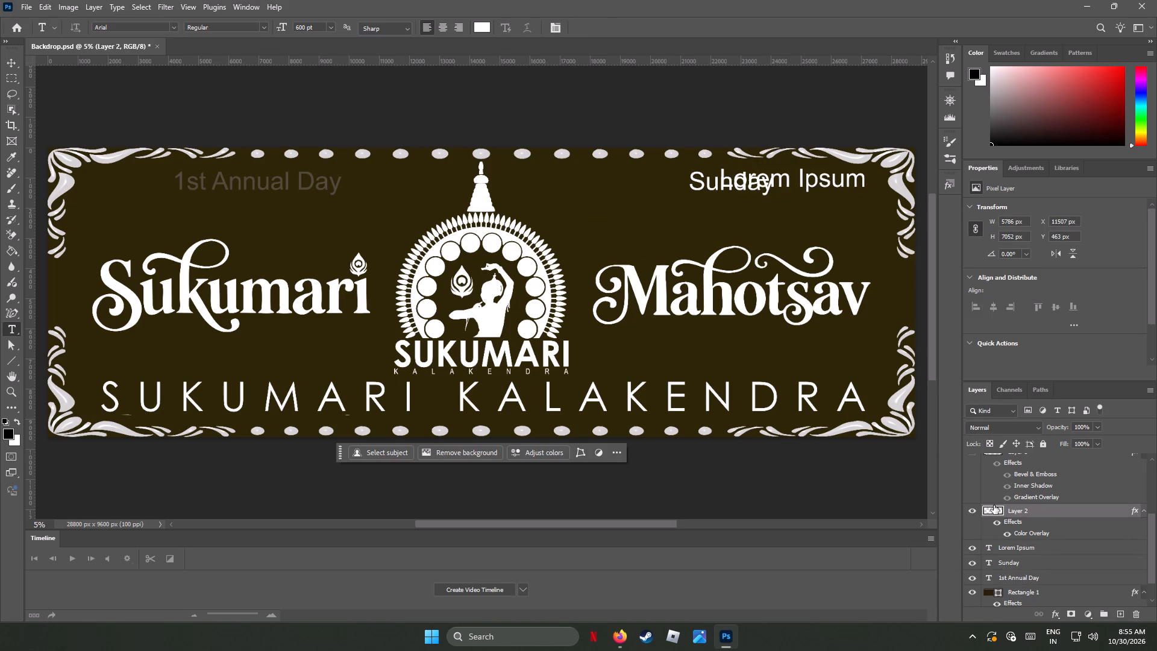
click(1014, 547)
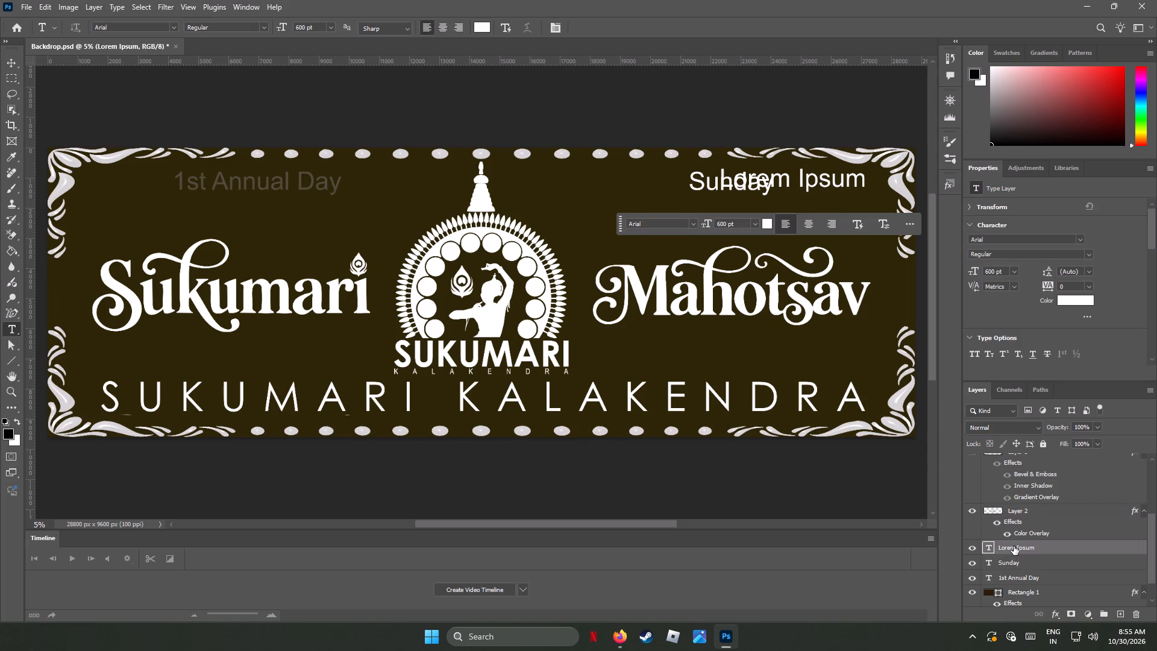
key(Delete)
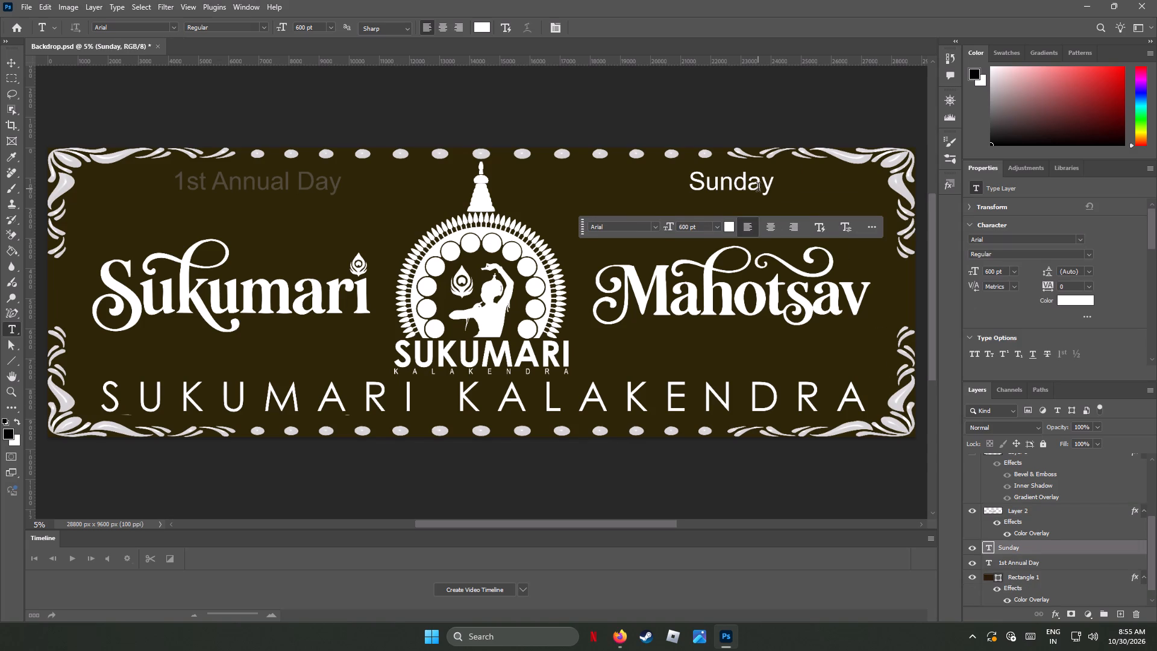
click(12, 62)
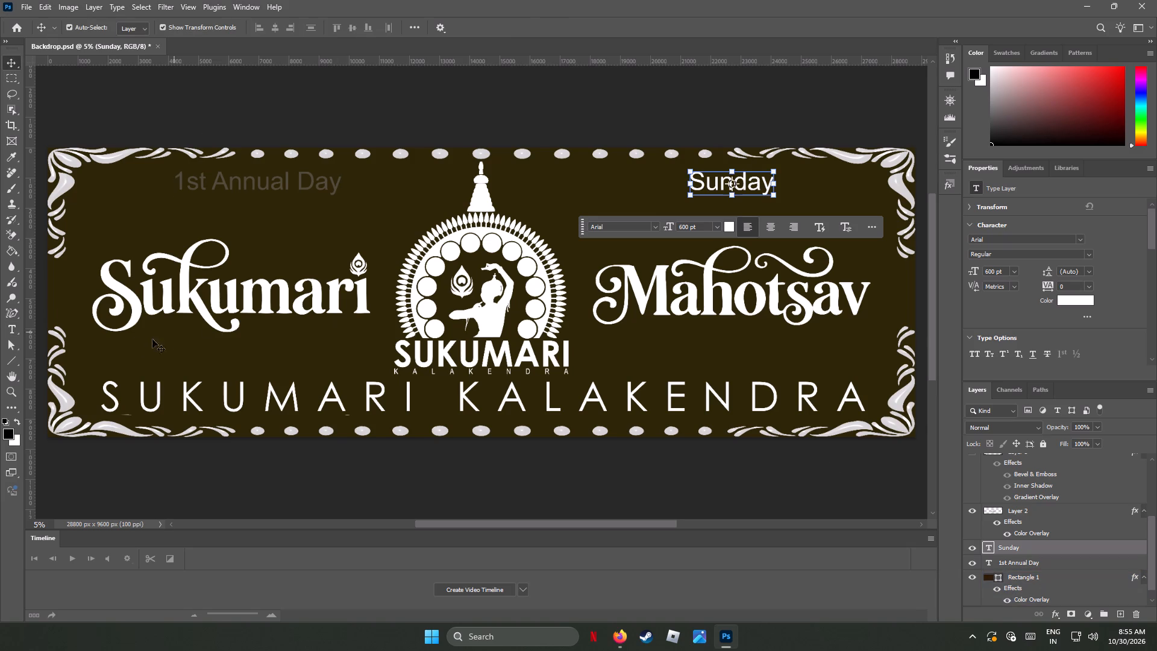
Replace the Sunday text at the top of the backdrop with "Celebration".
click(11, 327)
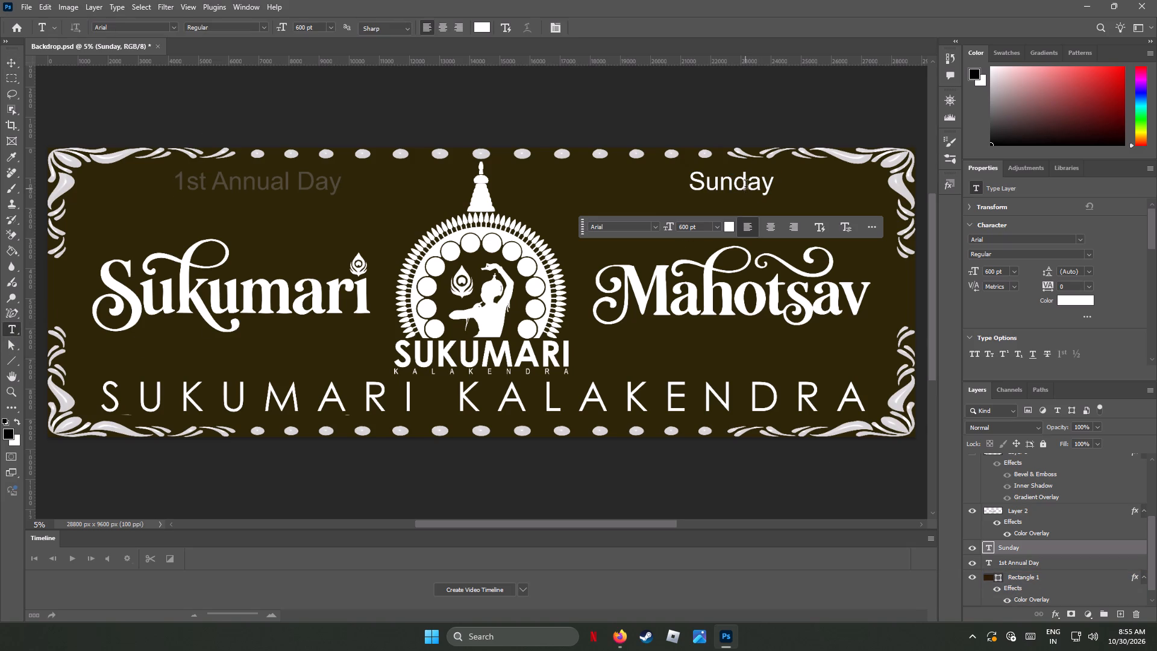
click(748, 184)
key(Delete)
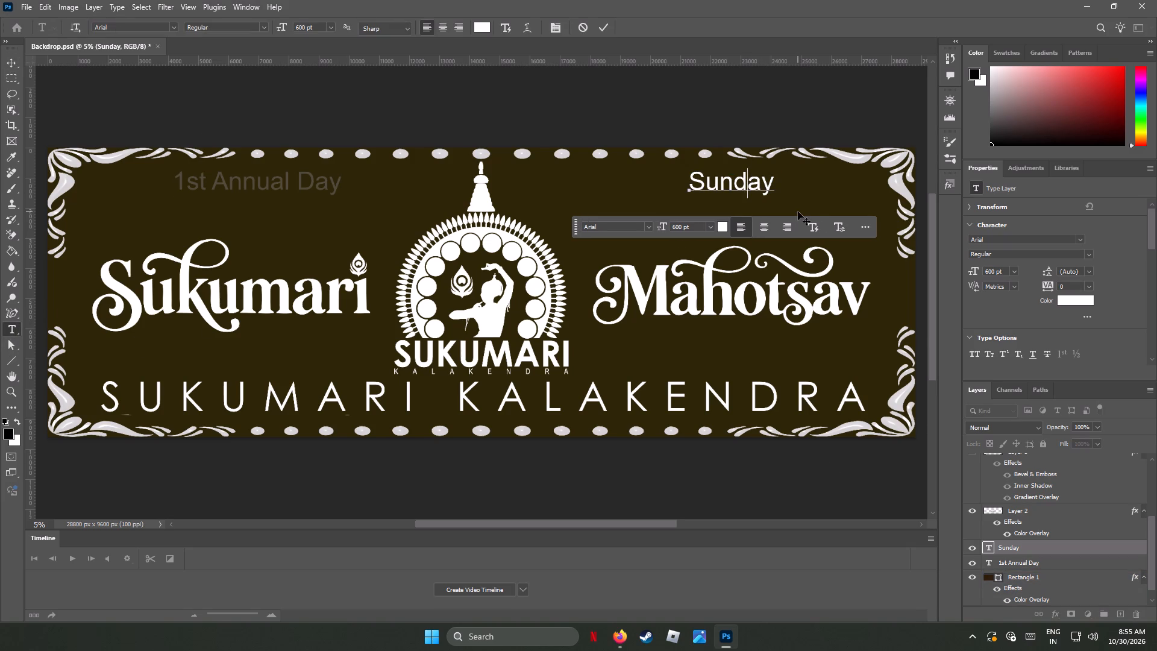
key(Delete)
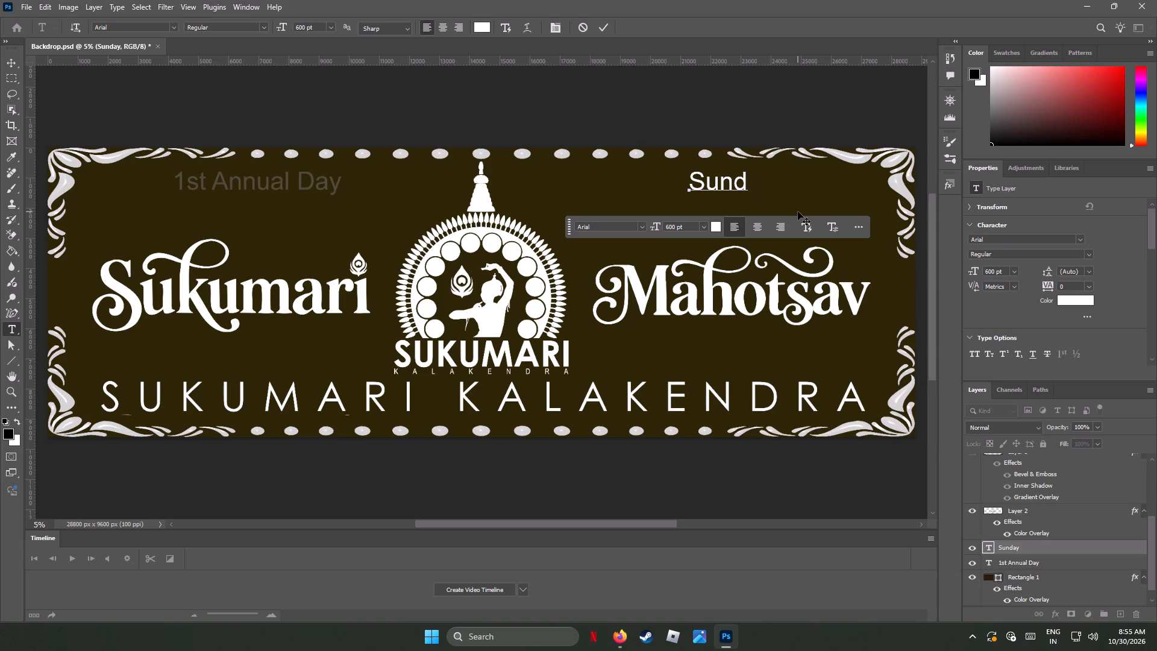
key(BackSpace)
key(BackSpace)
key(BackSpace)
key(BackSpace)
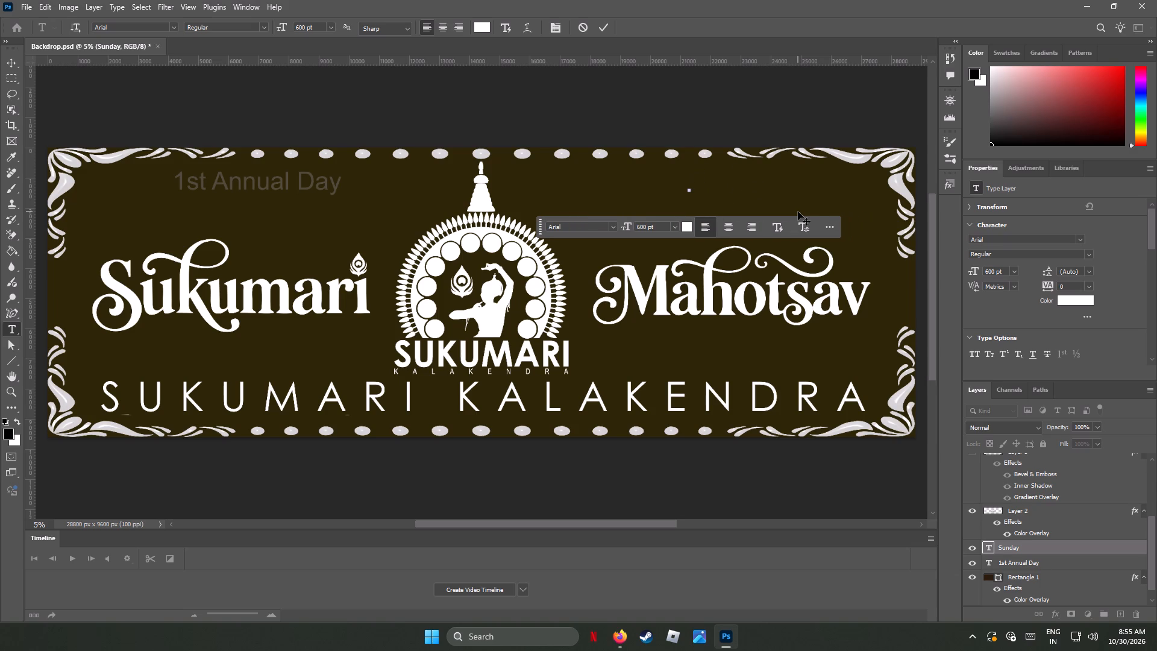
key(shift+c)
key(e)
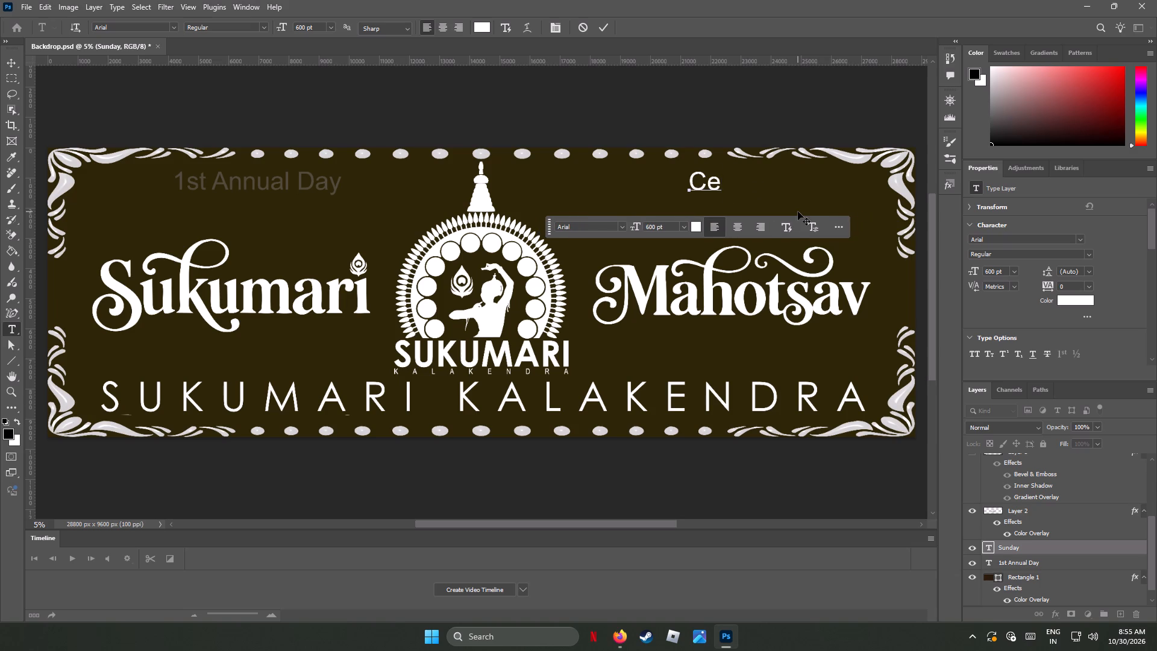
text(lebration)
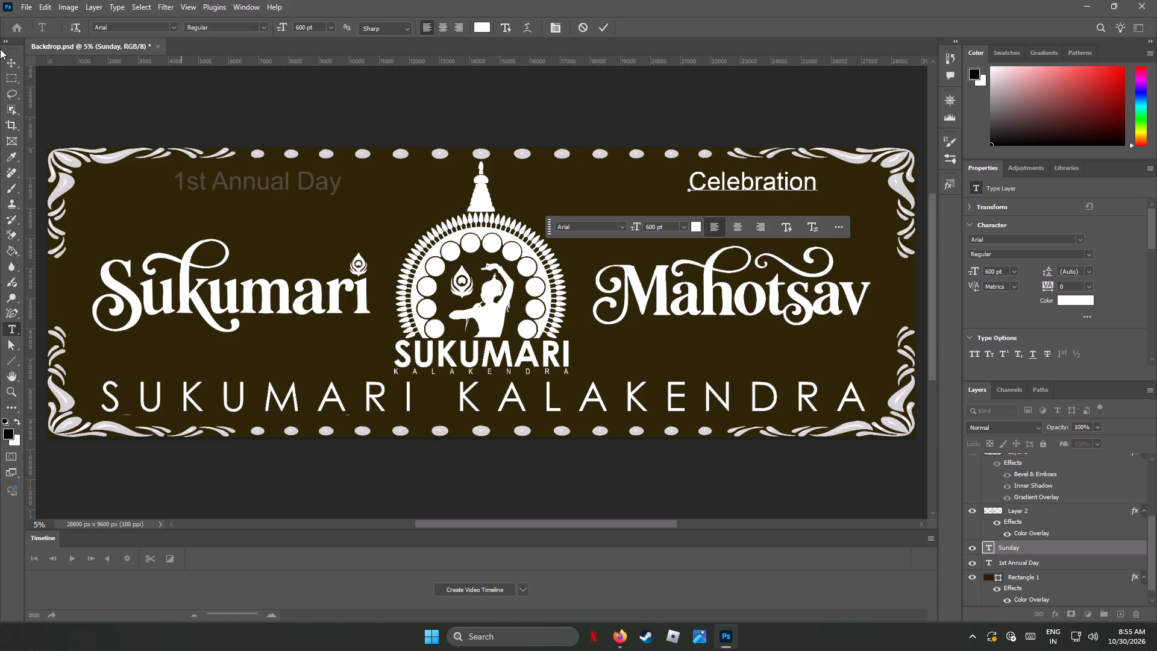
click(17, 65)
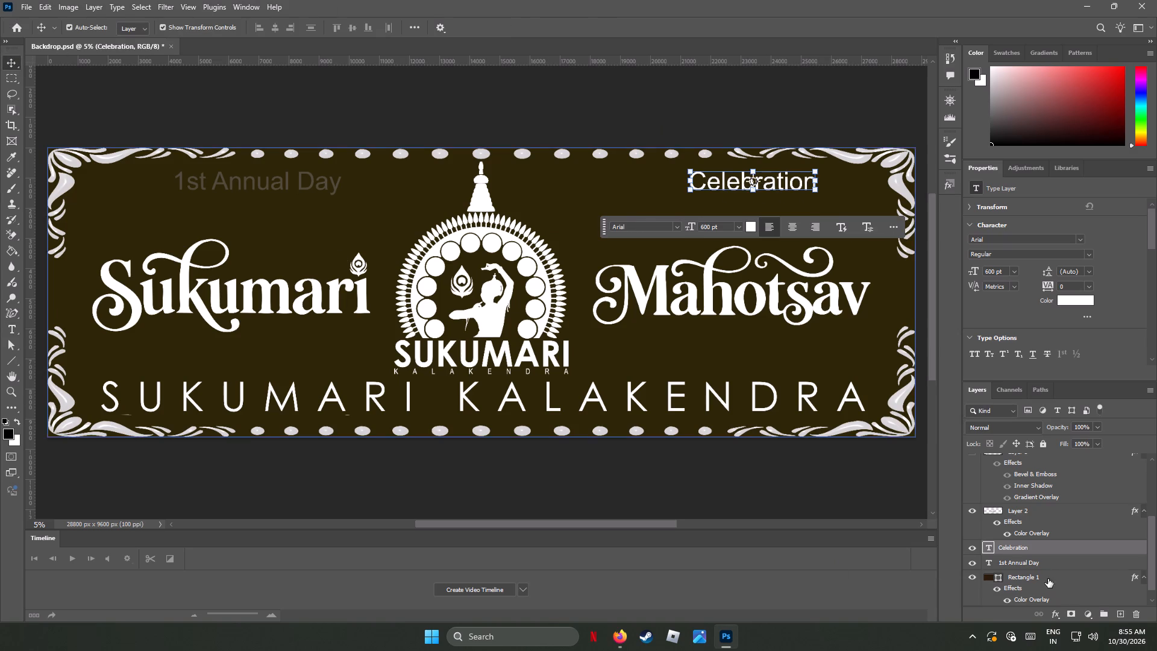
Delete the faint 1st Annual Day text layer.
click(1026, 565)
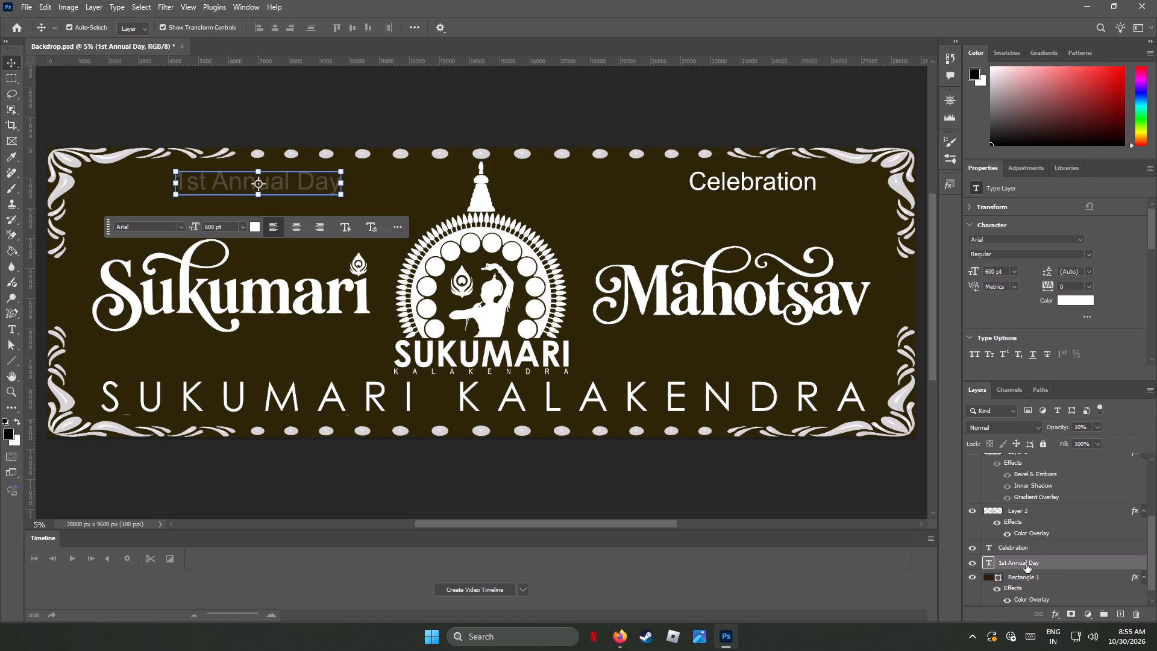
key(Delete)
Duplicate the Celebration text layer and move the copy above the Sukumari lettering, level with the original.
click(1023, 548)
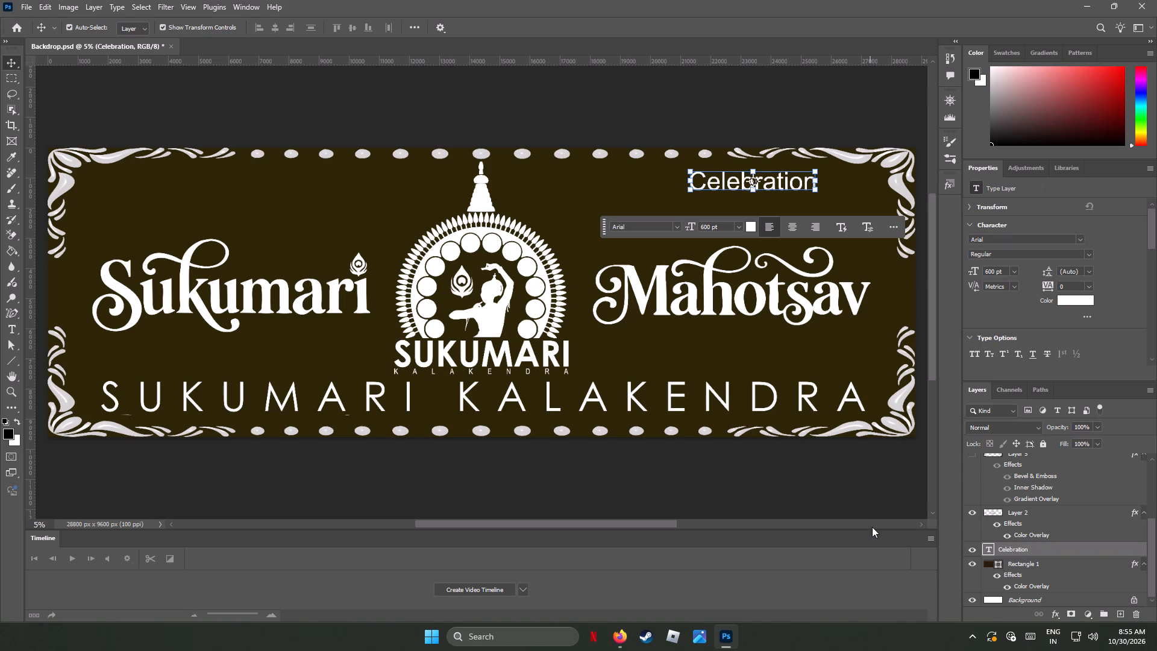
right_click(1041, 548)
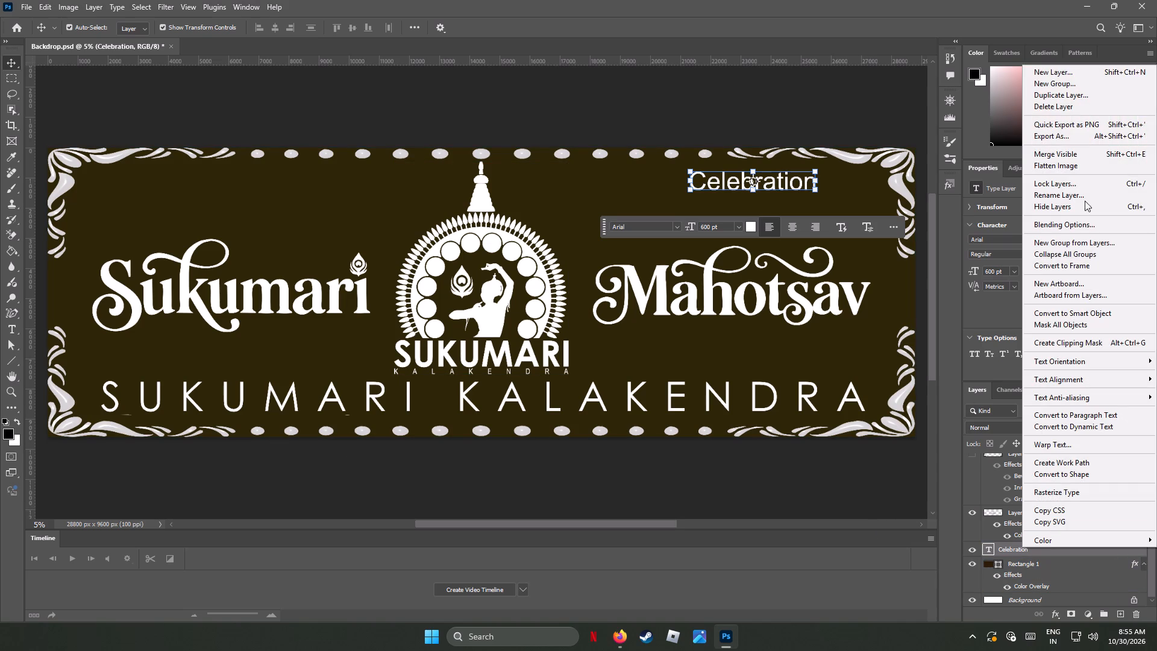
click(1064, 95)
click(673, 175)
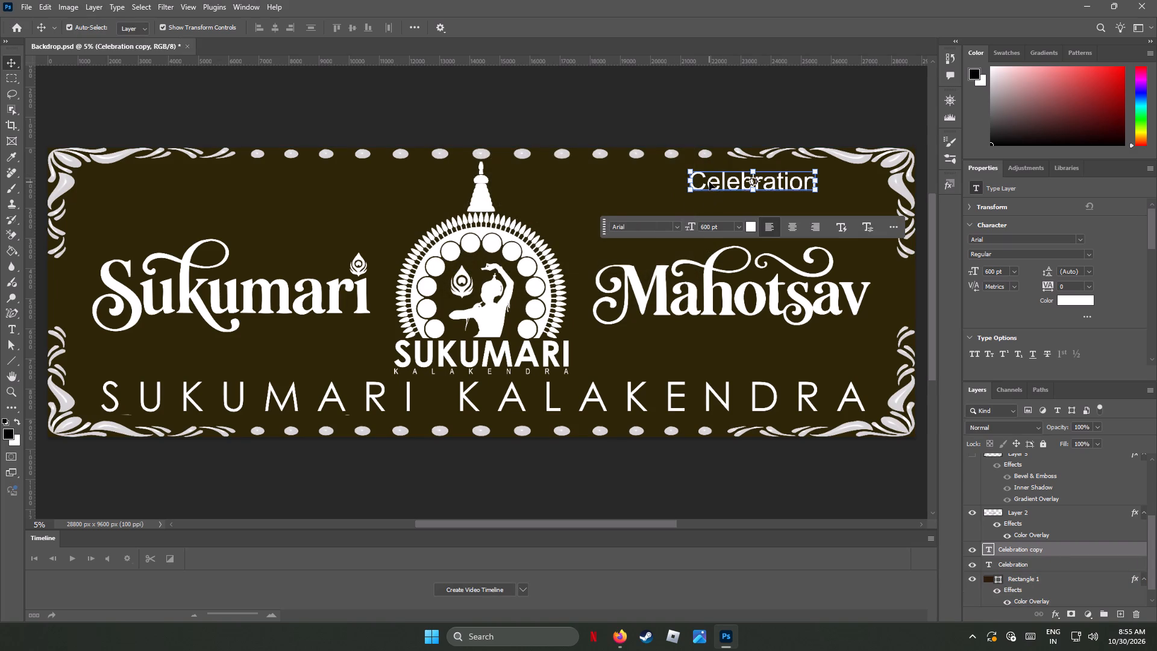
drag(709, 182, 200, 189)
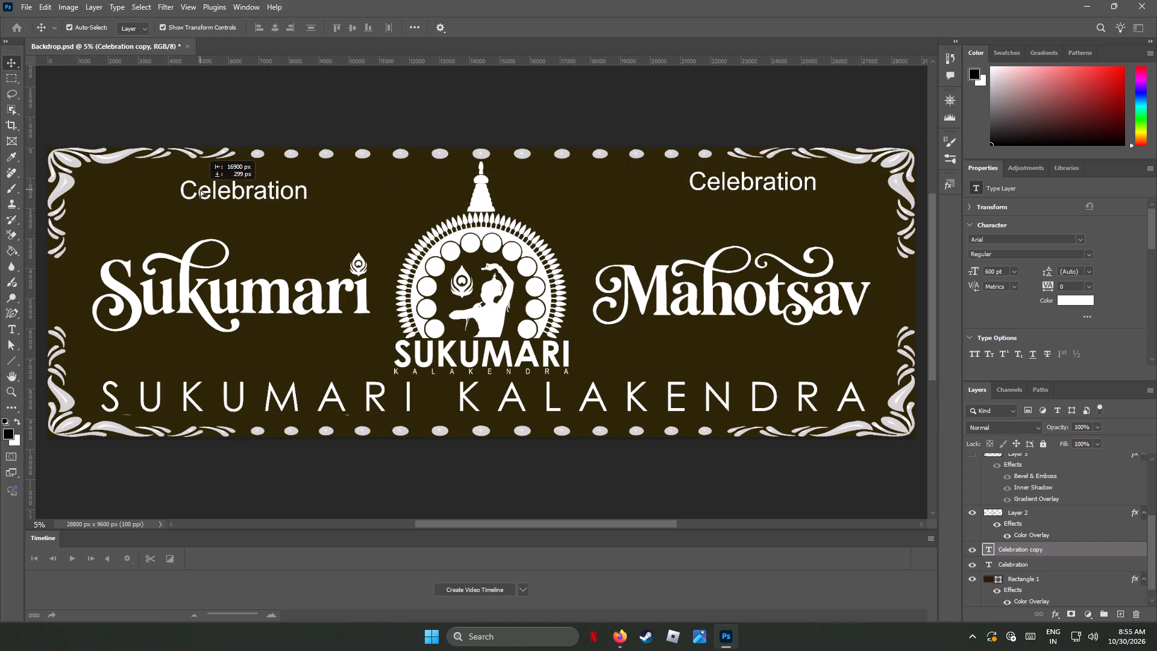
drag(200, 189, 197, 186)
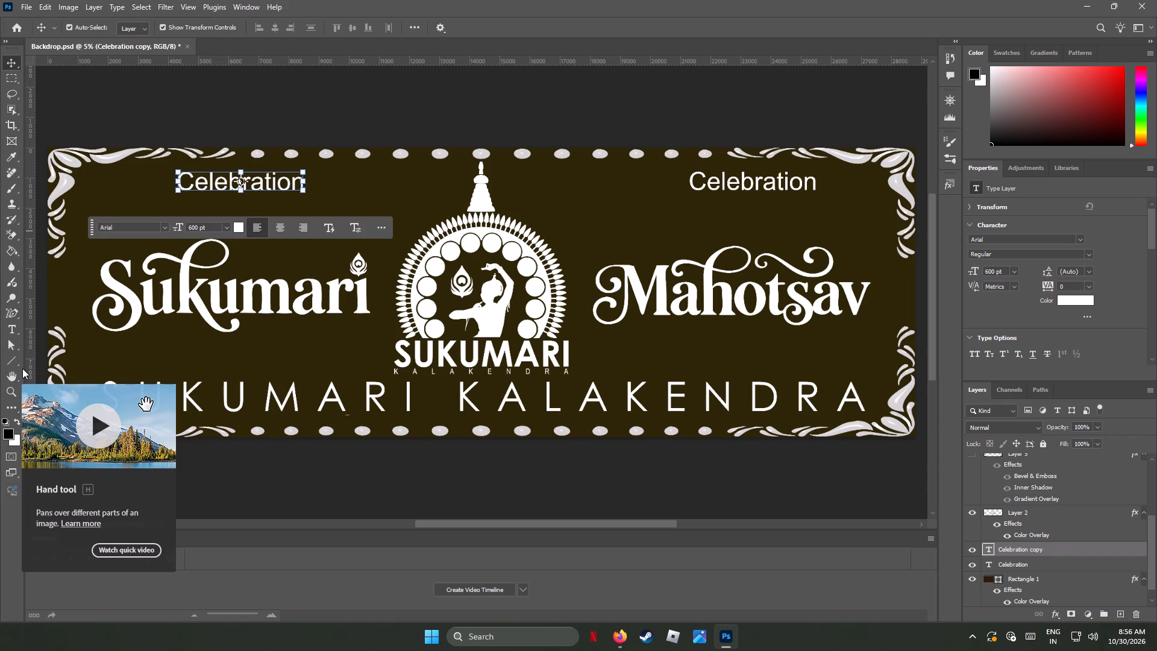
Replace the text of the Celebration copy above the Sukumari lettering with "1st Annual Day".
click(12, 325)
click(291, 184)
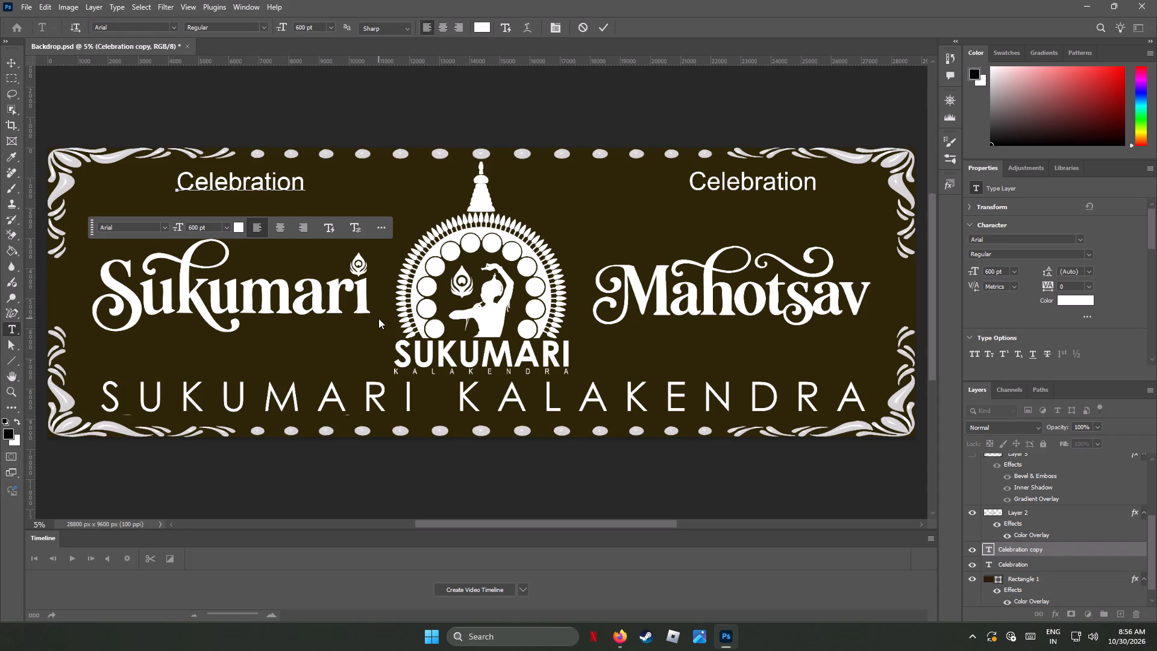
key(Delete)
key(BackSpace)
key(BackSpace)
key(BackSpace)
key(BackSpace)
key(BackSpace)
key(BackSpace)
key(BackSpace)
key(BackSpace)
key(BackSpace)
key(BackSpace)
key(BackSpace)
key(BackSpace)
key(BackSpace)
key(BackSpace)
key(BackSpace)
key(BackSpace)
key(BackSpace)
key(BackSpace)
key(BackSpace)
key(BackSpace)
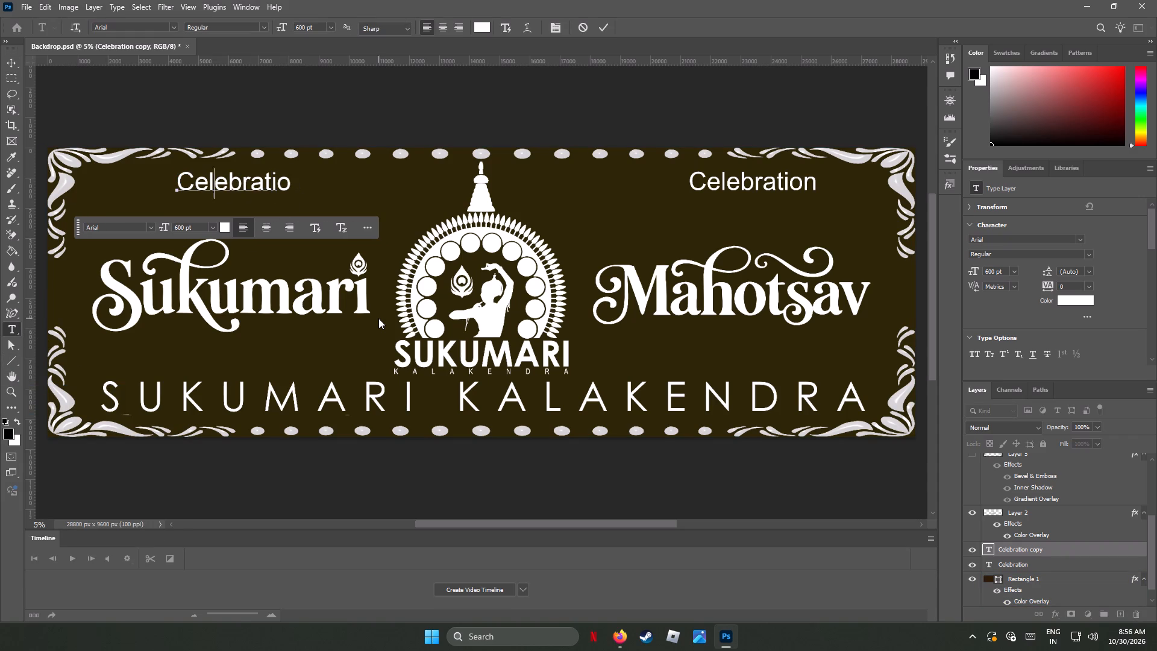
text(1st)
key(space)
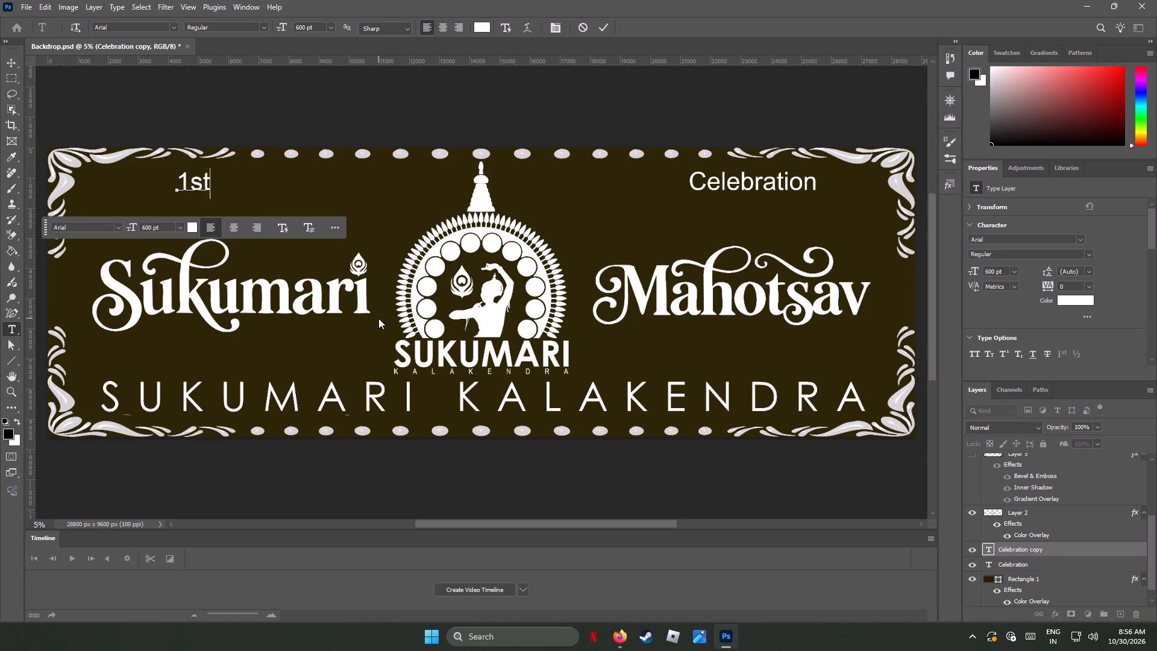
key(shift+a)
text(nnua)
text(l)
key(space)
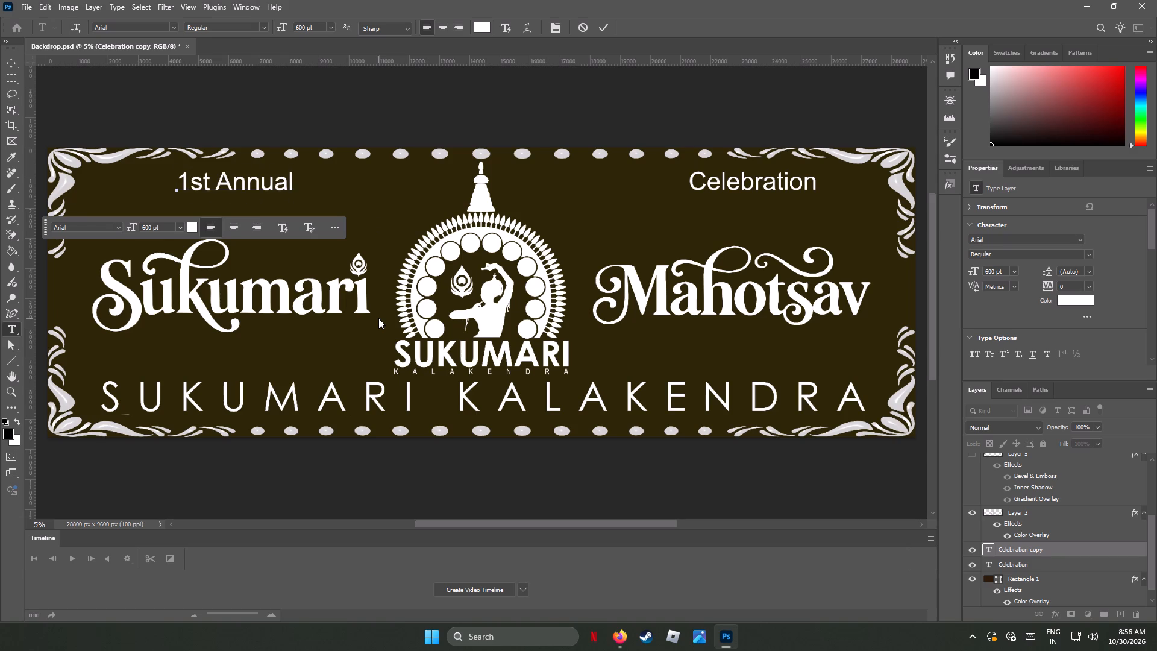
text(Day)
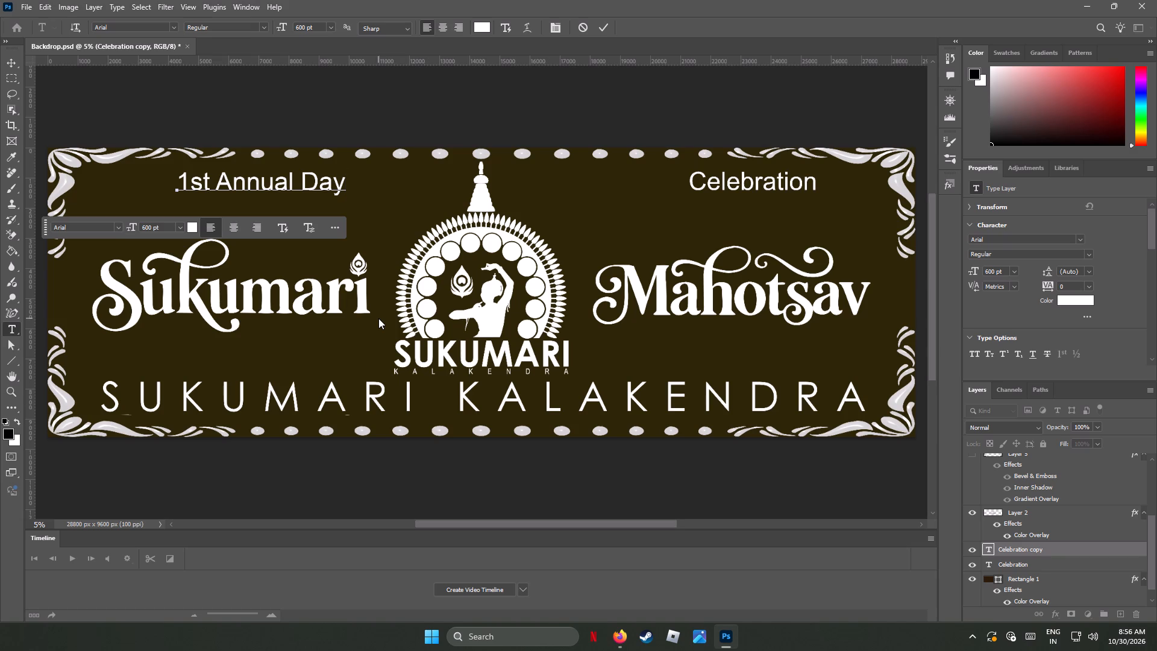
click(13, 61)
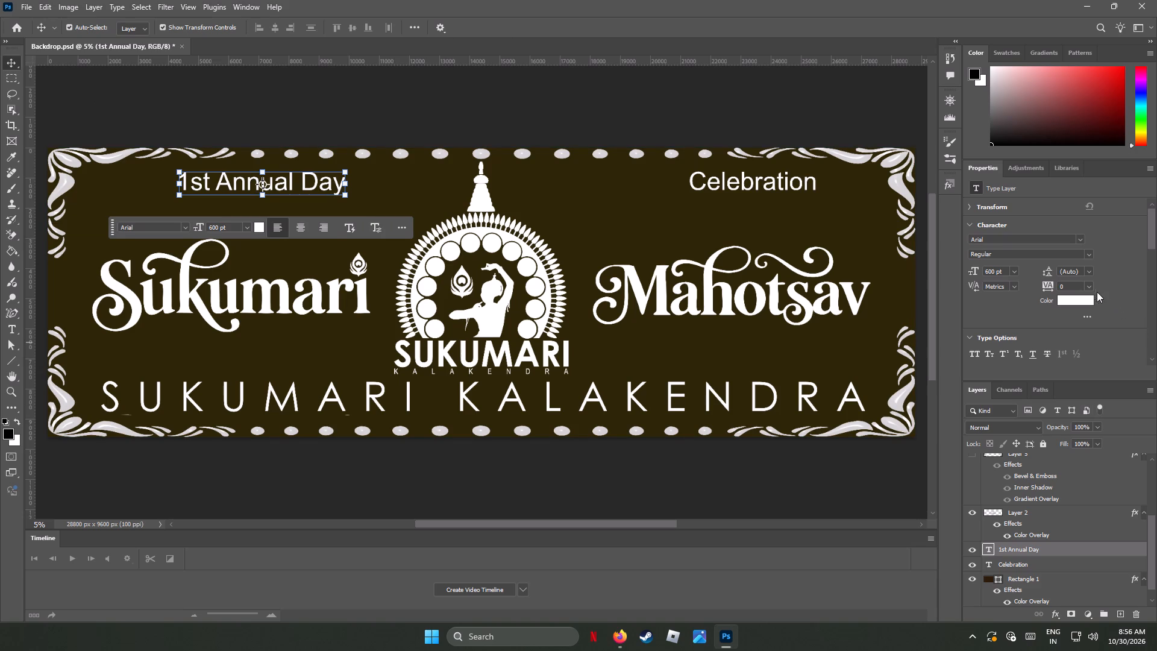
Widen the tracking of the 1st Annual Day text, trying 100 and 200 before setting it to 300.
click(1090, 285)
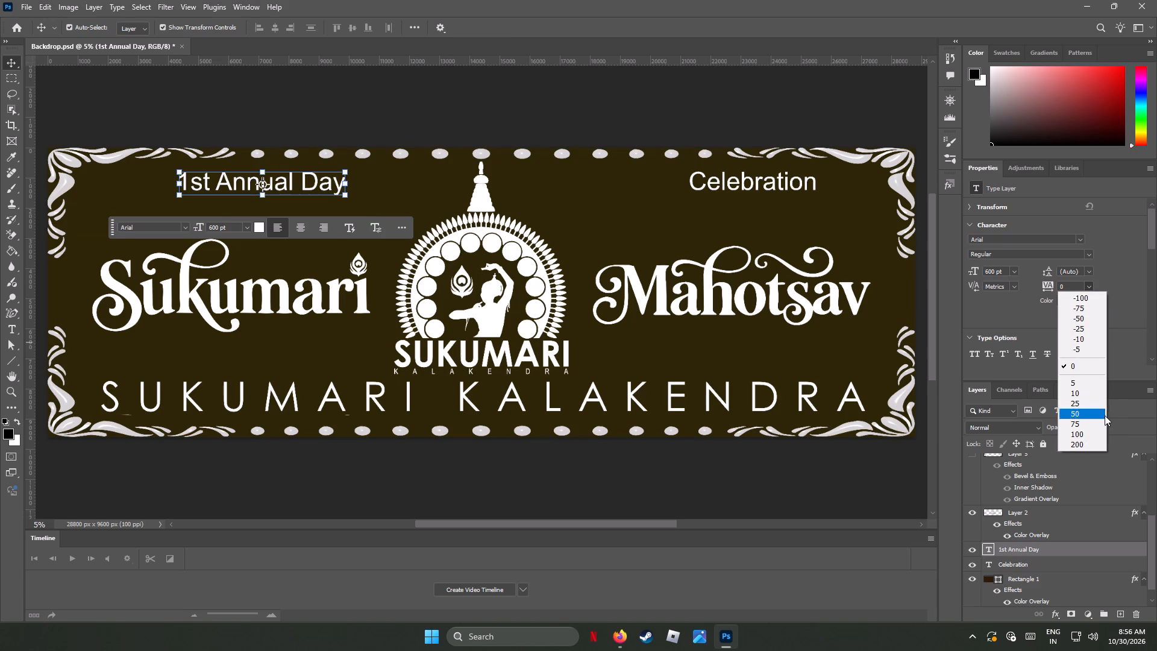
click(1090, 433)
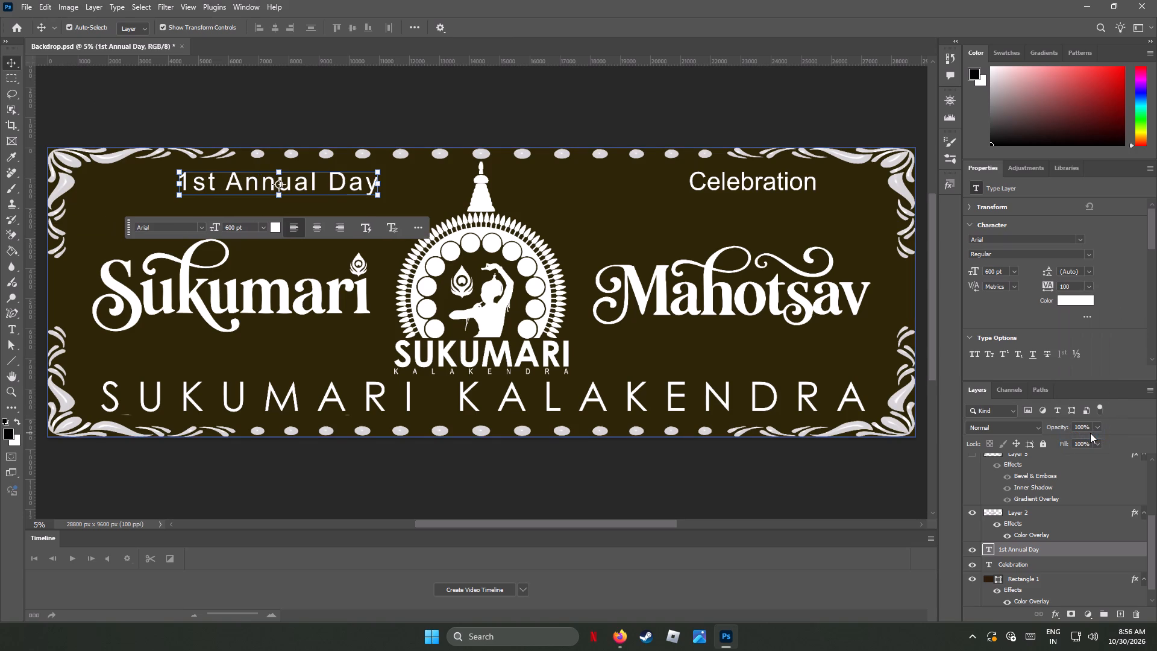
click(1090, 288)
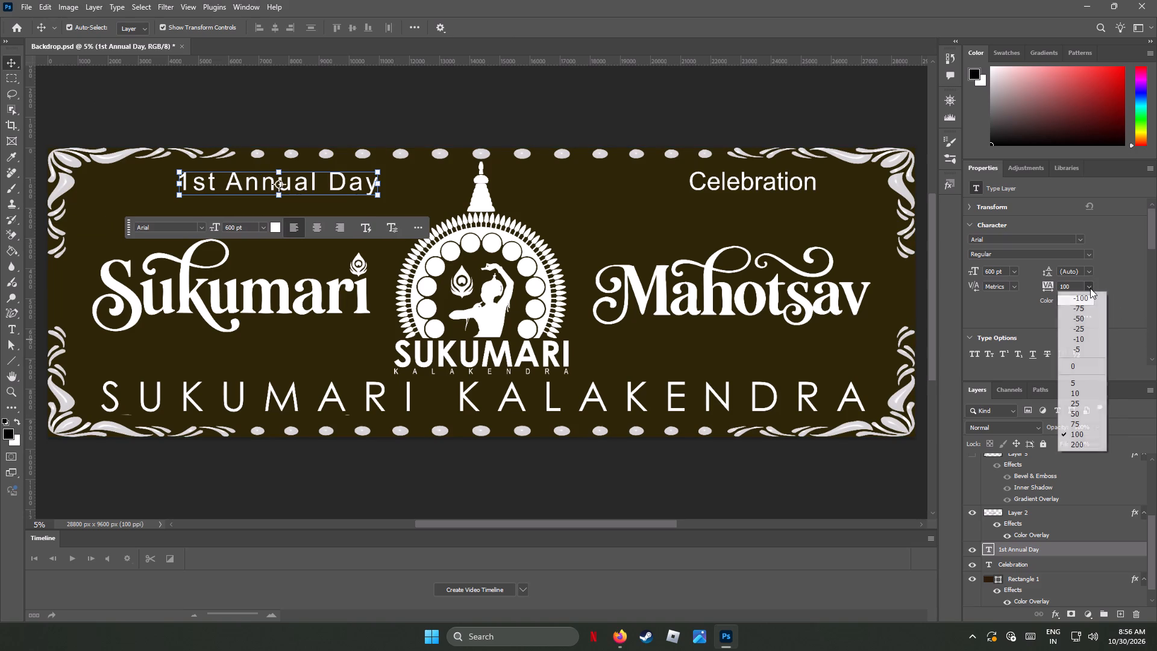
click(1088, 442)
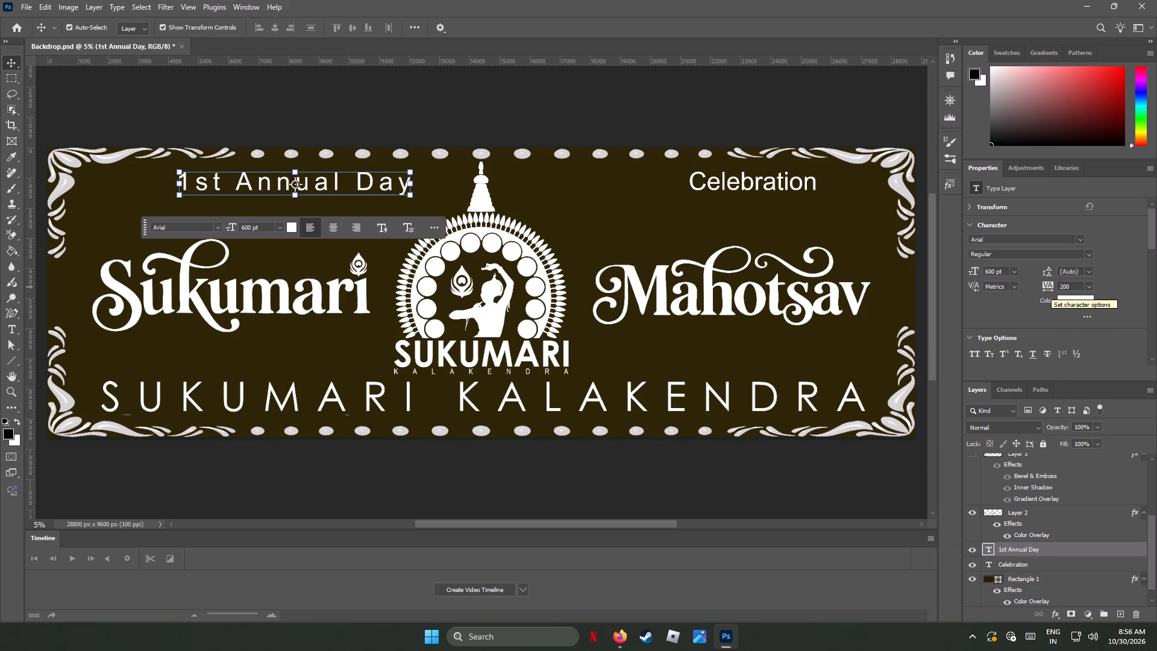
drag(1076, 287, 1027, 283)
click(1027, 283)
text(300)
key(Return)
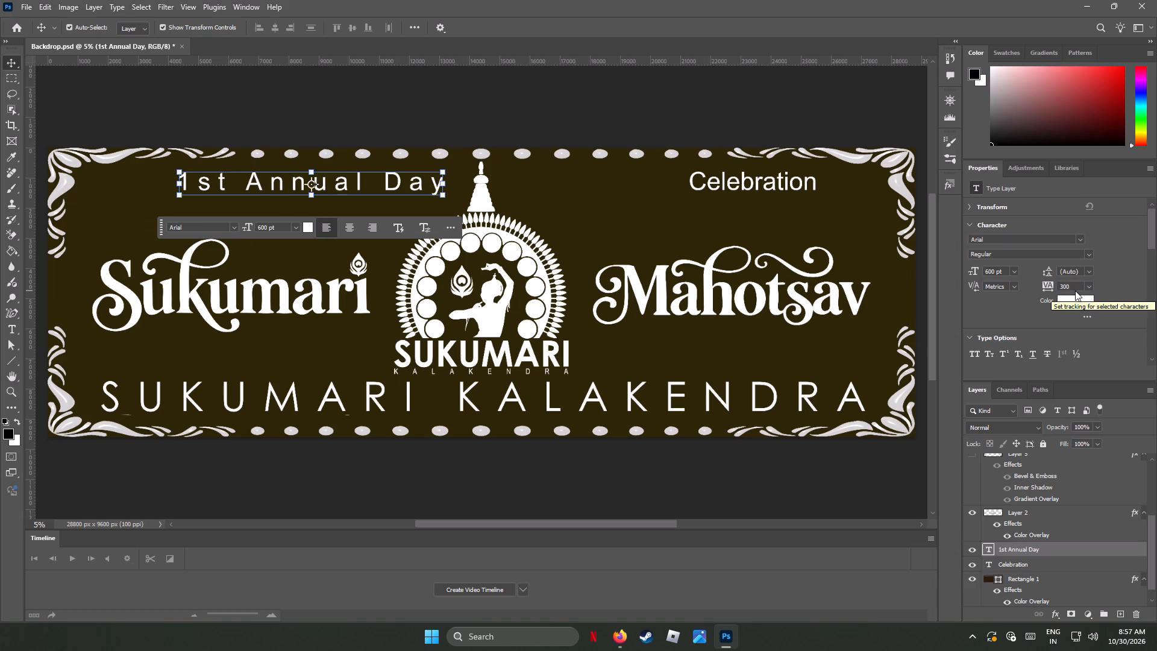
Set the tracking of the 1st Annual Day text to 500.
drag(1077, 286, 1067, 287)
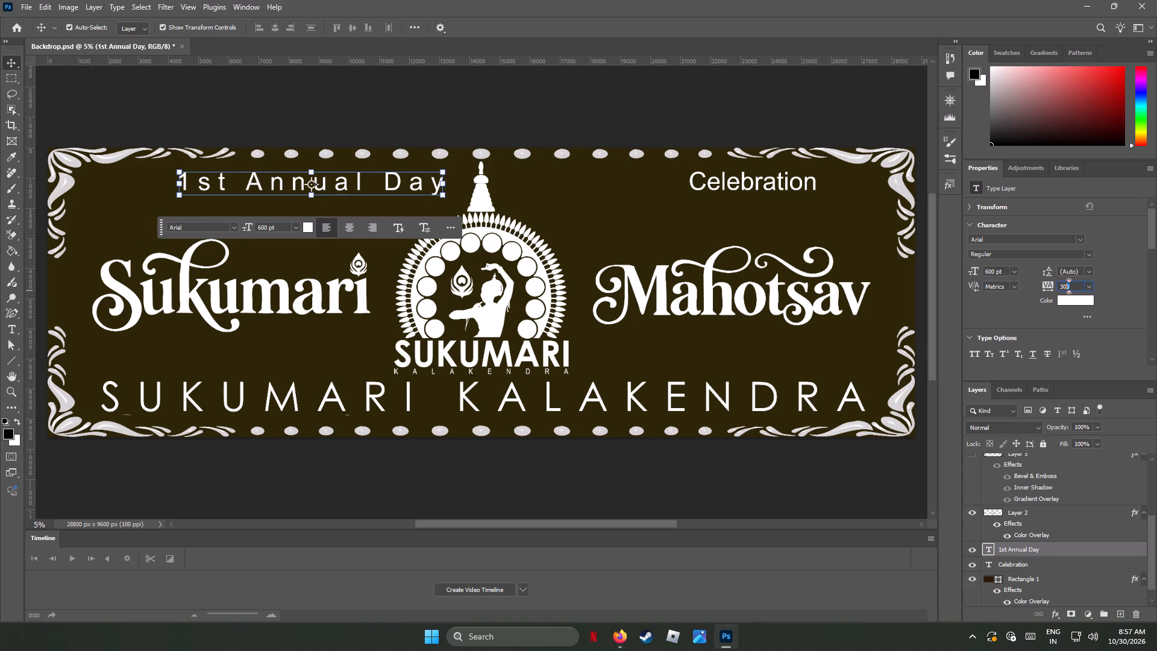
drag(1067, 287, 1031, 284)
text(500)
key(Return)
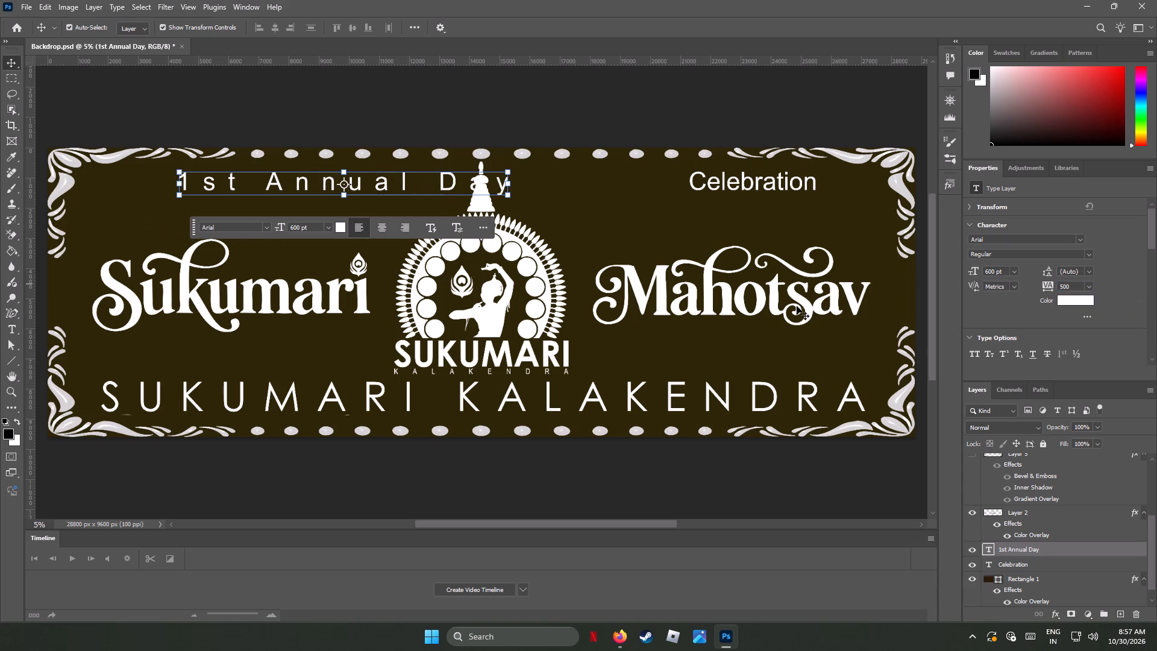
Move the 1st Annual Day text straight left so it sits above the Sukumari lettering, clear of the central spire.
click(13, 61)
drag(306, 183, 236, 186)
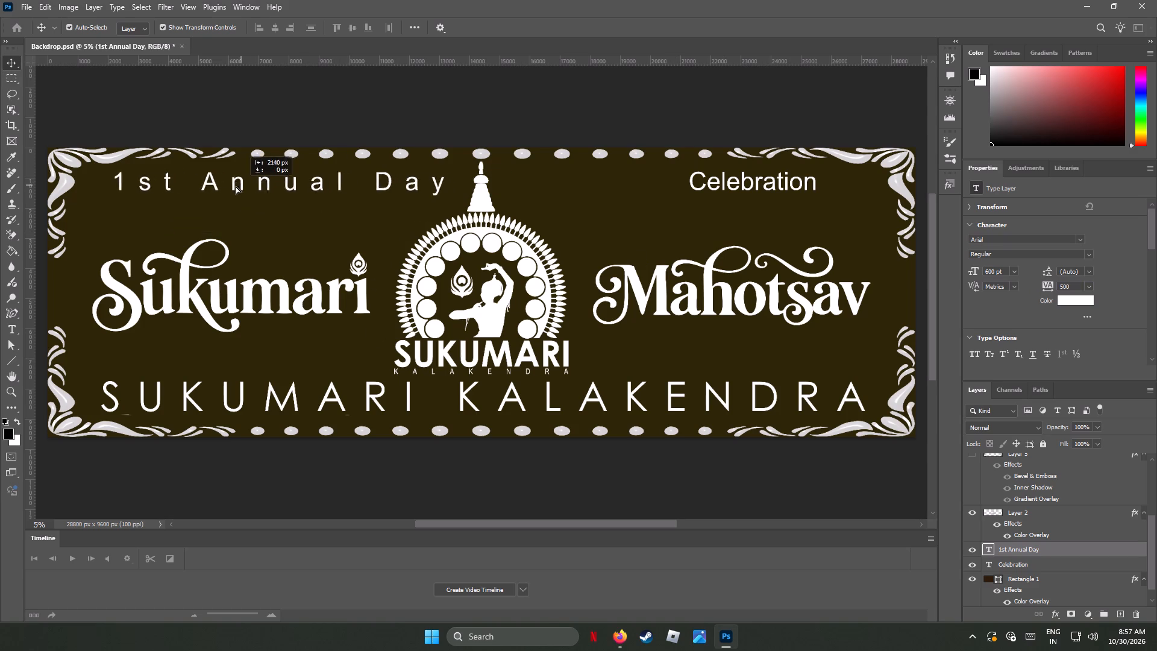
drag(236, 186, 234, 184)
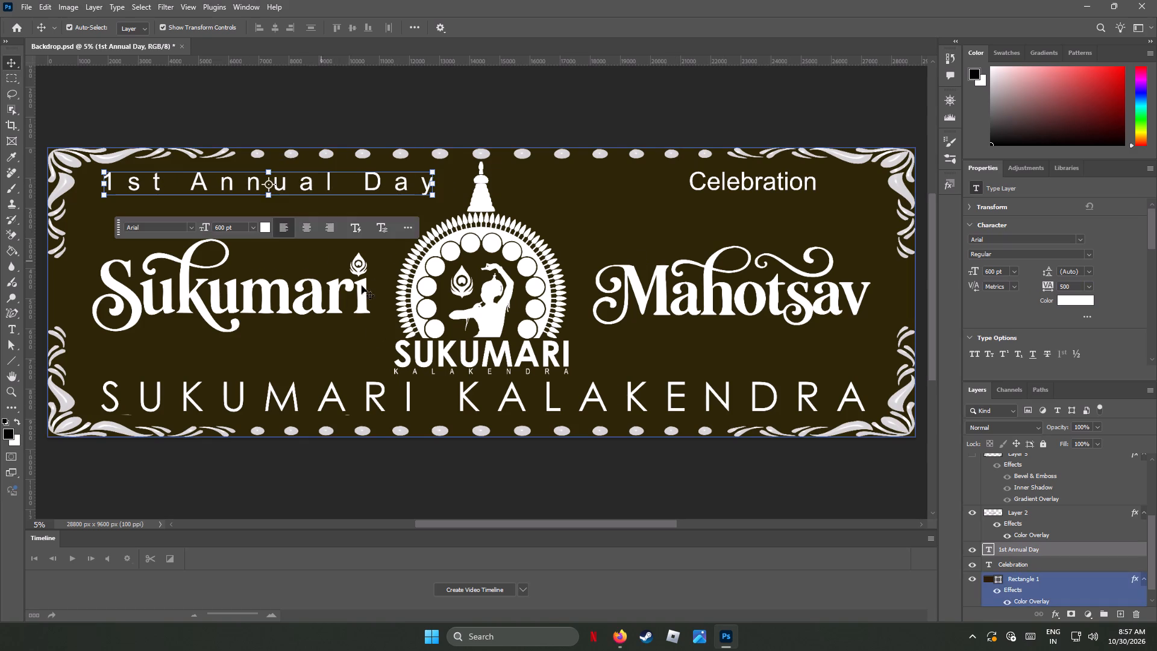
Set the tracking of the Celebration text to 800.
click(756, 185)
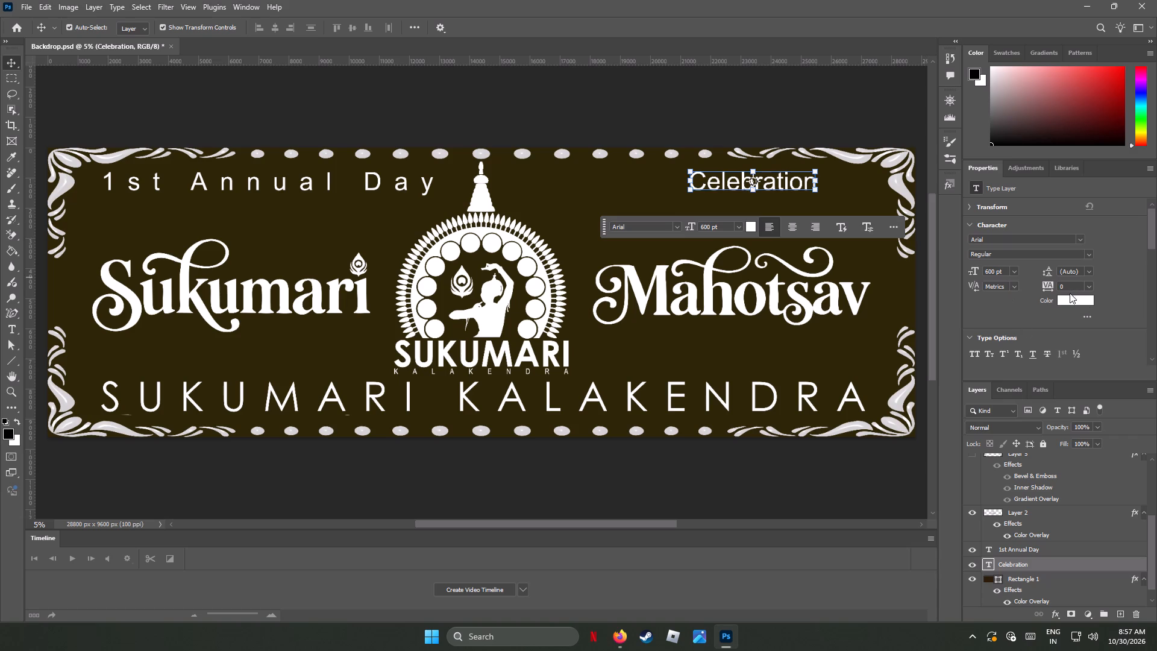
drag(1065, 285, 1046, 281)
text(800)
key(Return)
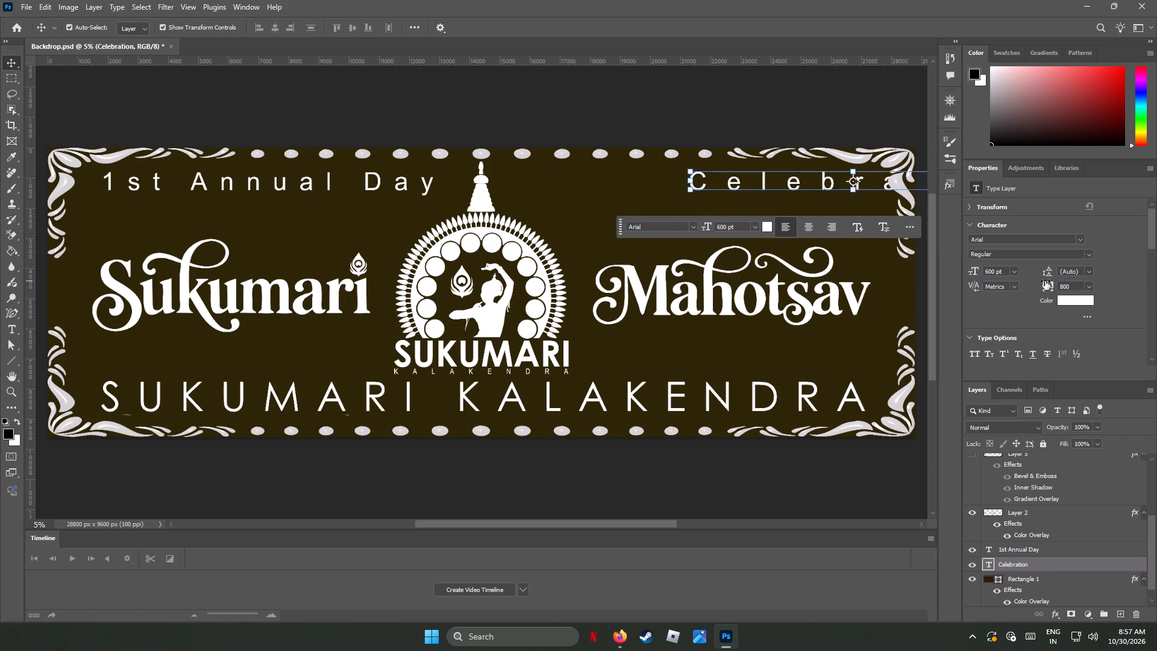
Move the Celebration text left so the whole word fits above the Mahotsav lettering, between the central spire and the corner ornament.
click(10, 62)
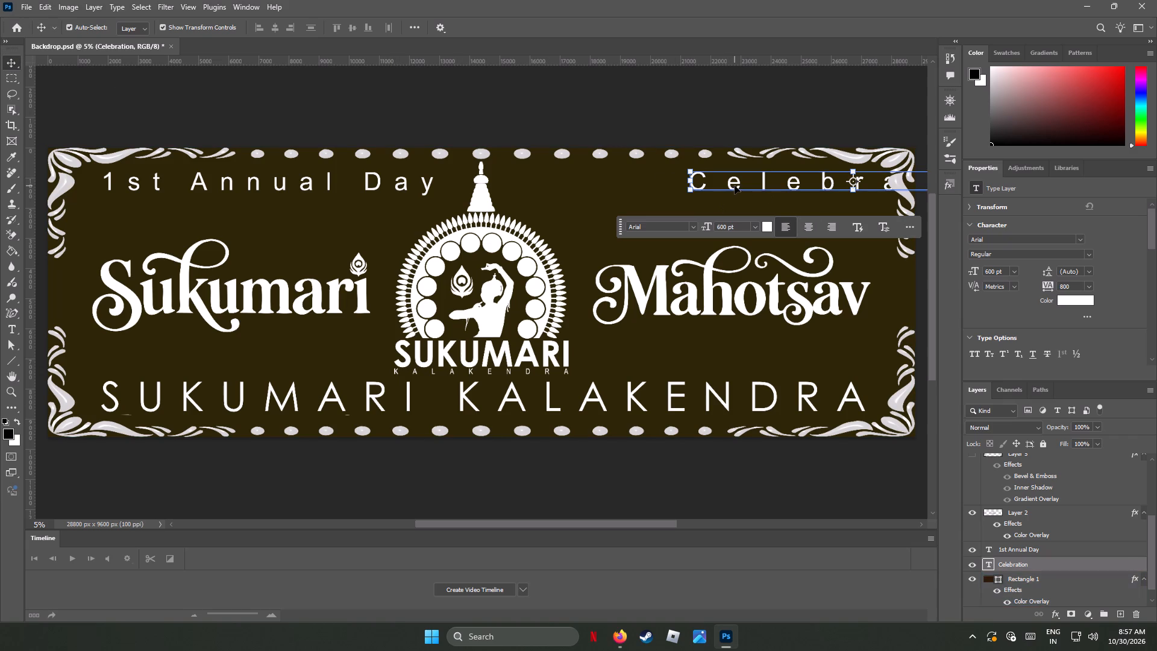
drag(734, 183, 591, 180)
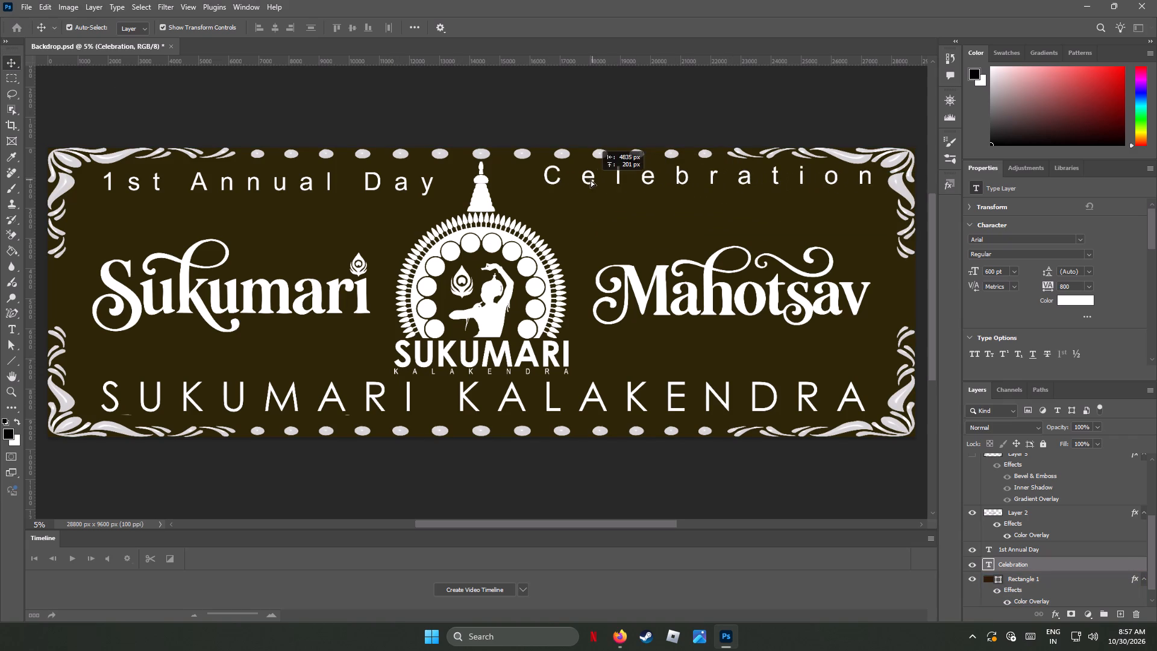
drag(591, 180, 578, 189)
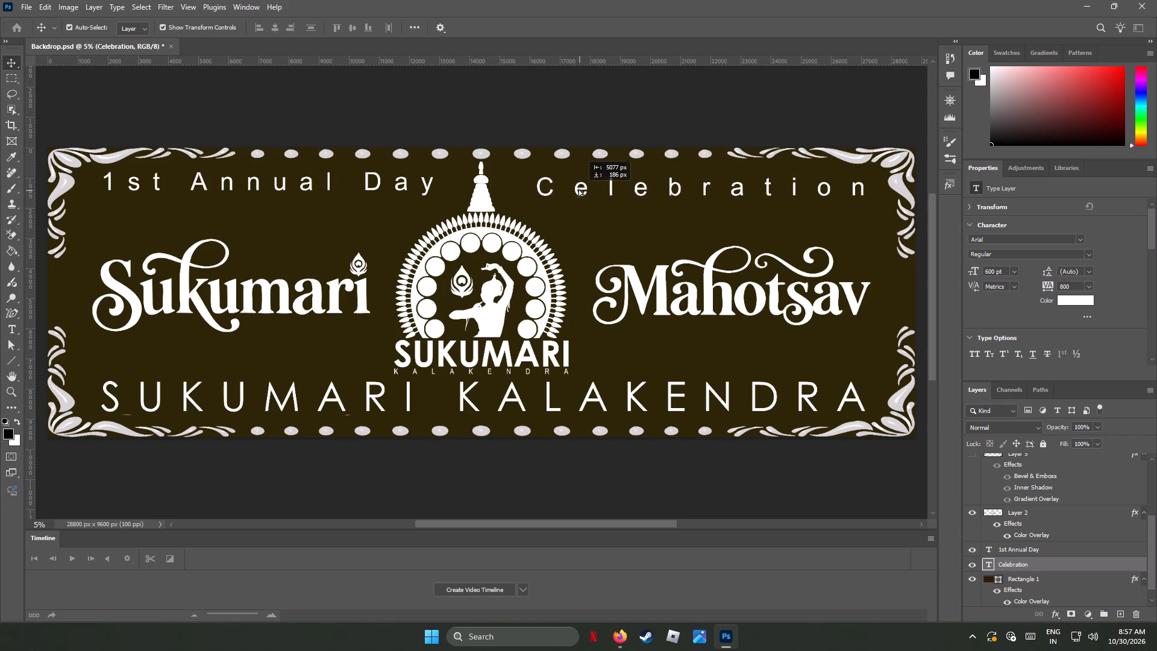
Nudge the Celebration text slightly upward, closer to the level of the 1st Annual Day text, and deselect it.
drag(578, 189, 578, 187)
click(742, 105)
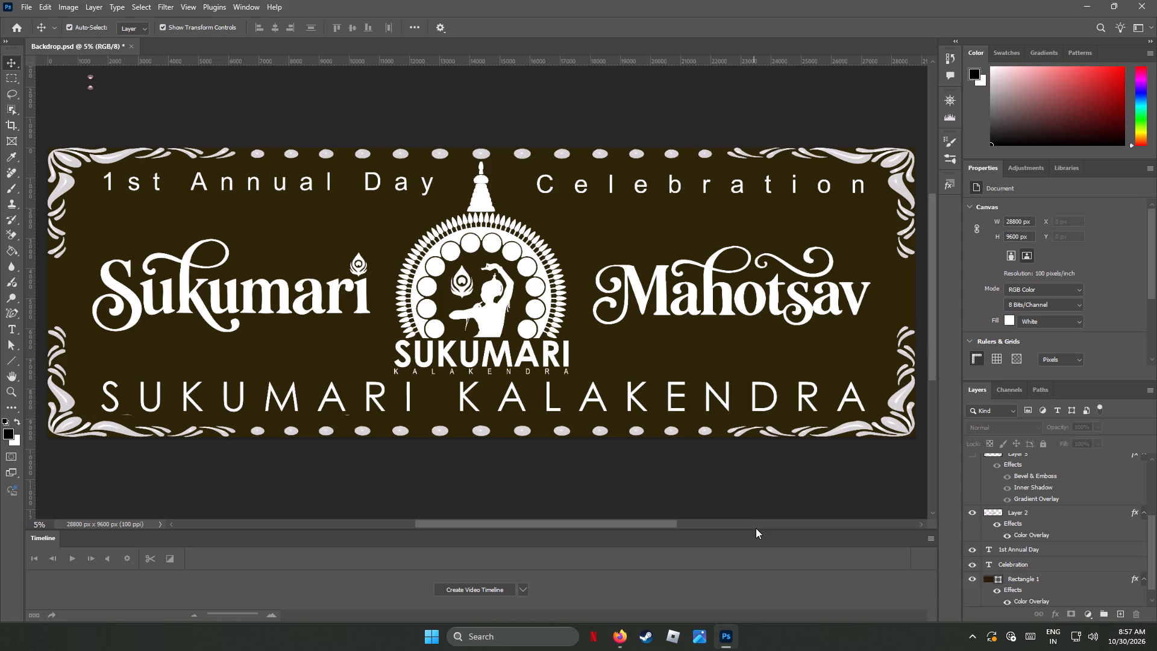
Switch to Firefox.
click(609, 634)
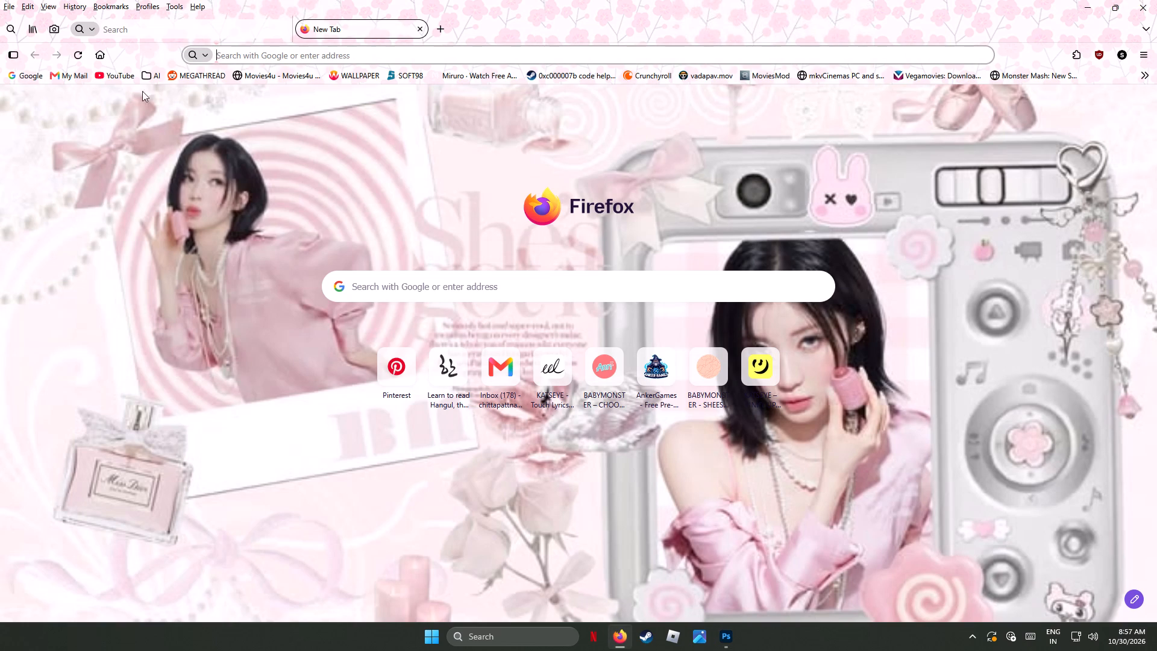
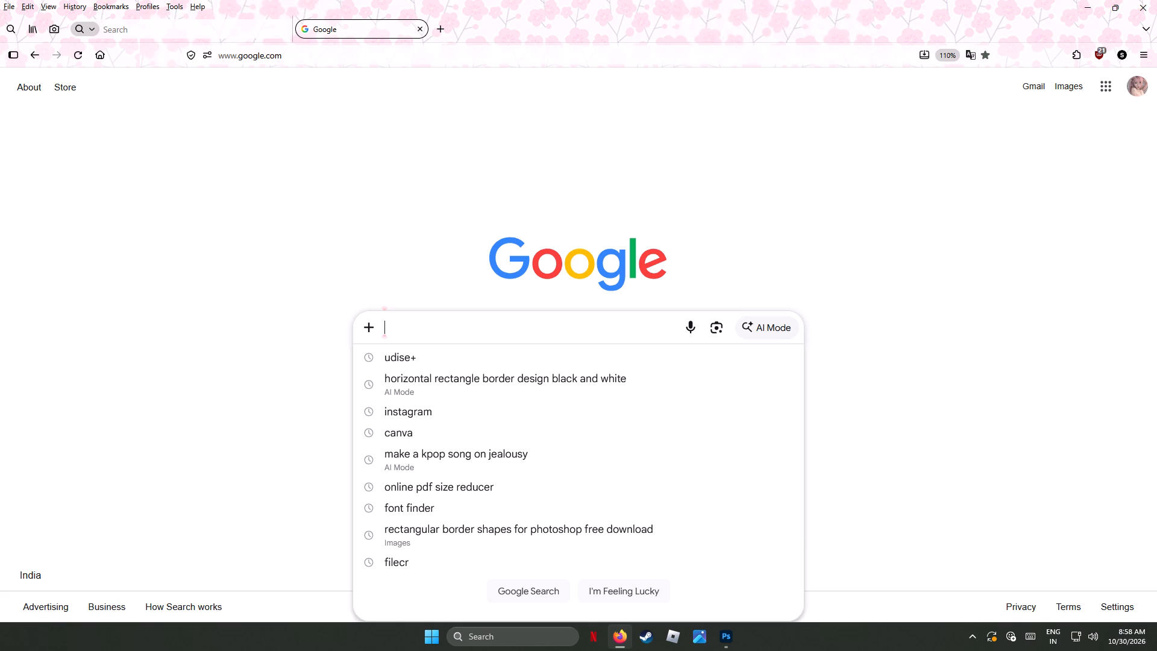
Enter a Google search query beginning with 24.
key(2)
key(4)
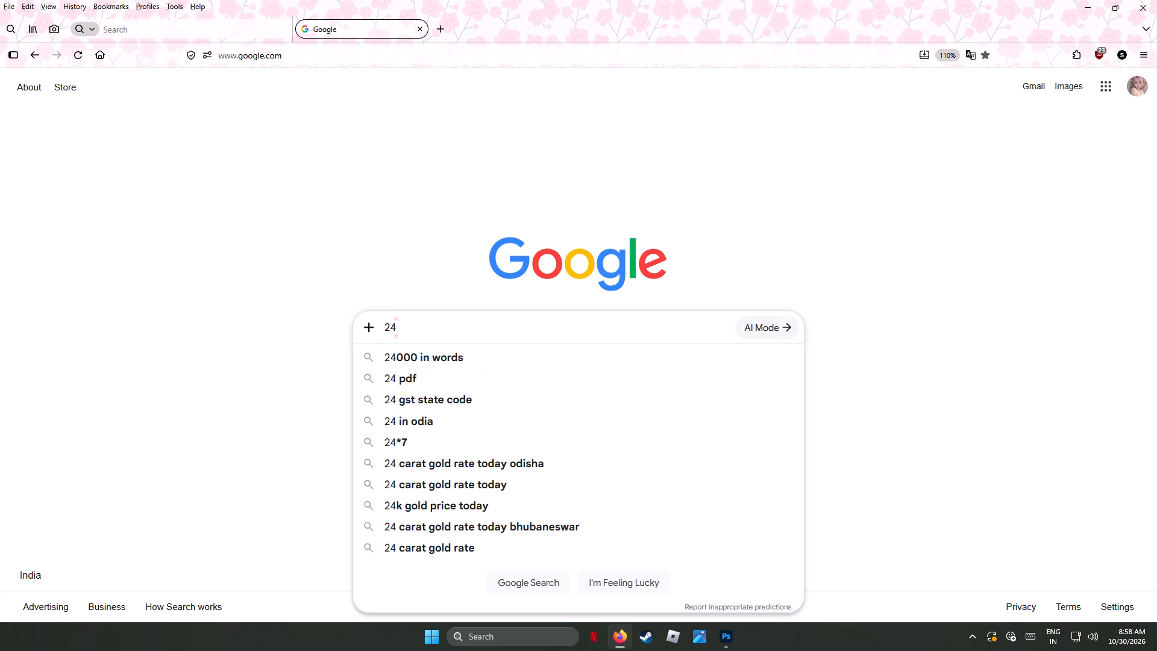
Search Google for "24:8 ratio border design".
key(shift+colon)
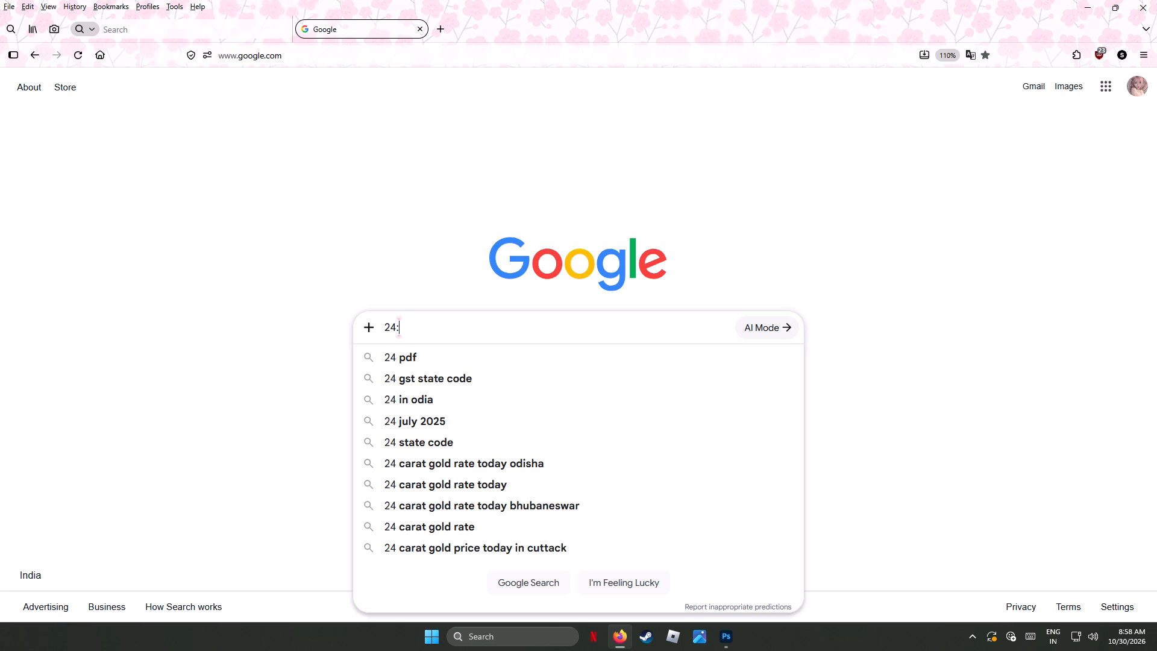
key(8)
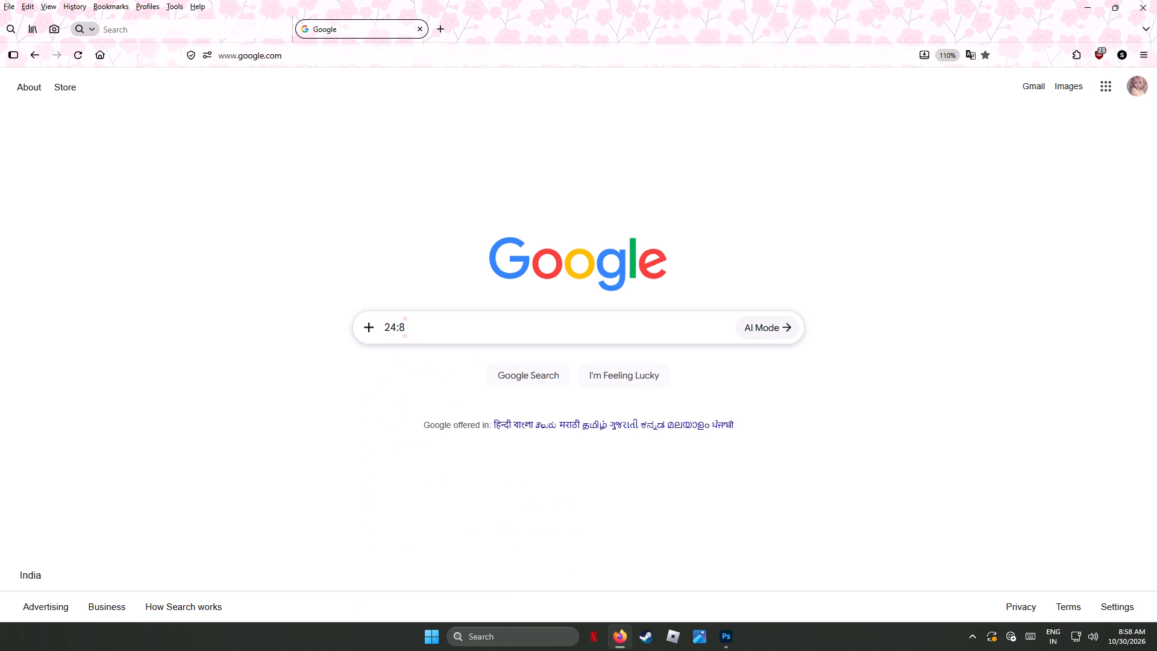
key(space)
text(ratio)
key(space)
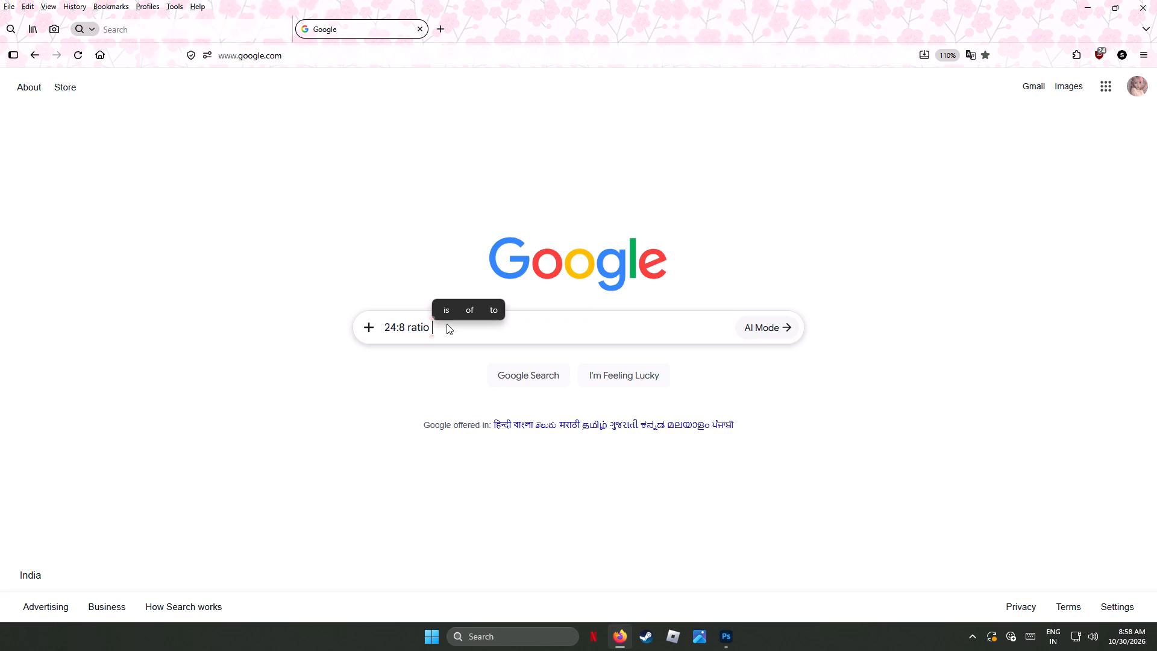
text(borde)
key(r)
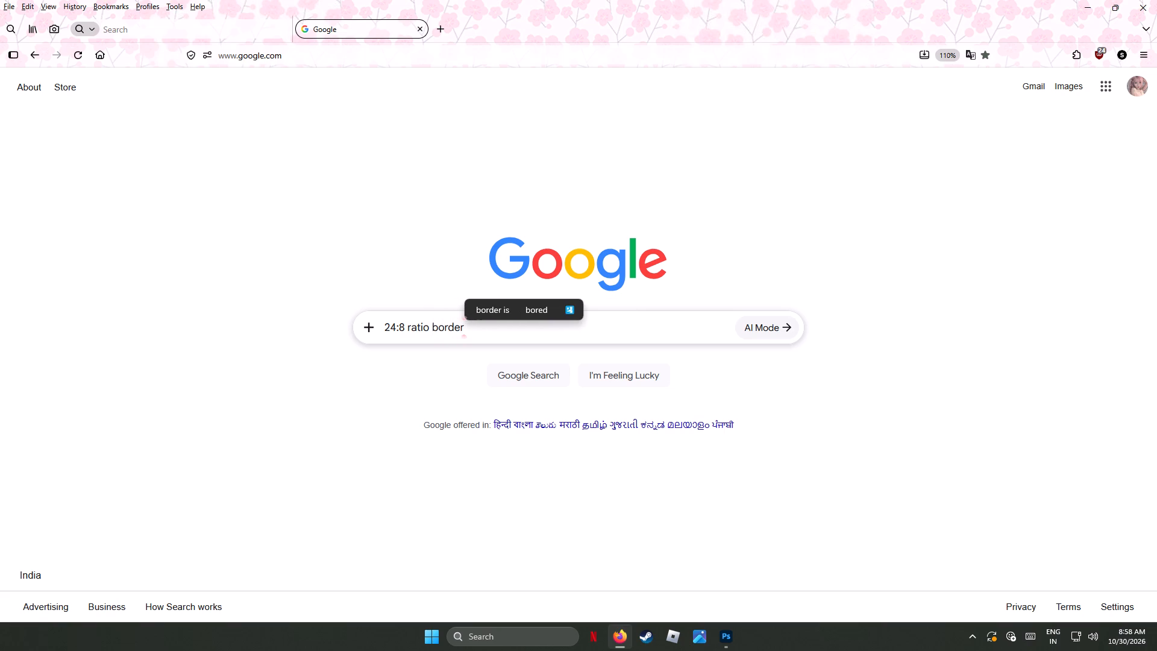
key(space)
text(design)
key(Return)
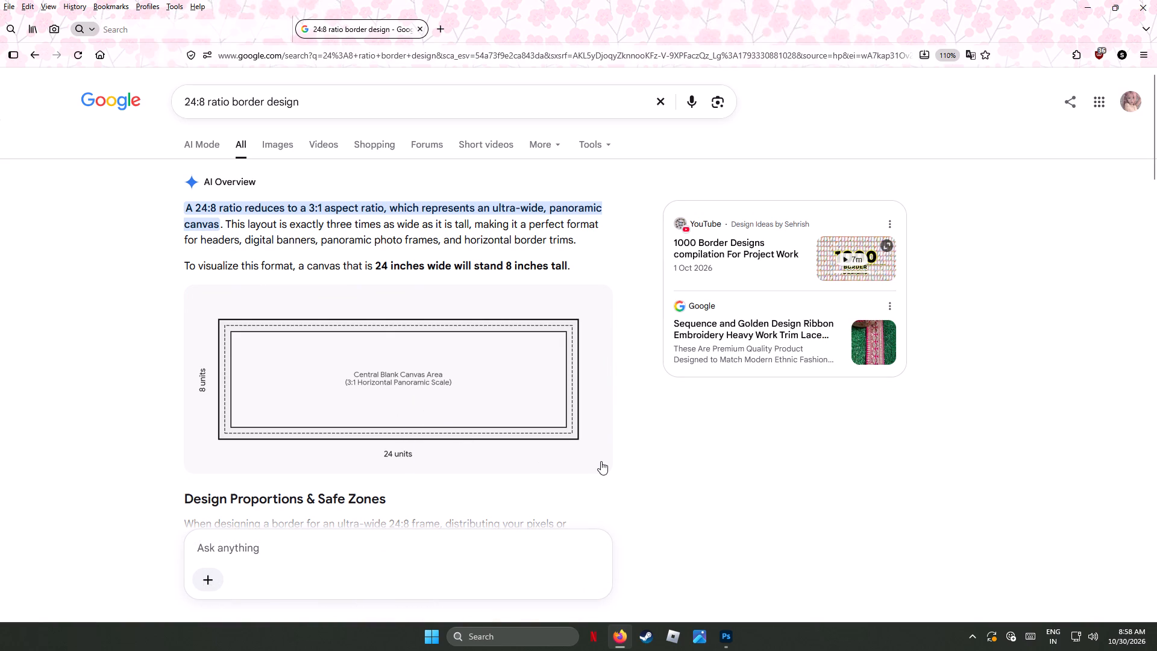
Look through the border design results and open the Adobe Stock page for colorful border design.
scroll(641, 430, down, 5)
scroll(641, 430, up, 5)
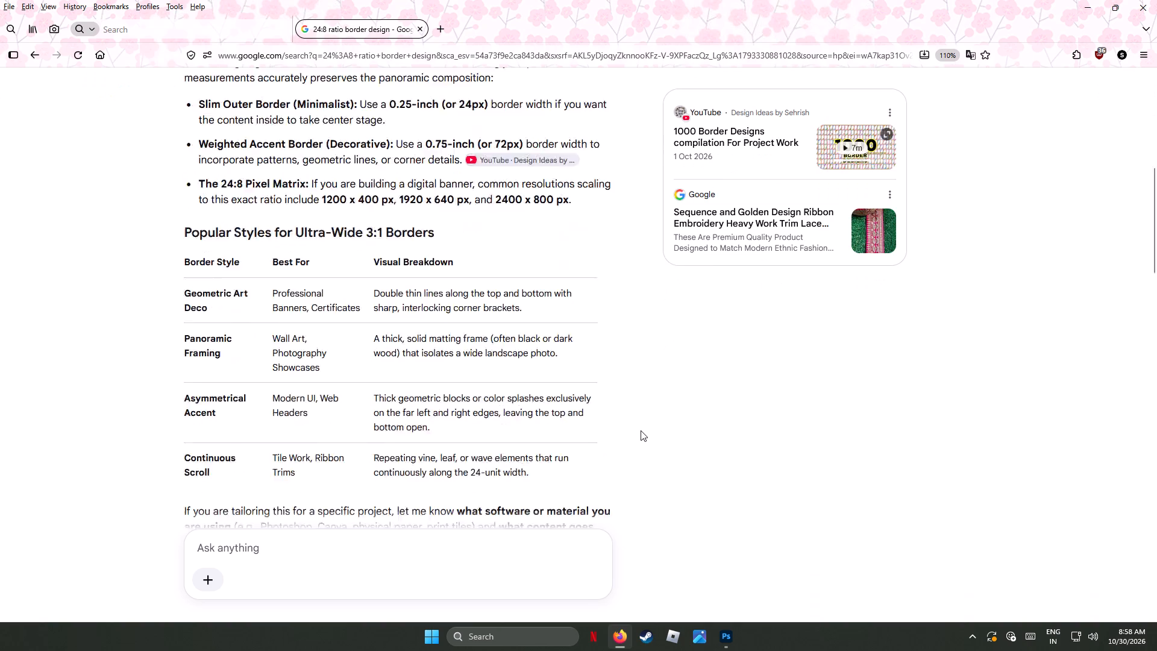
scroll(641, 430, down, 6)
scroll(641, 430, up, 2)
scroll(641, 430, down, 3)
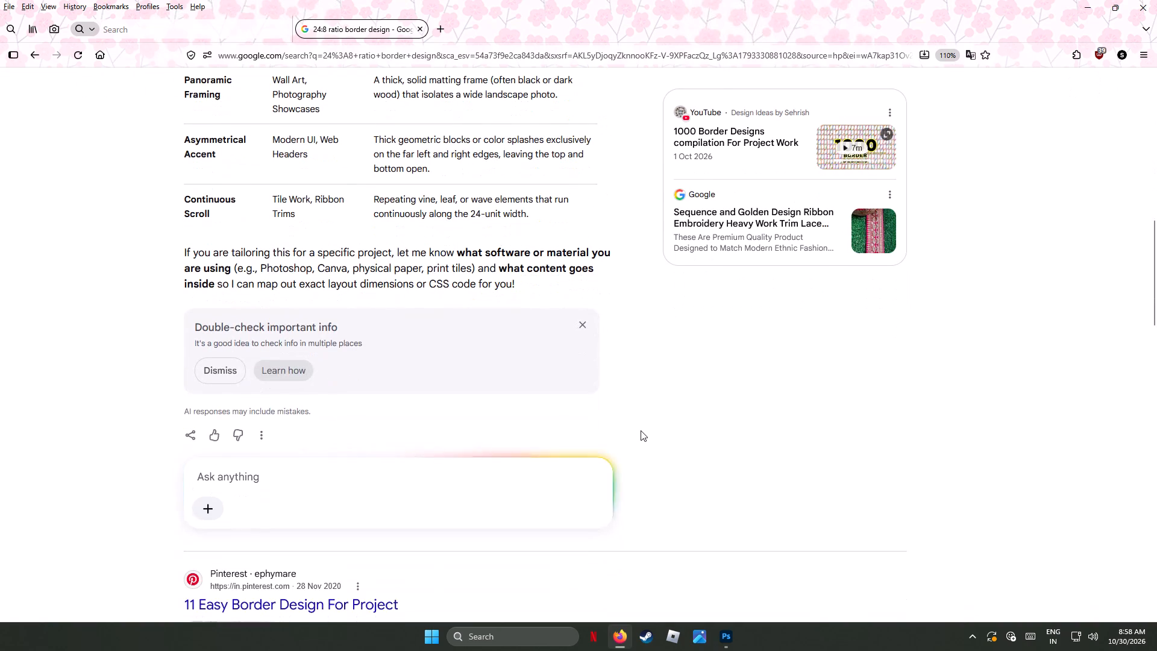
scroll(641, 430, down, 3)
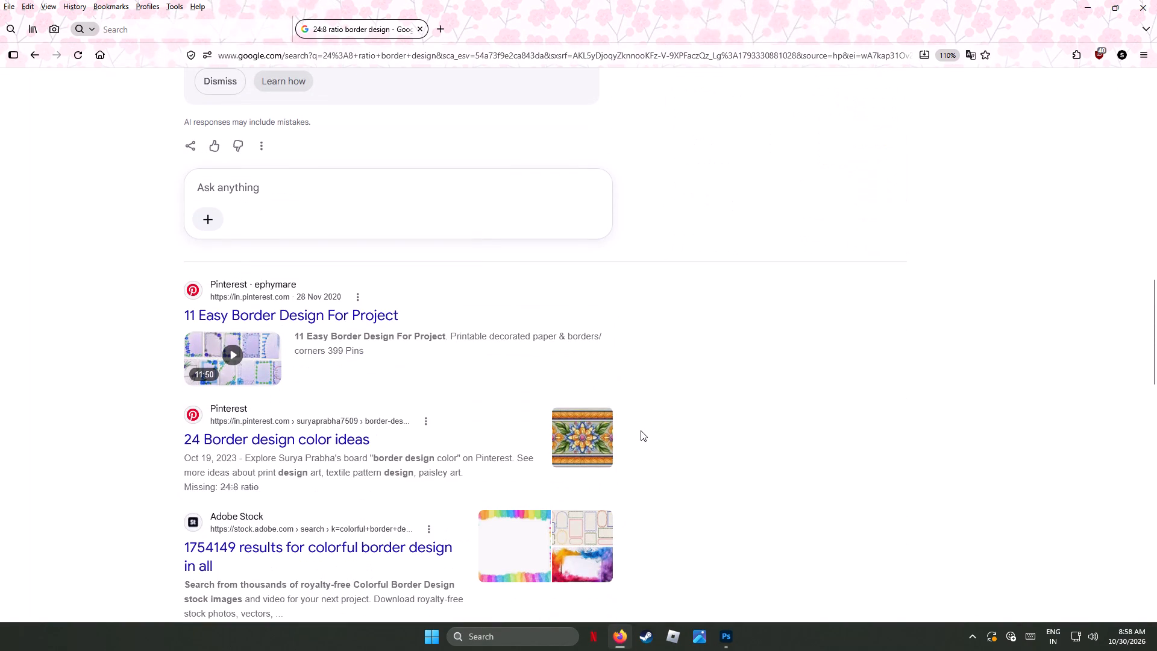
scroll(641, 430, down, 2)
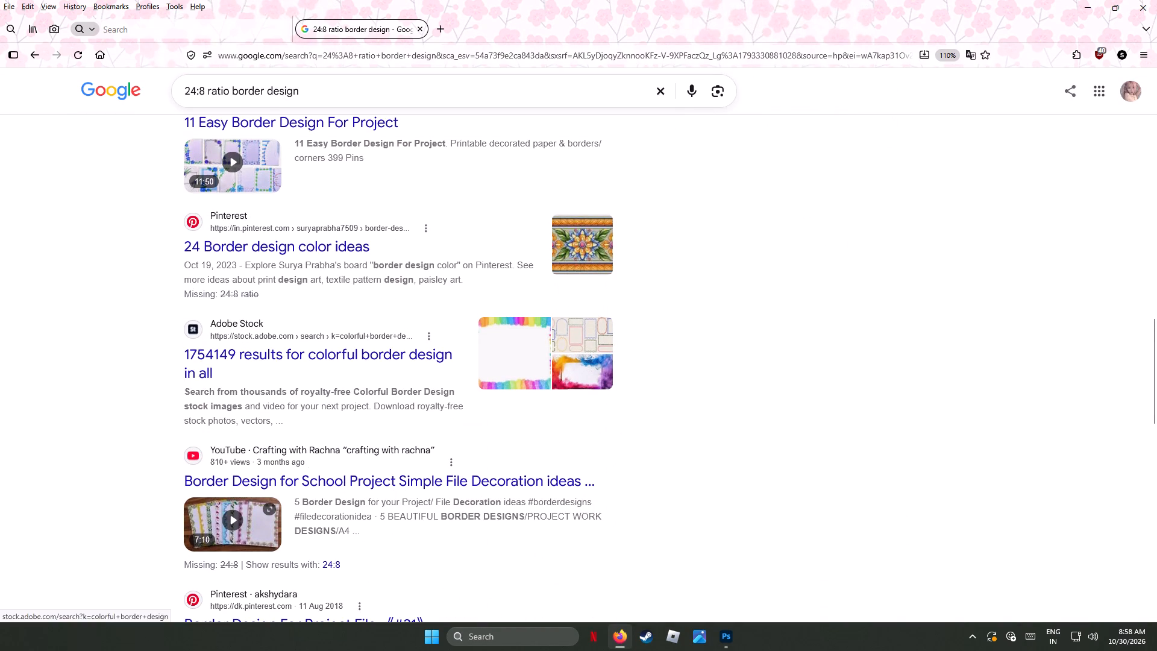
click(283, 351)
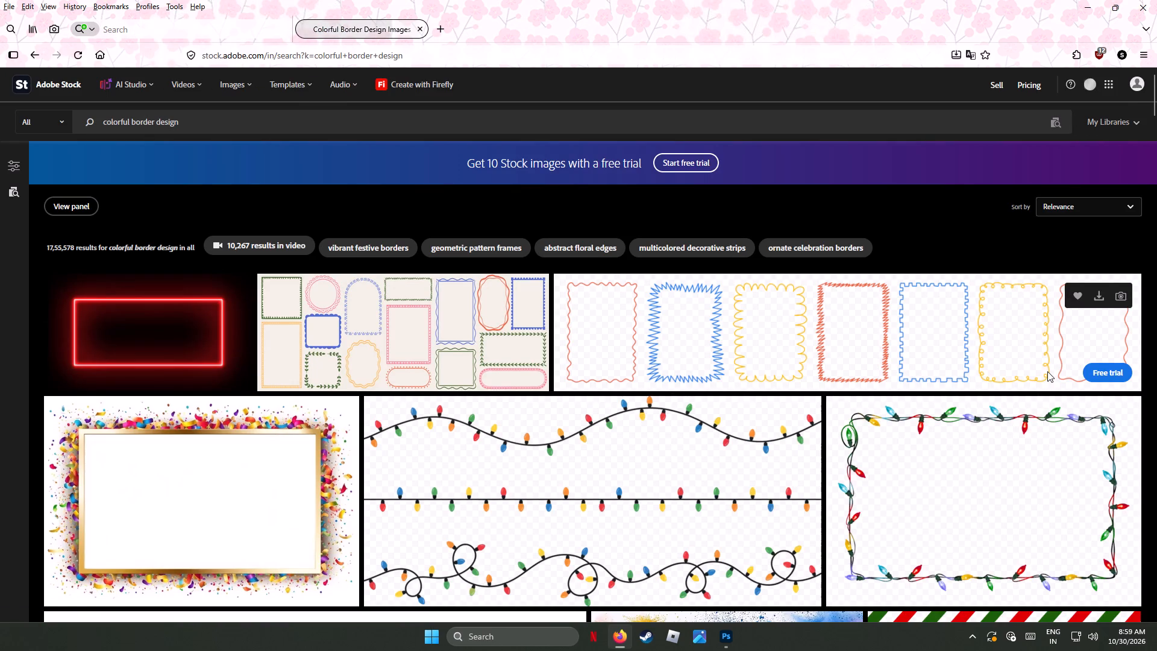
Examine the Adobe Stock colorful border designs for a border suited to the wide backdrop.
scroll(1047, 371, down, 2)
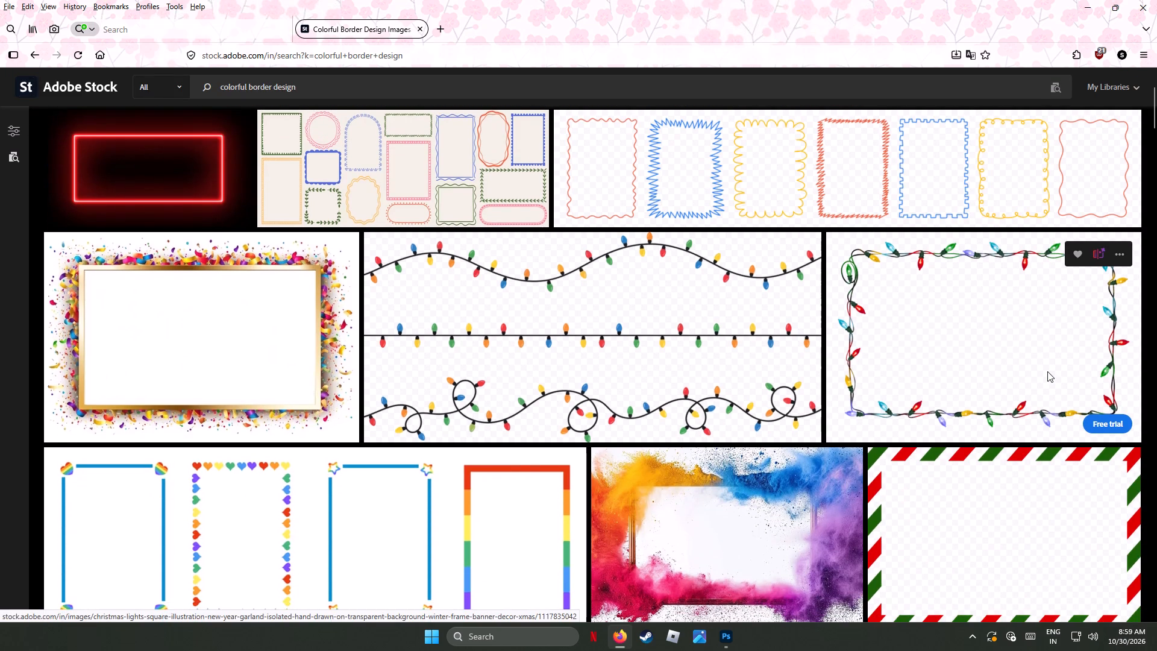
scroll(1047, 371, down, 4)
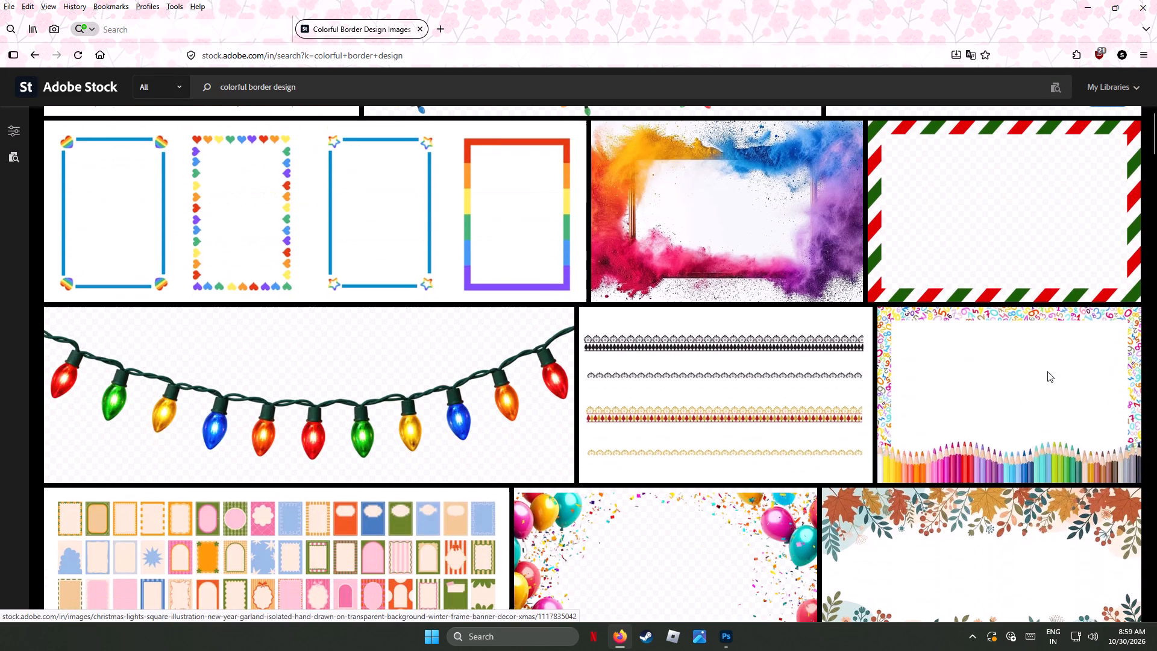
scroll(1047, 371, down, 3)
scroll(1047, 371, up, 1)
scroll(1047, 371, down, 1)
scroll(1047, 371, up, 2)
scroll(1047, 371, down, 2)
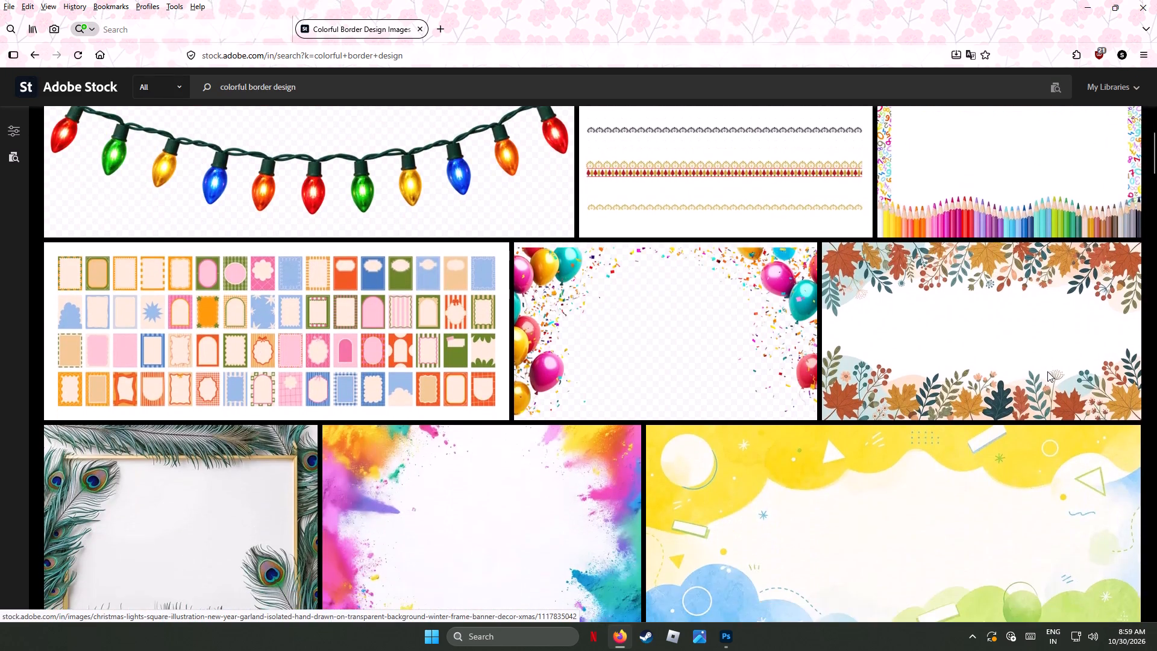
scroll(1047, 371, down, 9)
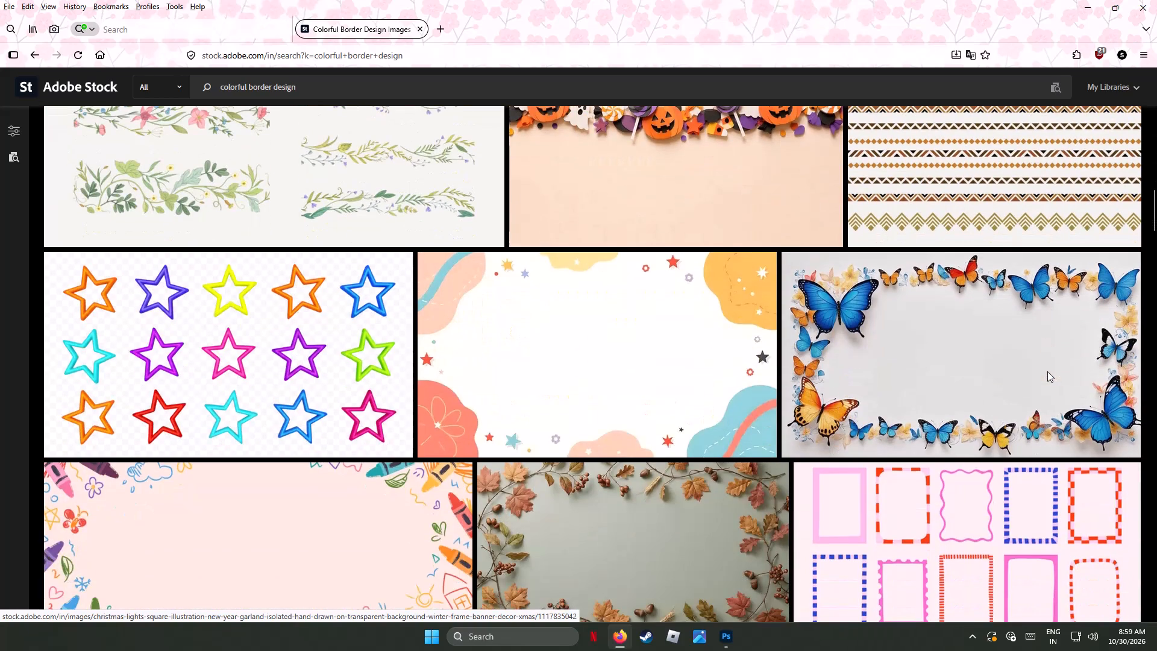
scroll(1047, 371, down, 8)
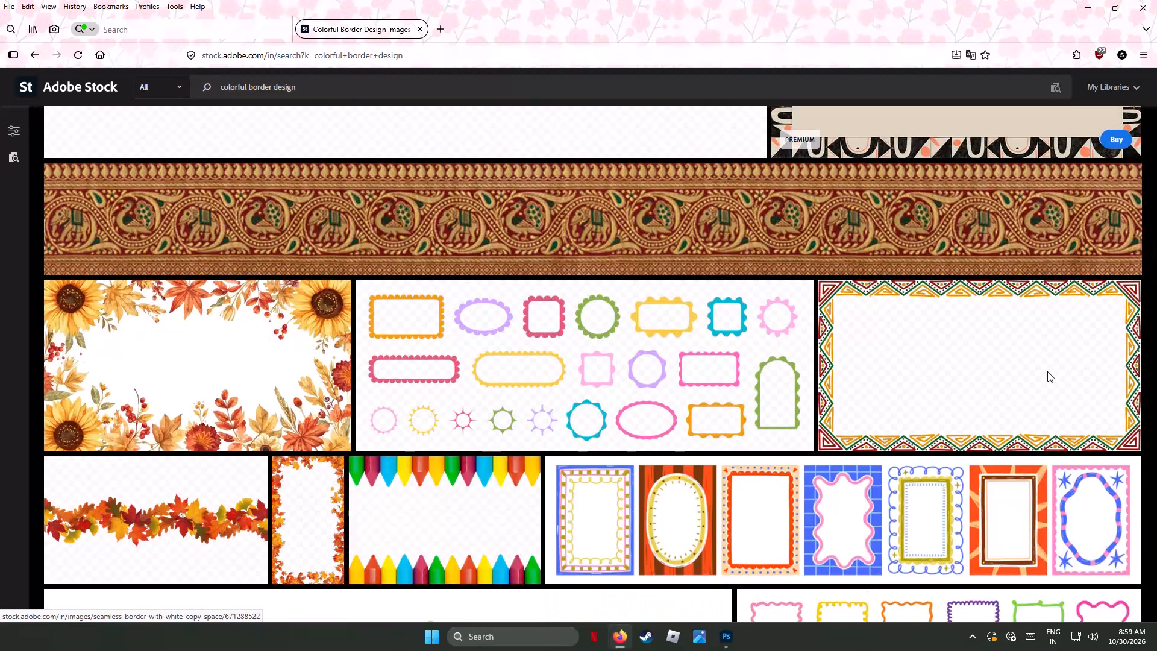
scroll(1047, 371, down, 2)
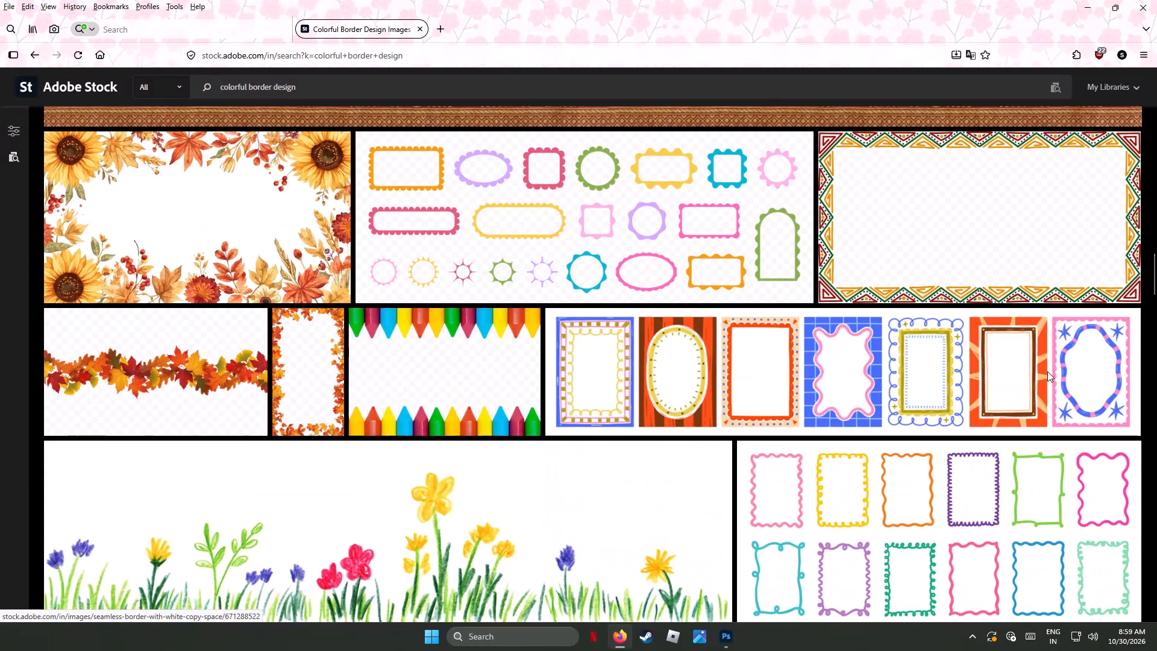
scroll(1047, 371, down, 2)
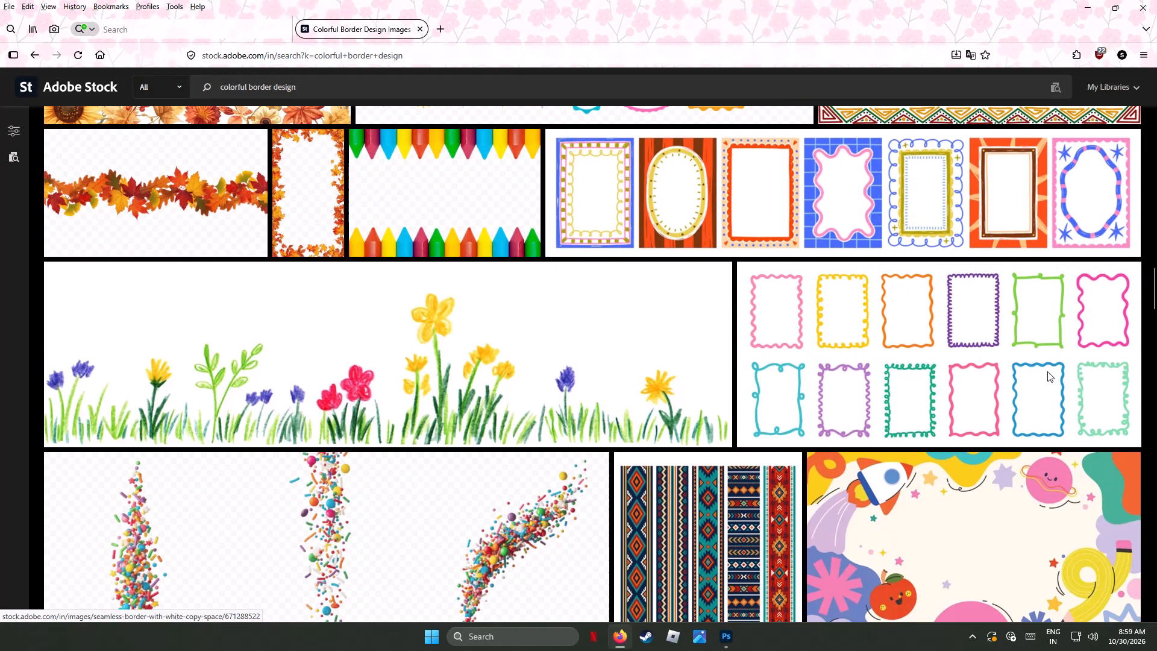
scroll(1047, 371, down, 4)
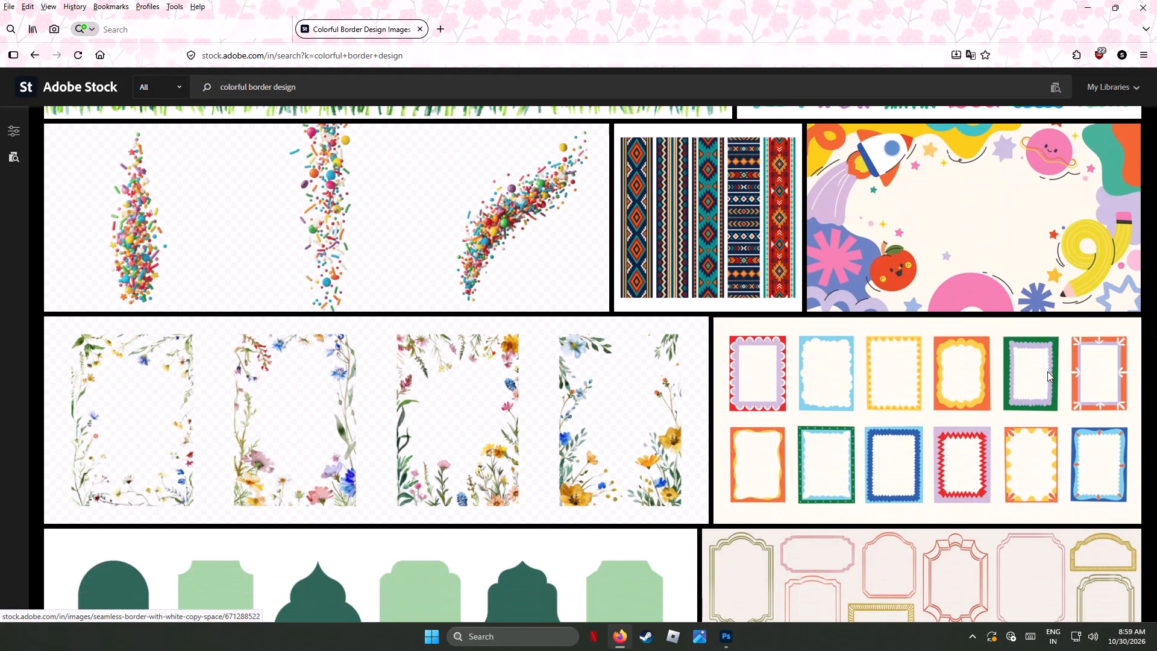
scroll(1047, 371, down, 8)
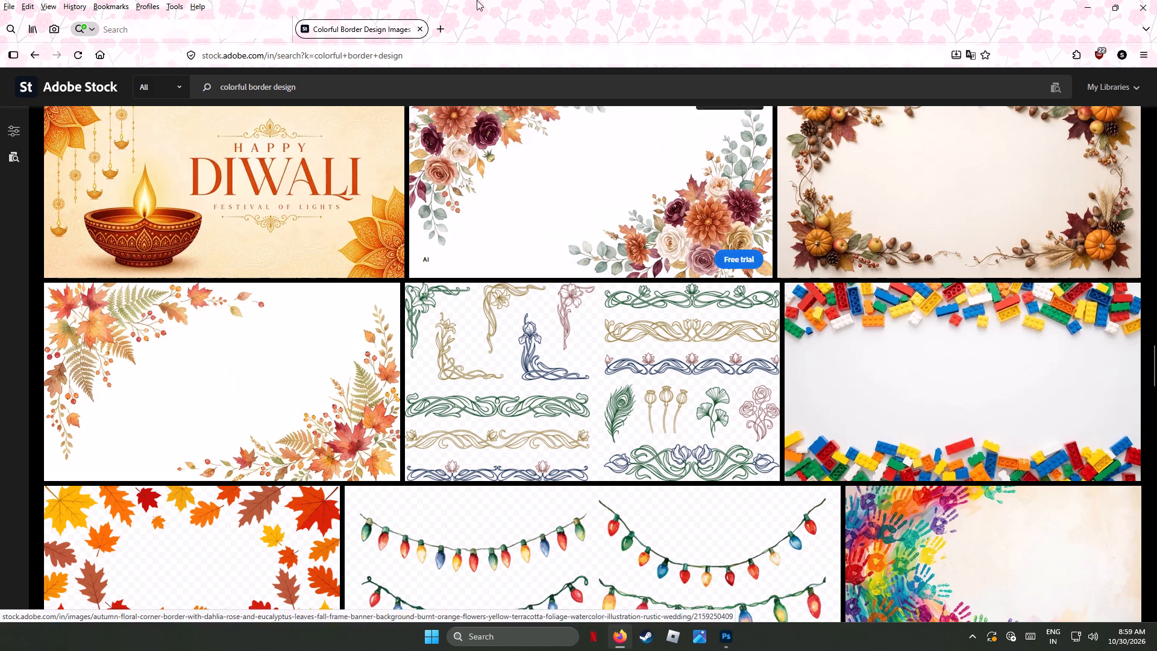
Return to the Google results, search for "24:8 ratio border design shapes" and look through the results.
click(38, 55)
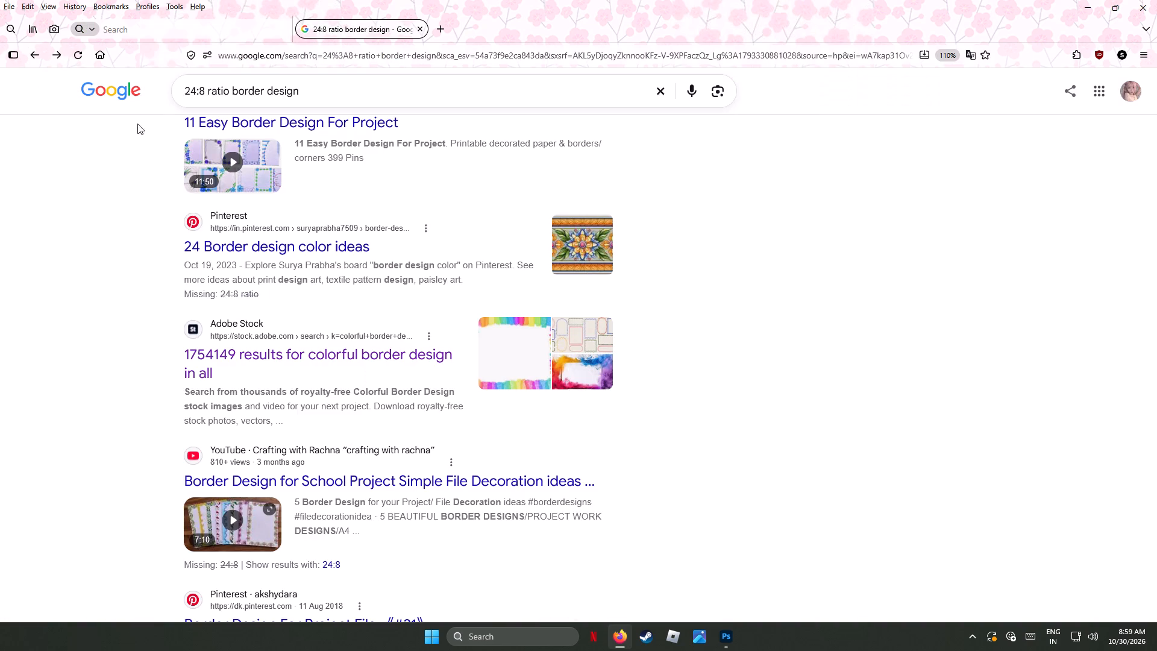
click(308, 90)
key(space)
text(shape)
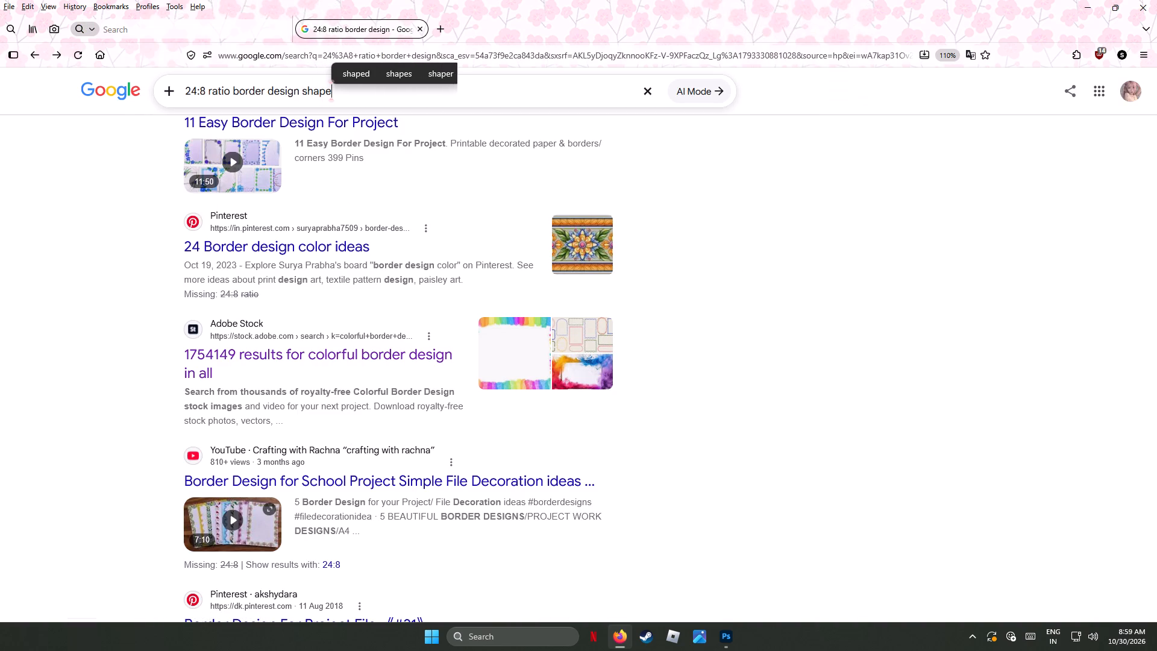
key(s)
key(Return)
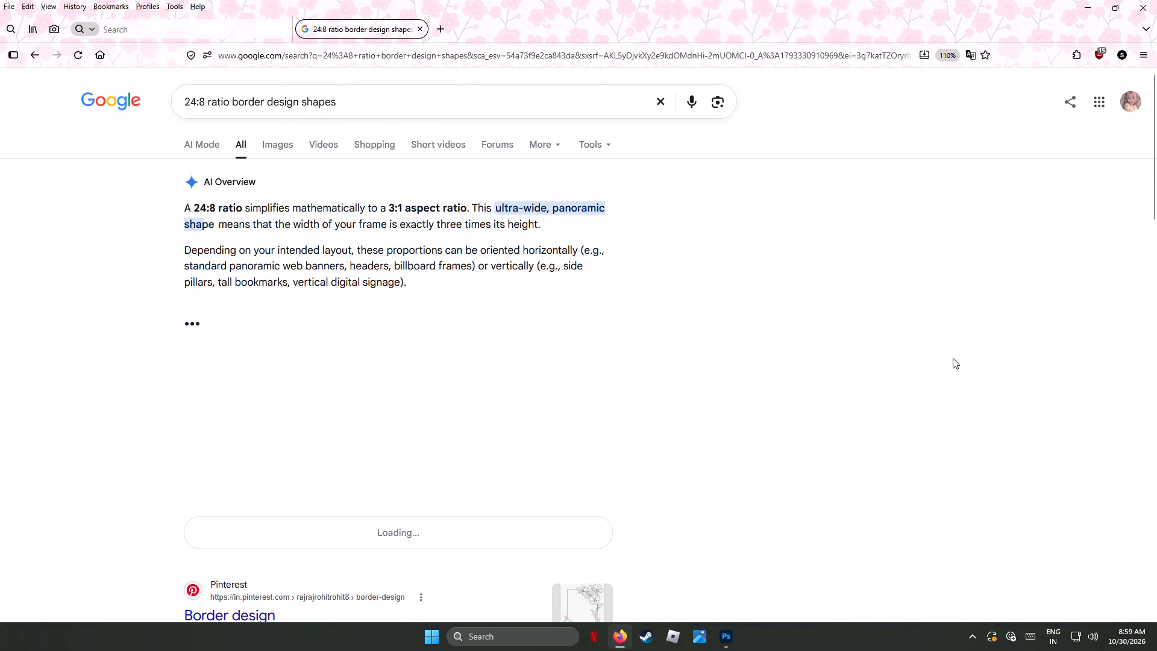
scroll(953, 358, down, 3)
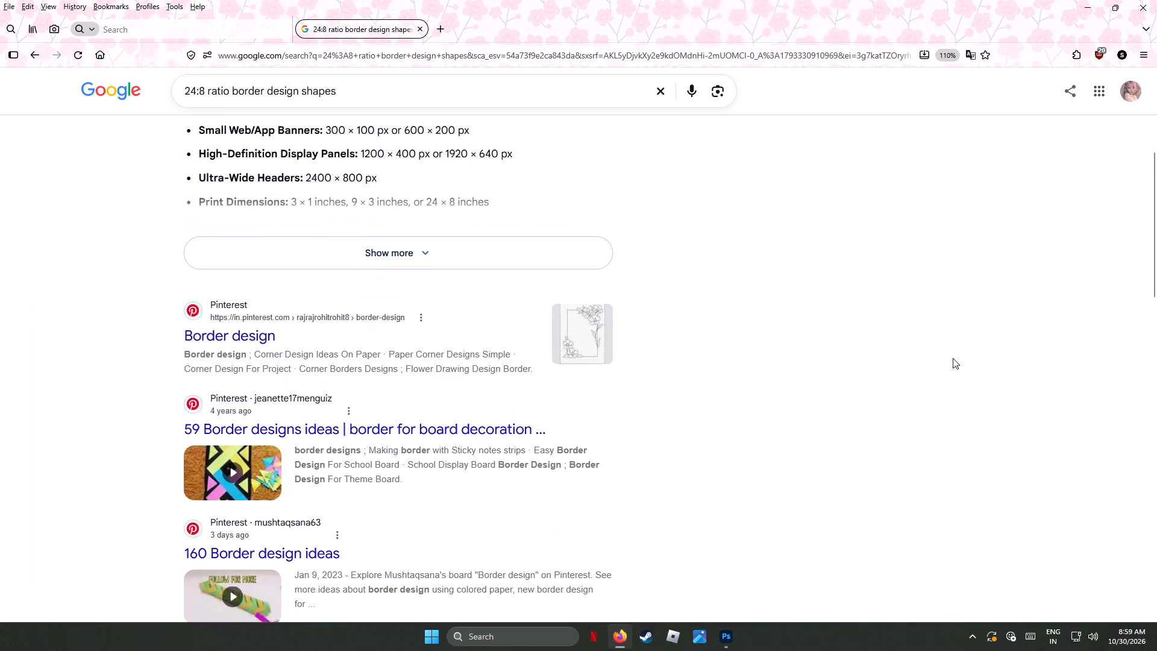
scroll(953, 358, down, 4)
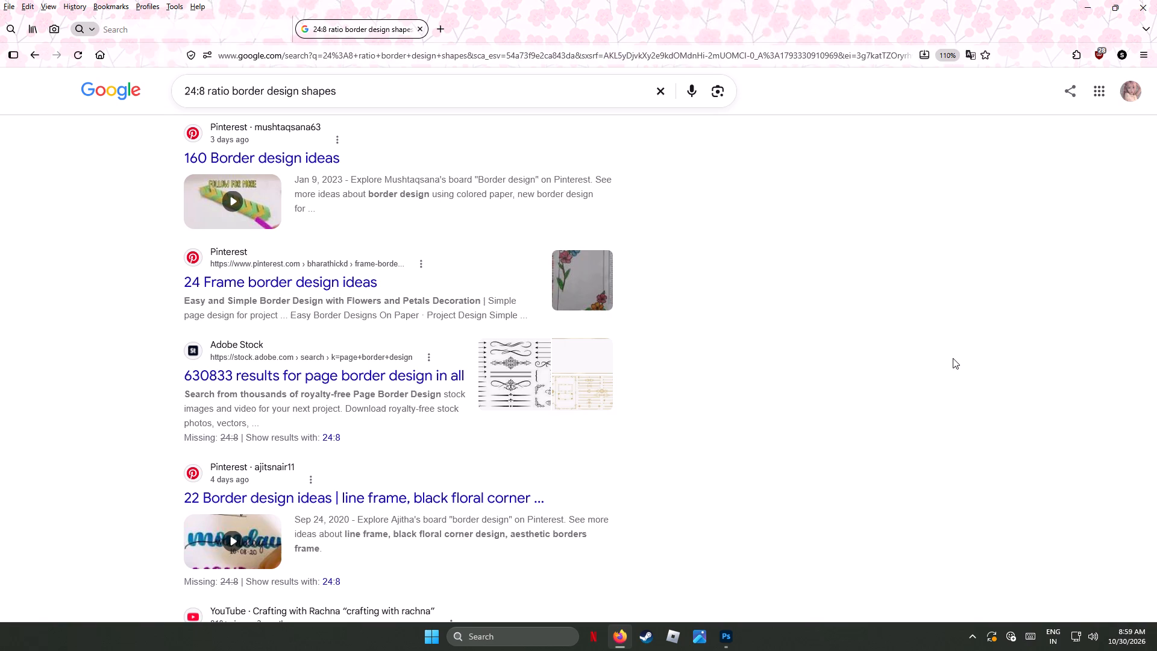
scroll(953, 358, down, 1)
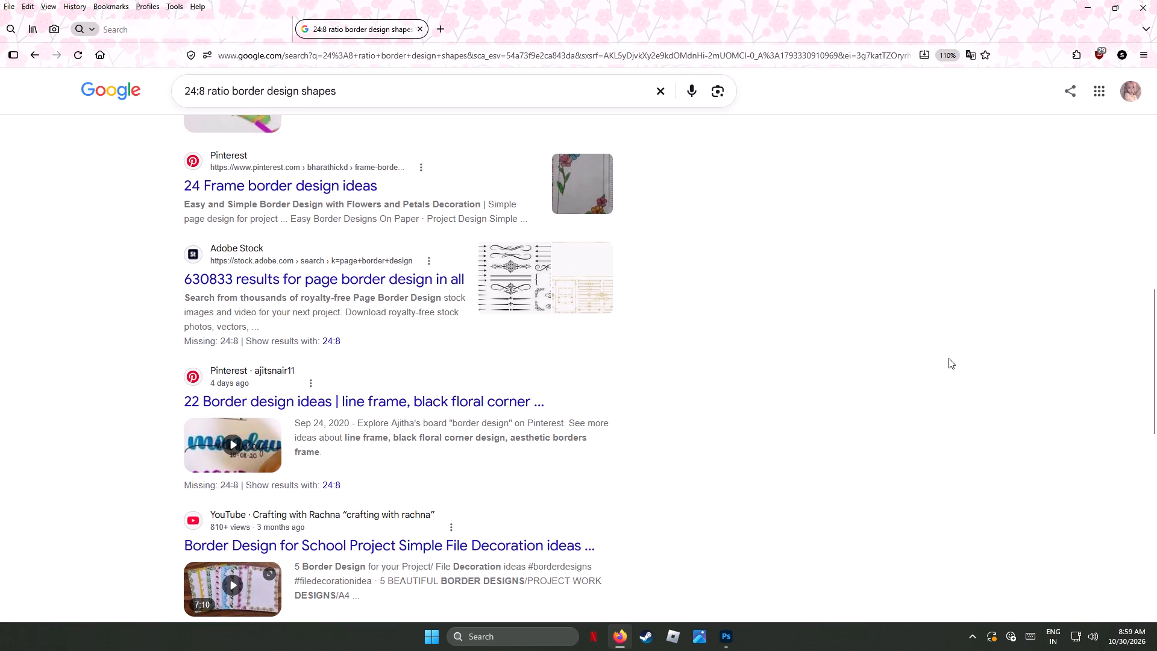
scroll(643, 347, down, 2)
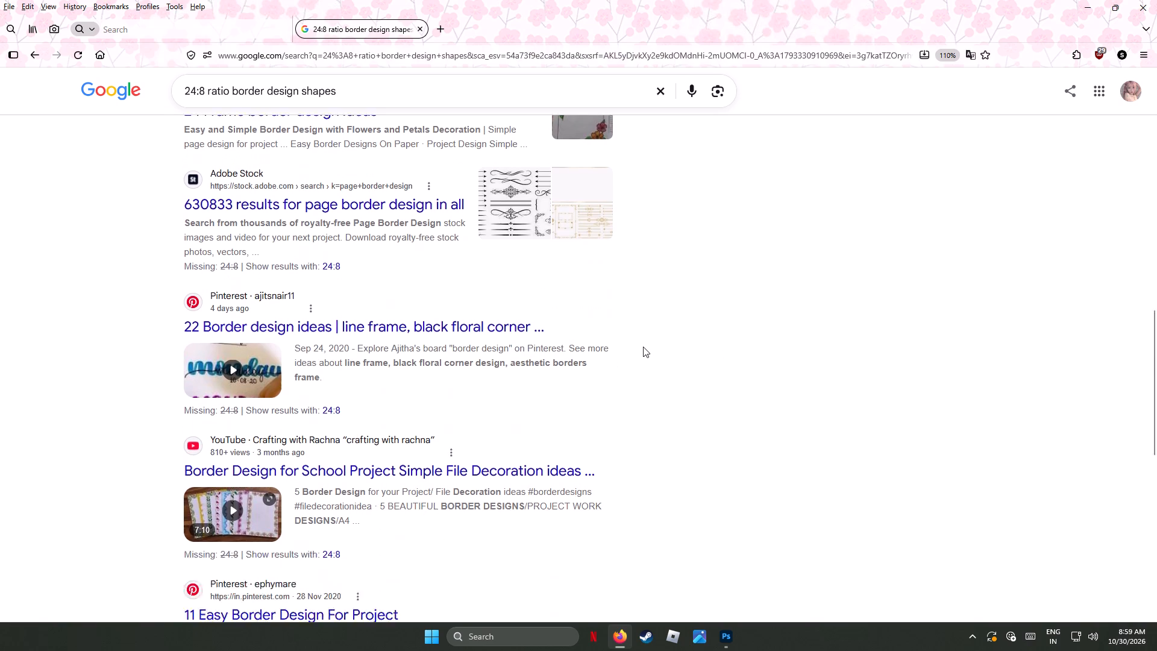
scroll(643, 347, down, 1)
scroll(643, 347, up, 10)
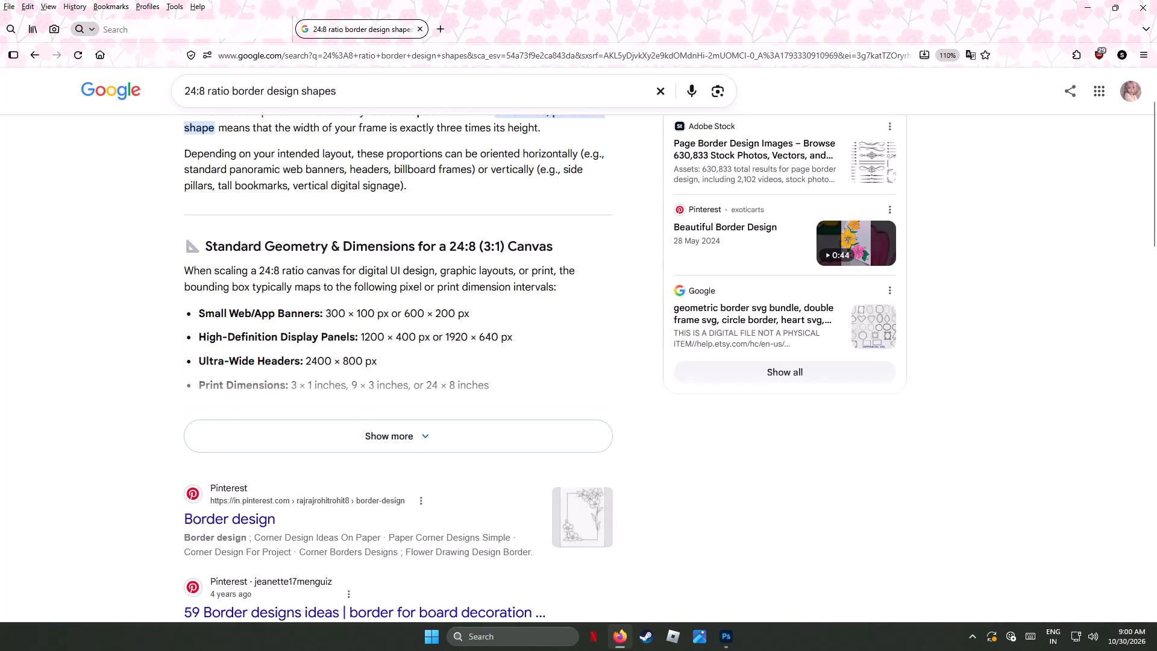
Search Google for "border shapes for photoshop free download".
drag(343, 90, 134, 84)
text(border)
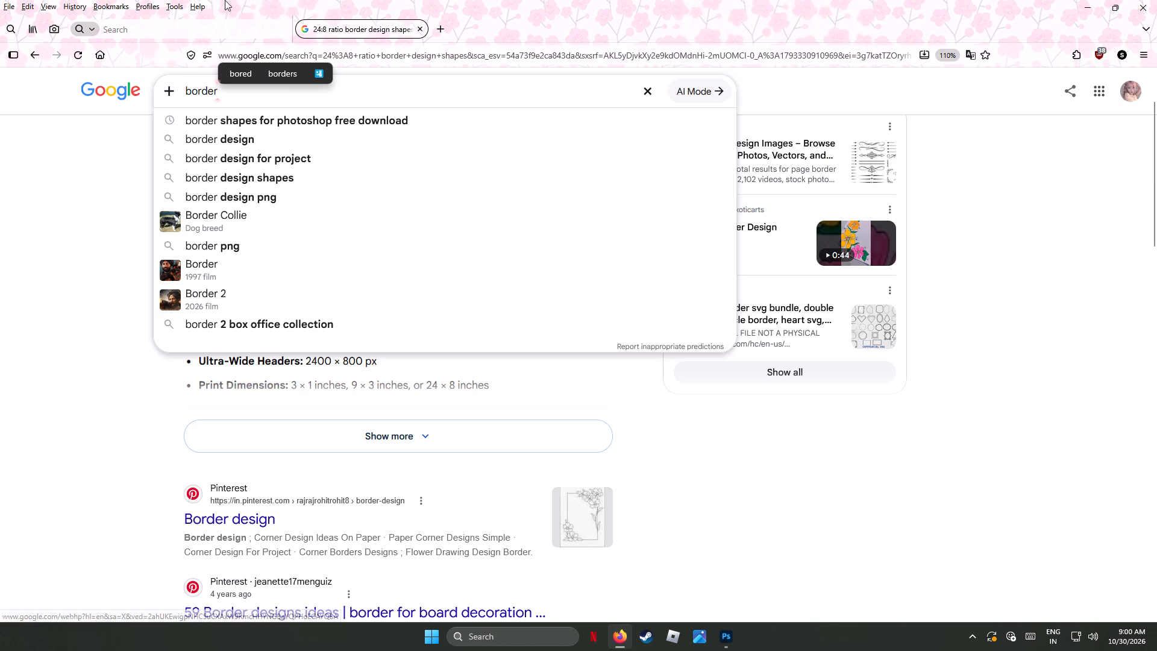
click(281, 121)
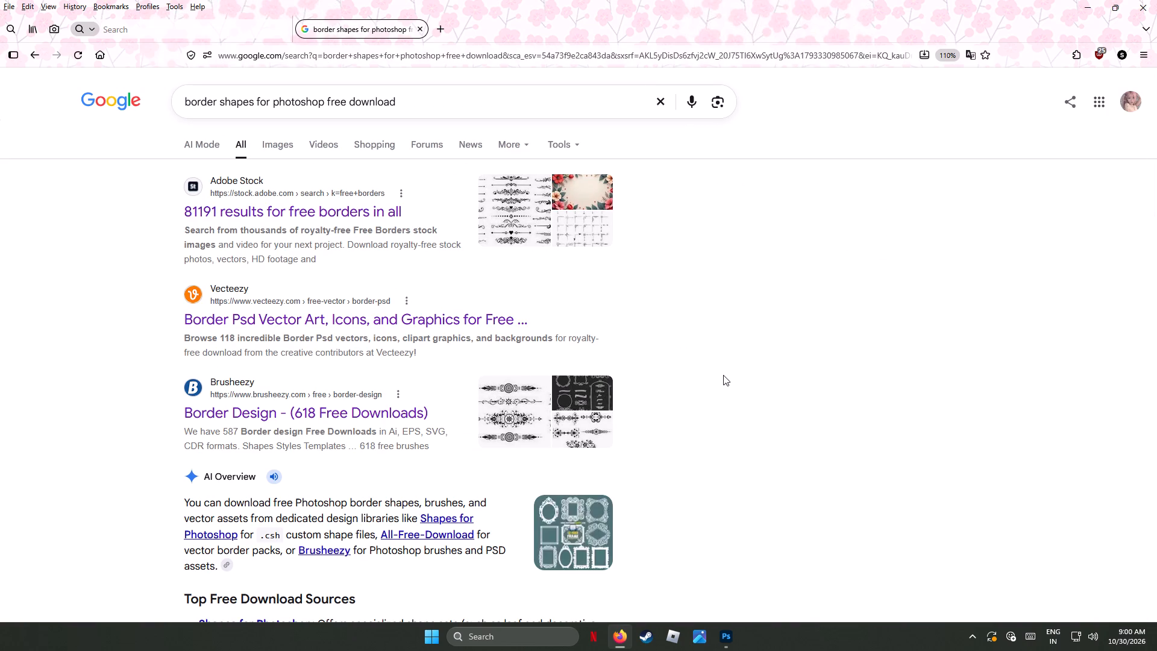
Look through the search results and open Pinterest's "Psd Borders for Photoshop Free Download" page.
scroll(723, 375, down, 3)
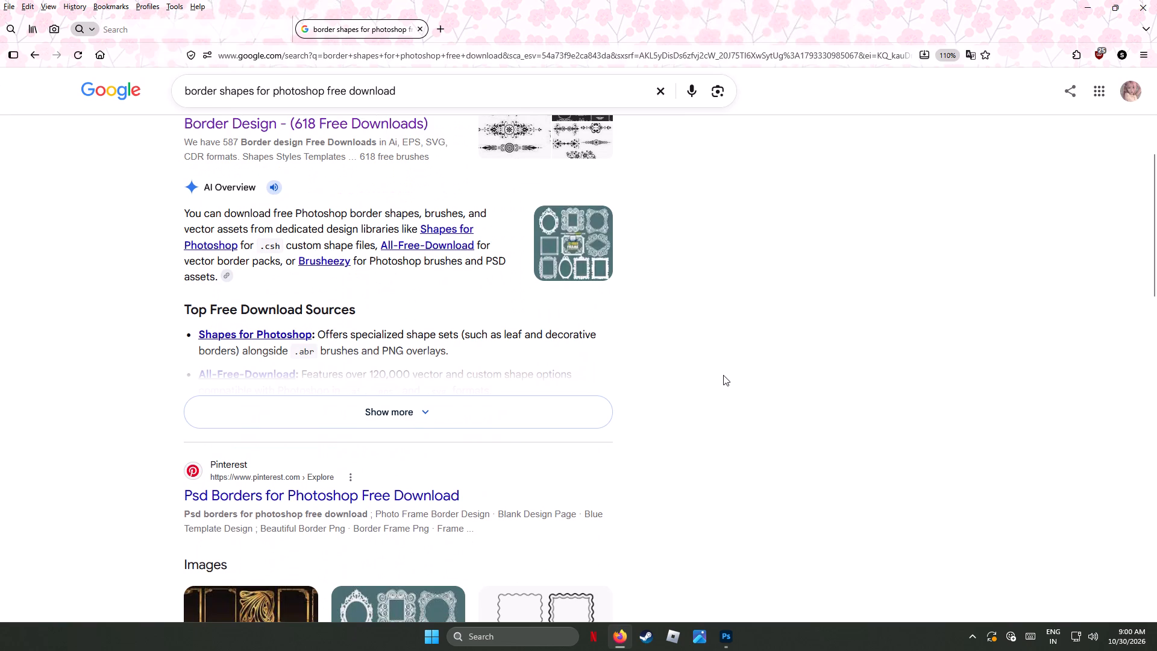
scroll(723, 375, down, 2)
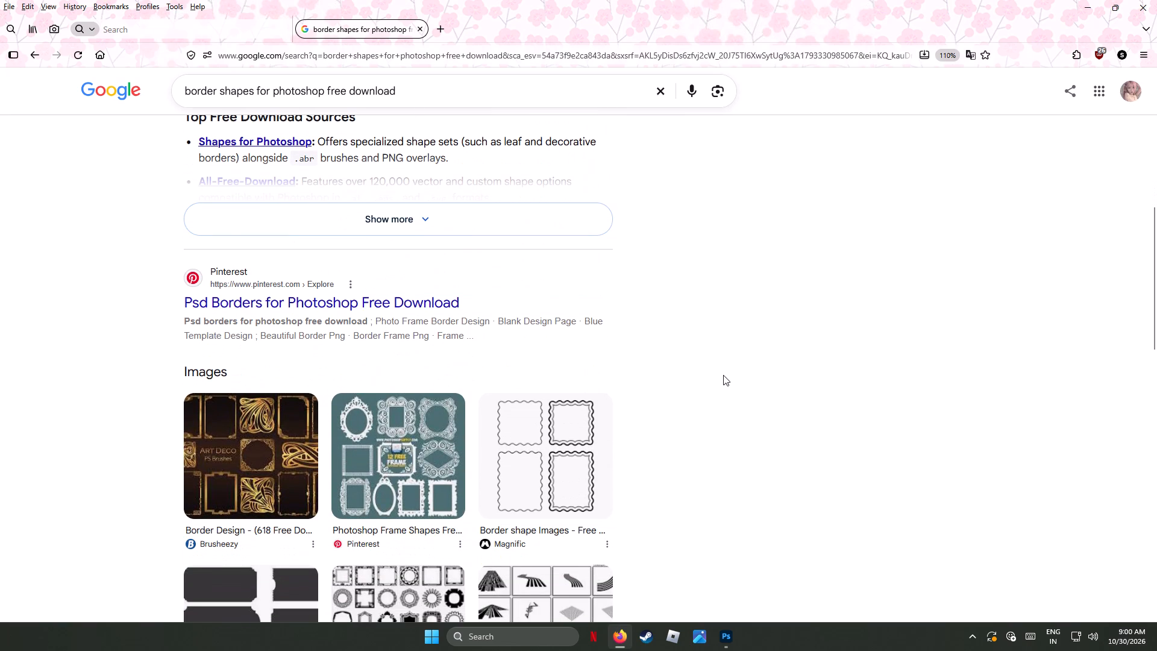
click(334, 304)
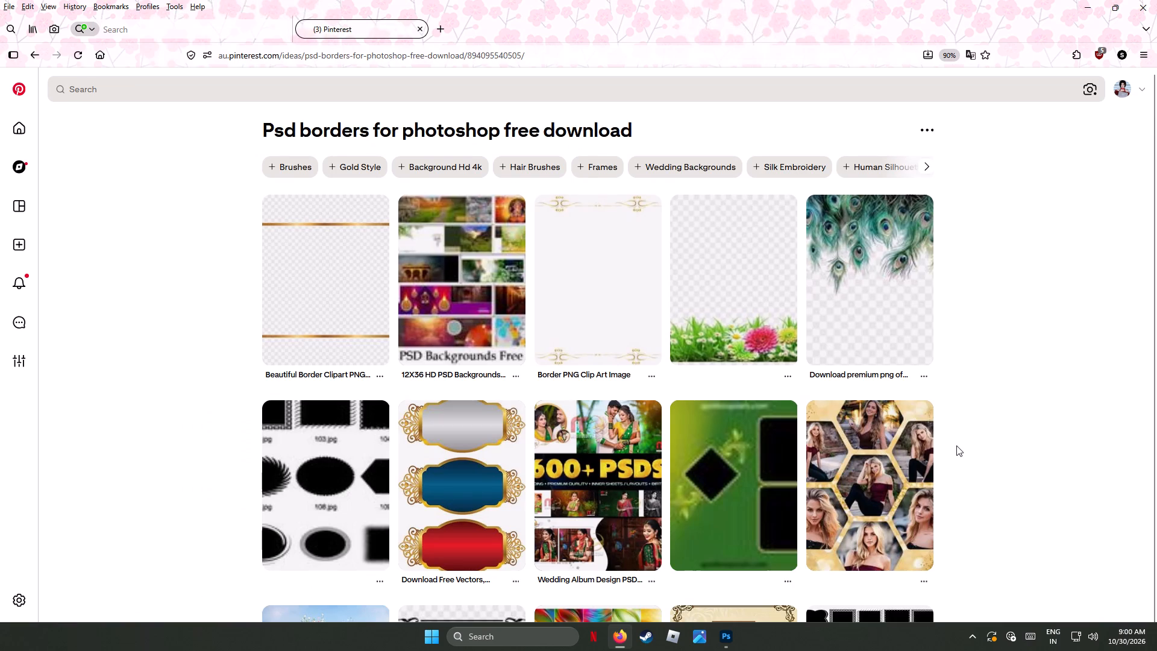
Look through the Pinterest border ideas and open the gold "vintage frame borders vector" pin.
scroll(1128, 392, down, 3)
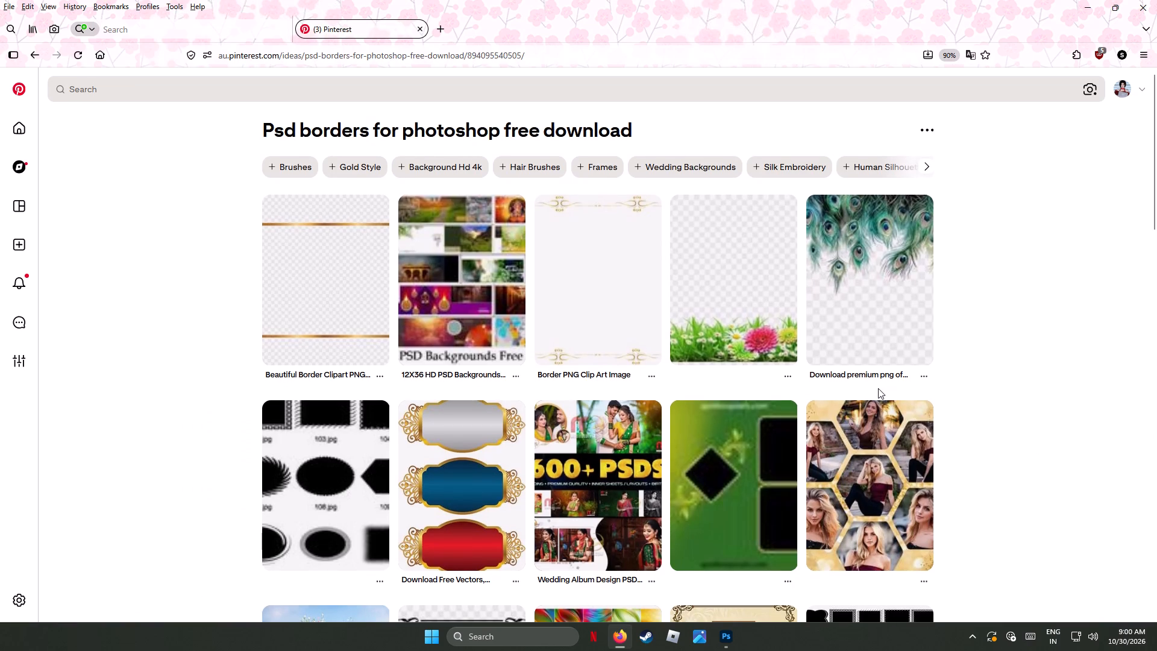
scroll(876, 389, down, 3)
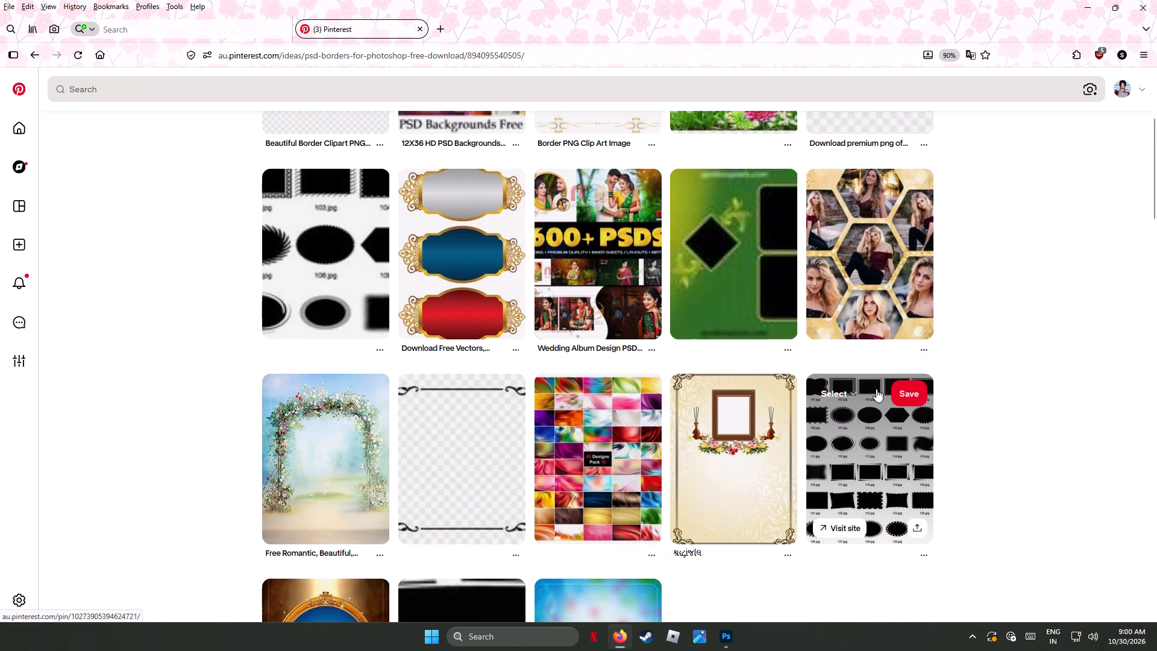
scroll(876, 389, down, 5)
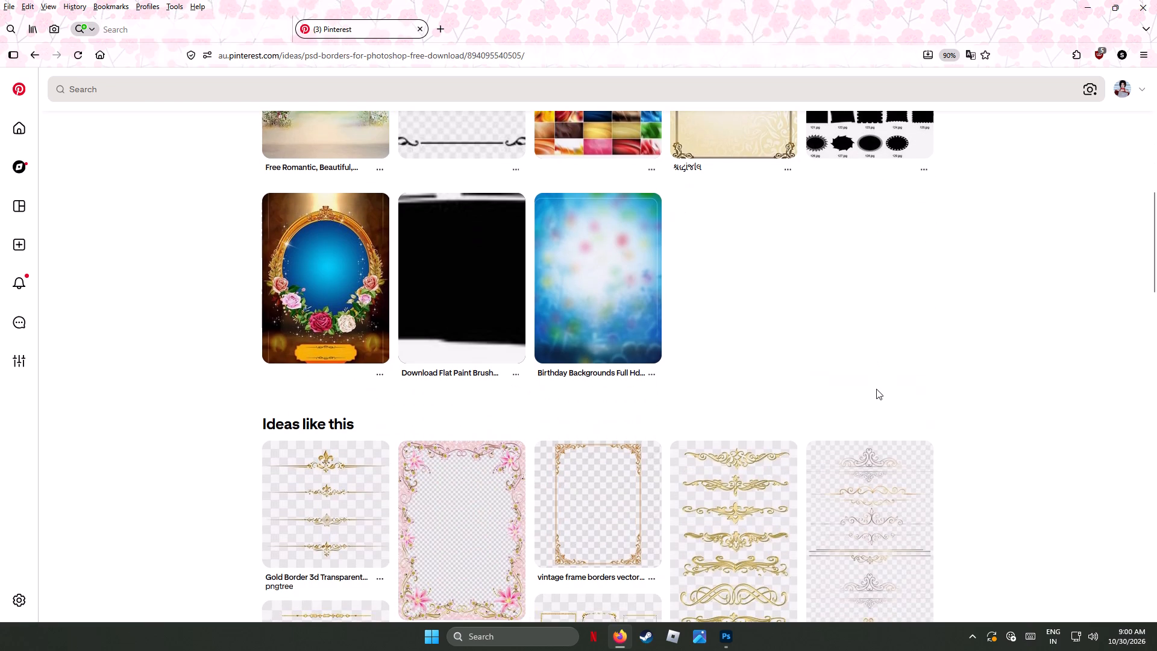
scroll(876, 389, down, 2)
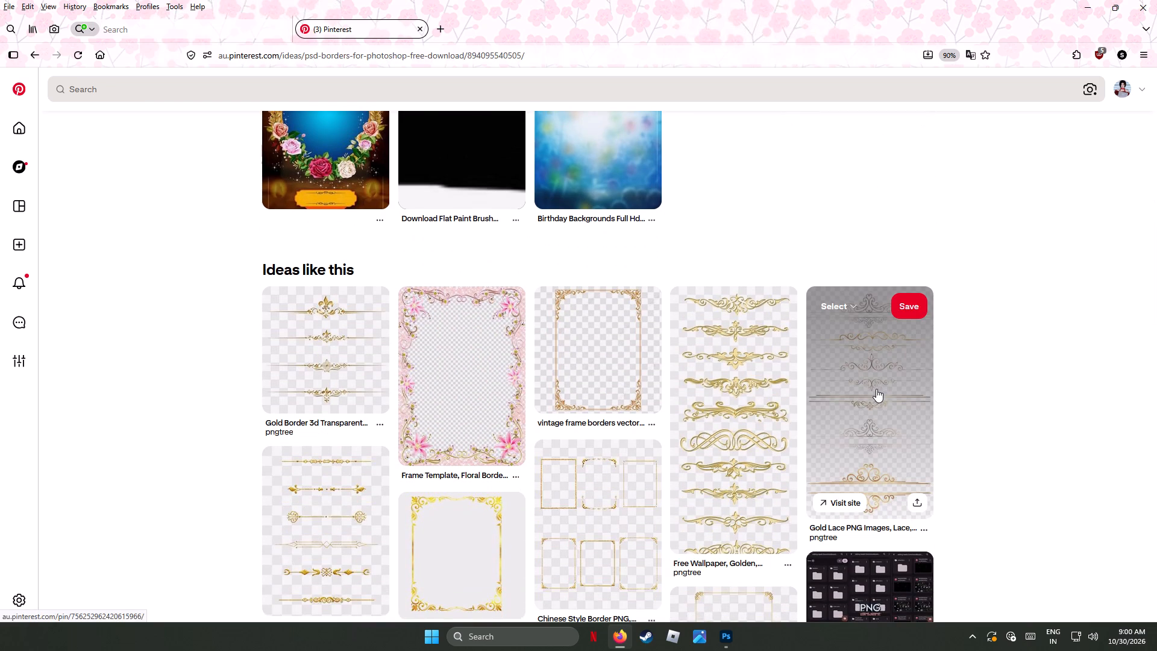
click(596, 381)
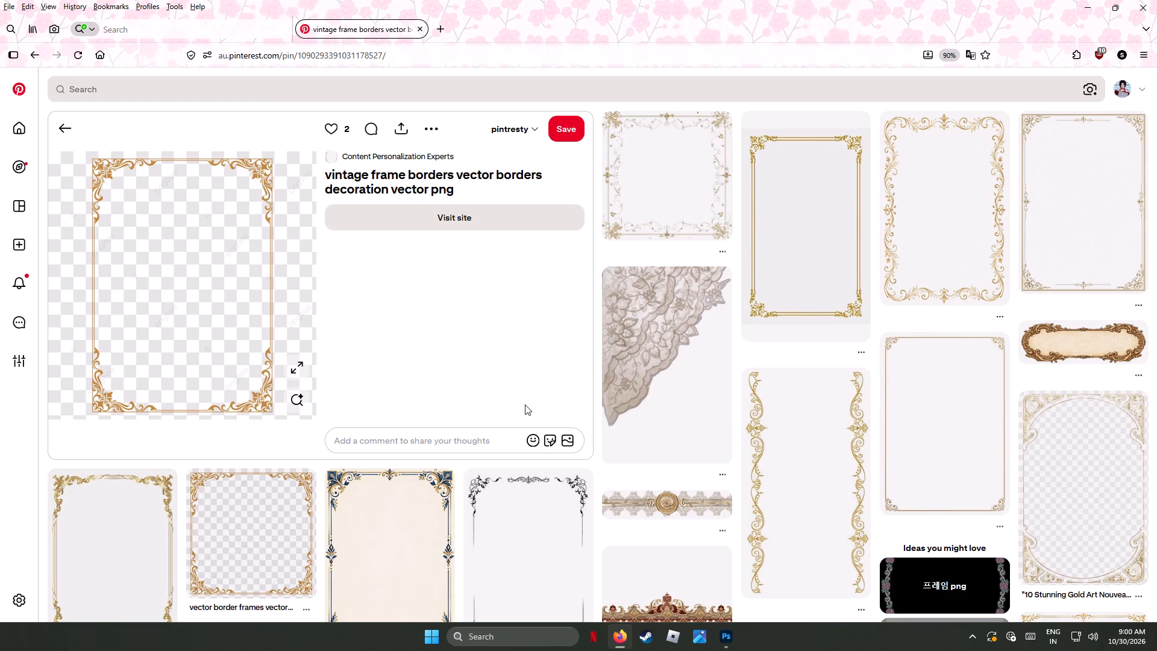
Browse the related frame pins and open the cream damask one with gold corner and side ornaments.
scroll(525, 404, down, 3)
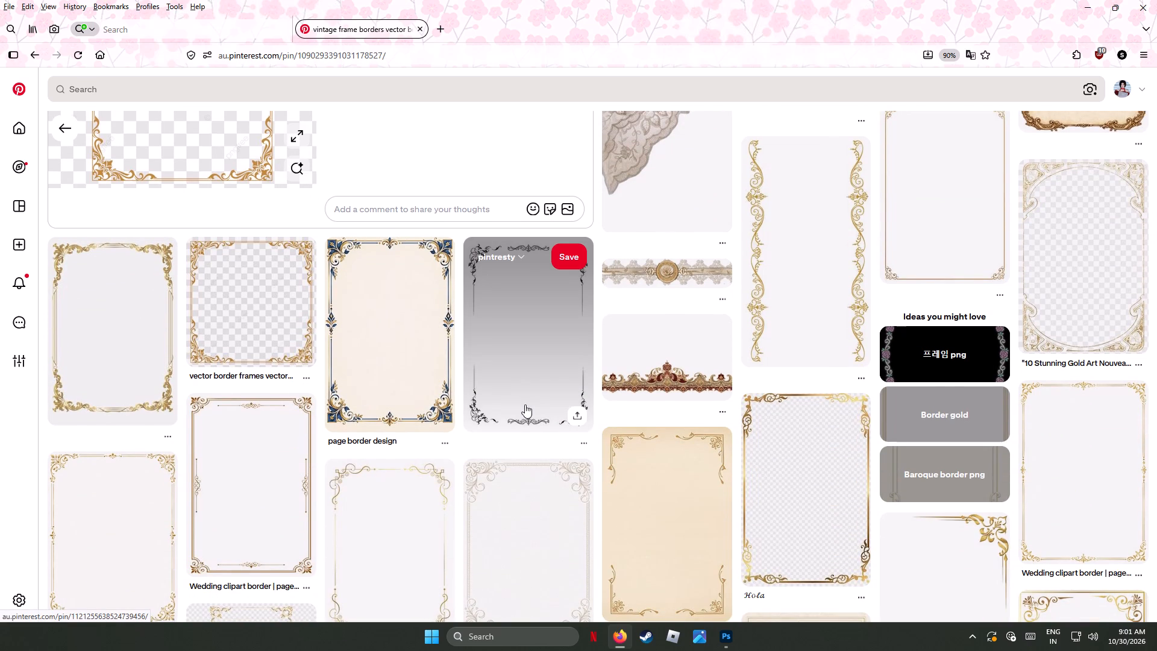
scroll(525, 404, down, 3)
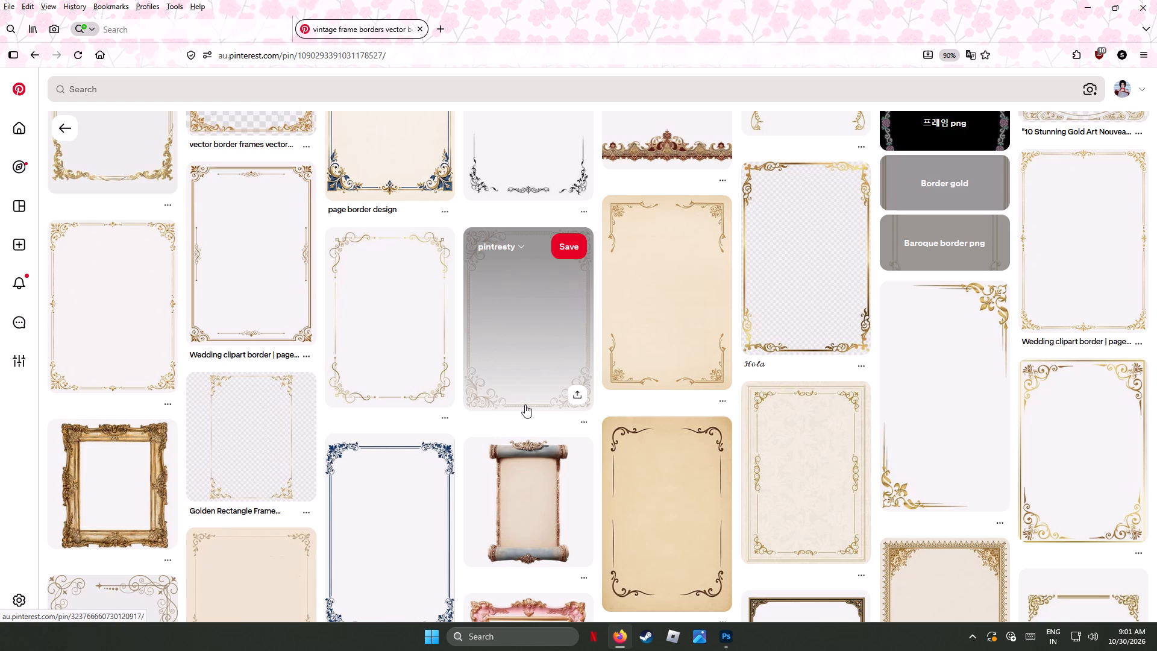
scroll(525, 404, down, 2)
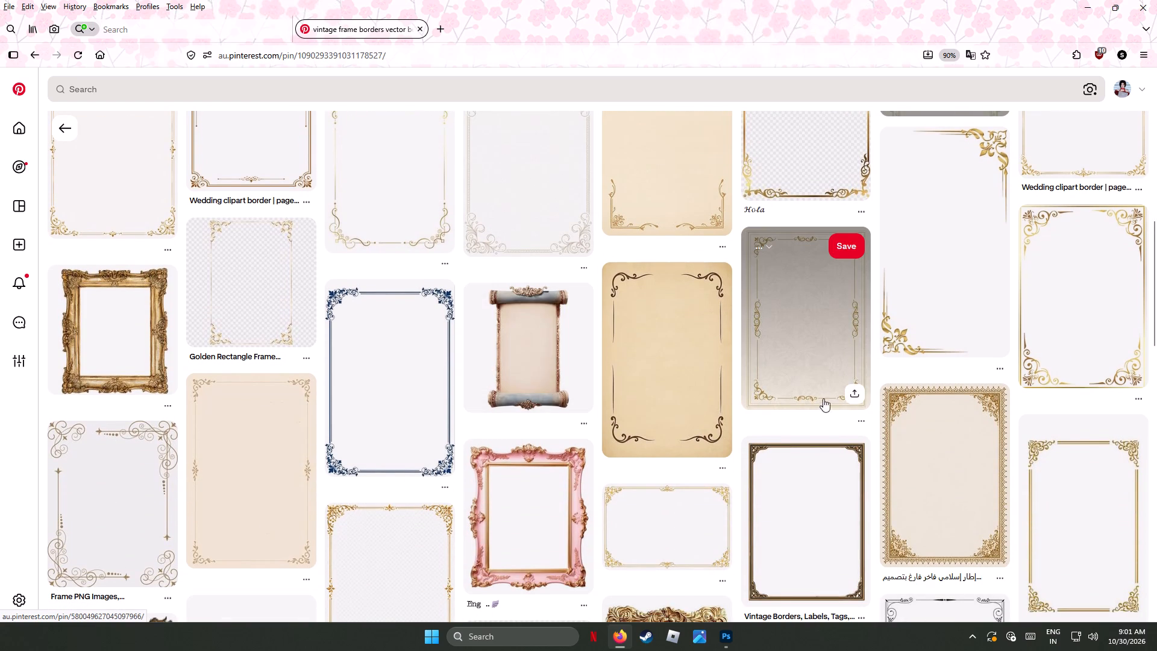
click(816, 344)
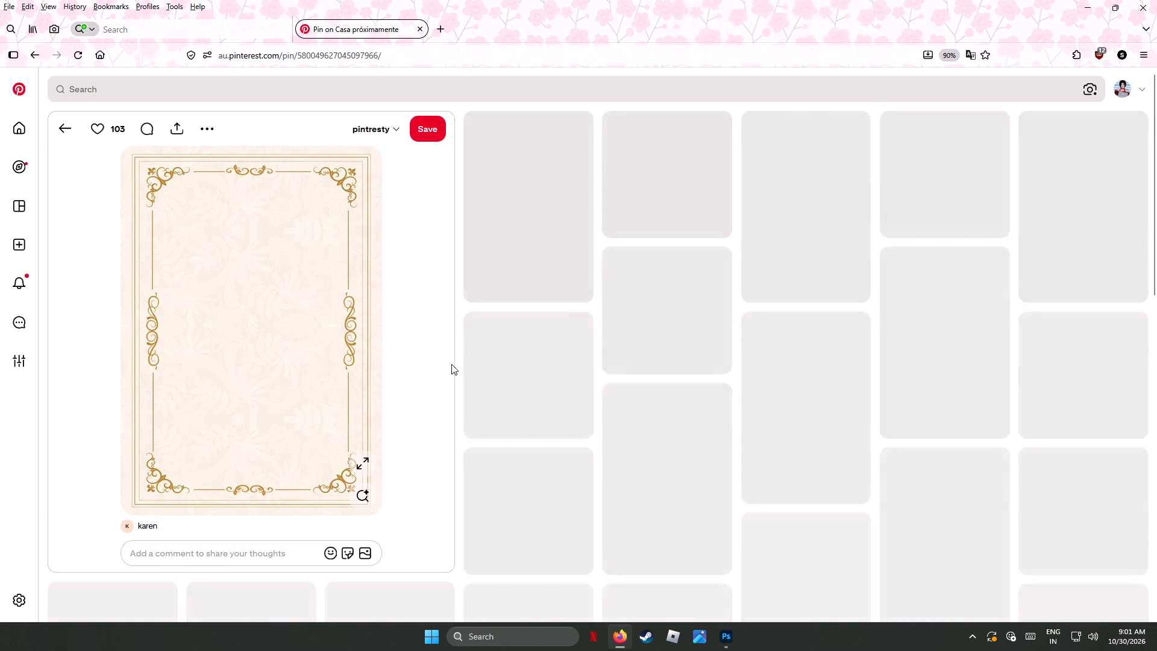
Download the image of the cream damask border with gold ornaments.
click(366, 552)
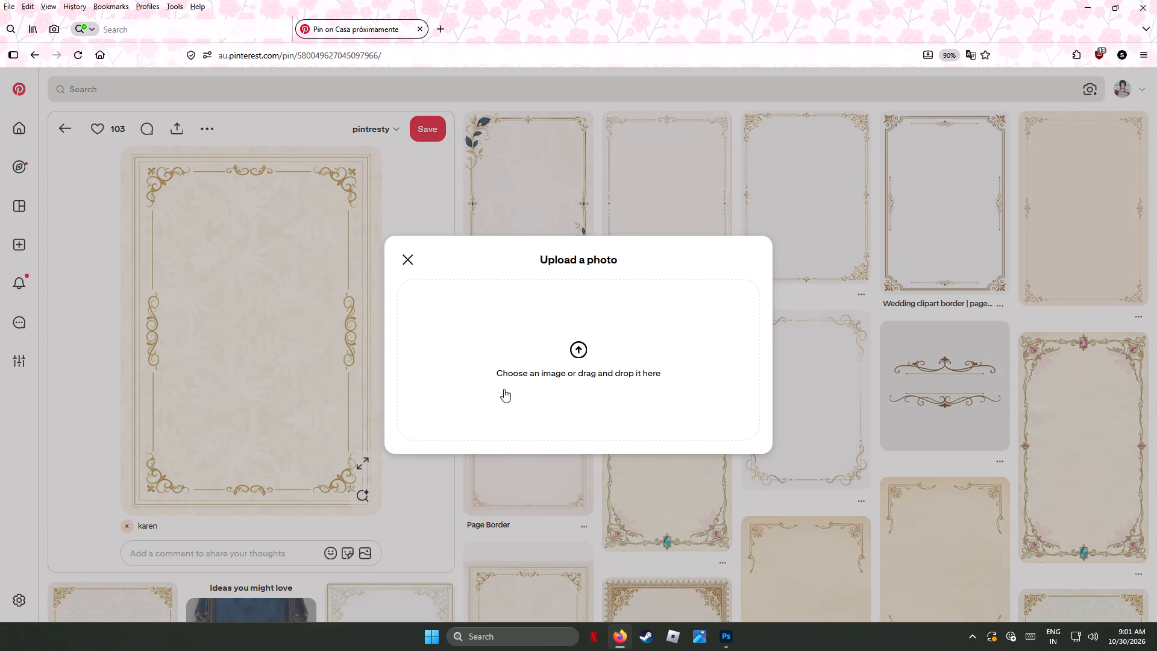
click(409, 259)
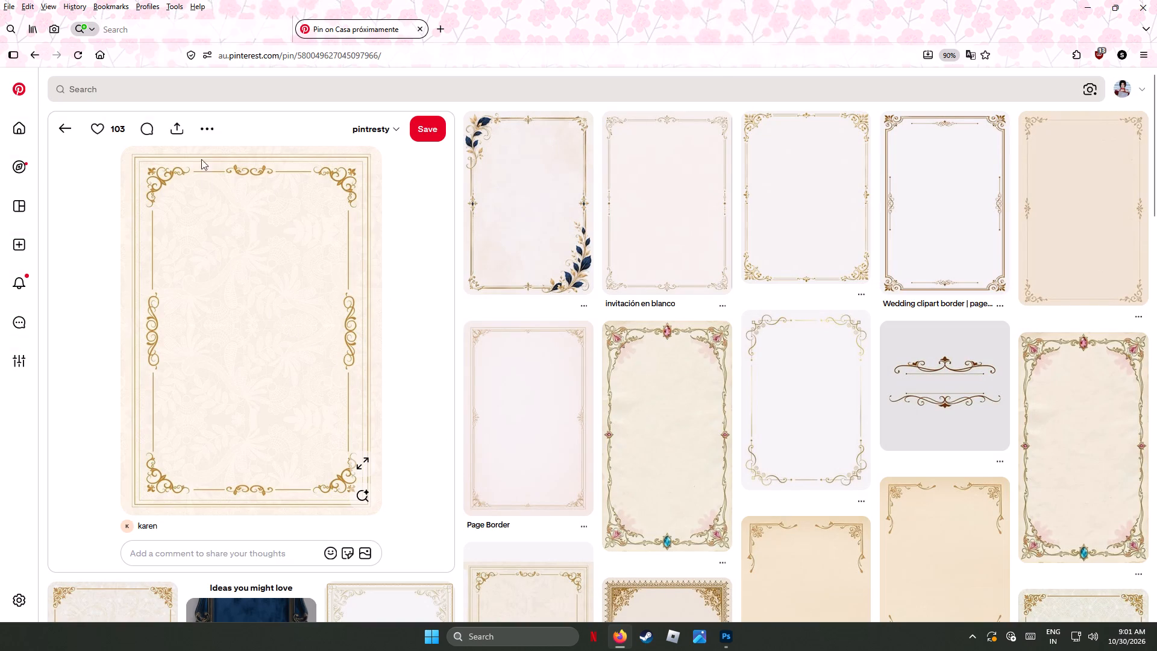
click(213, 125)
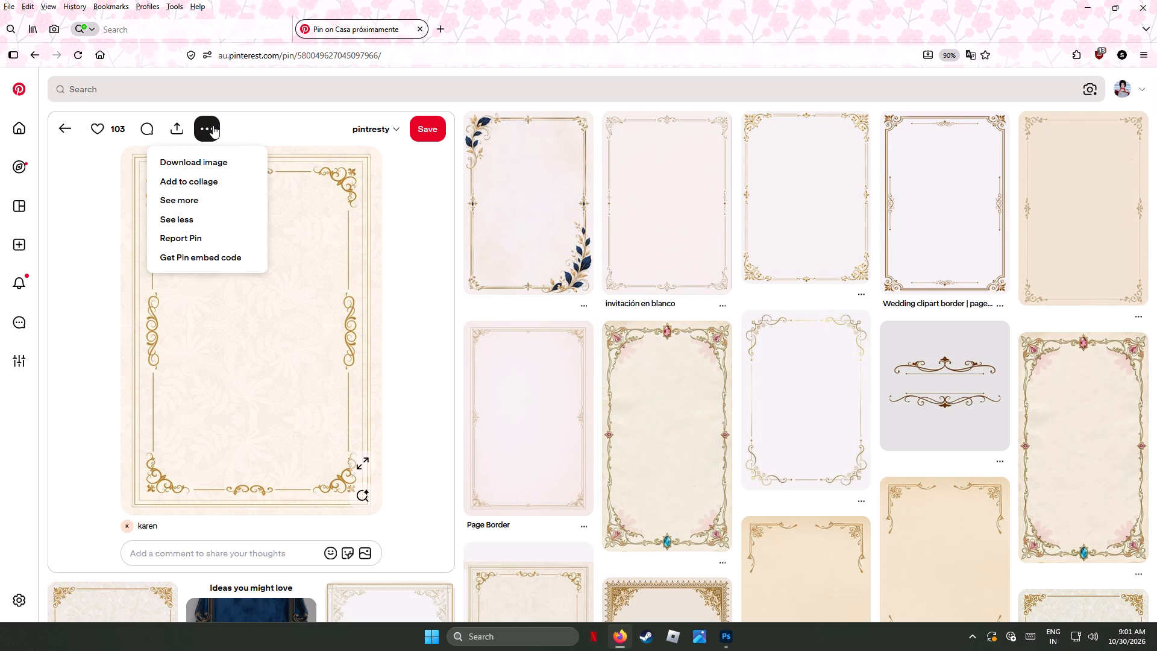
click(216, 163)
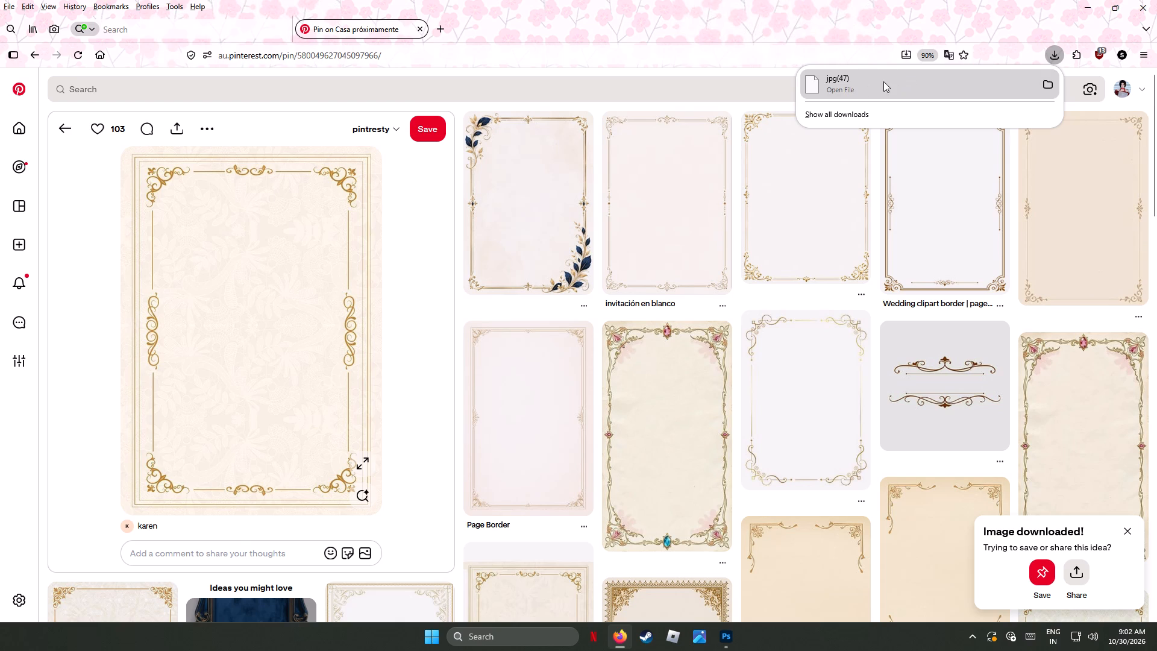
Open the downloaded file jpg(47) from the Downloads folder in Adobe Photoshop 2025.
click(853, 80)
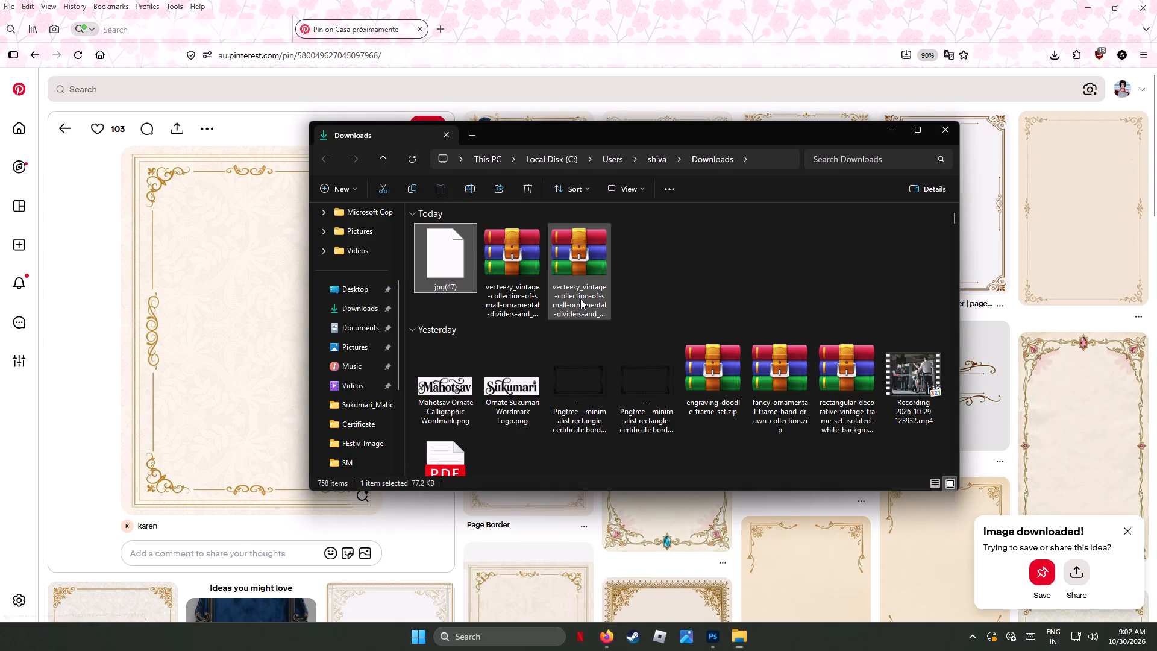
double_click(450, 259)
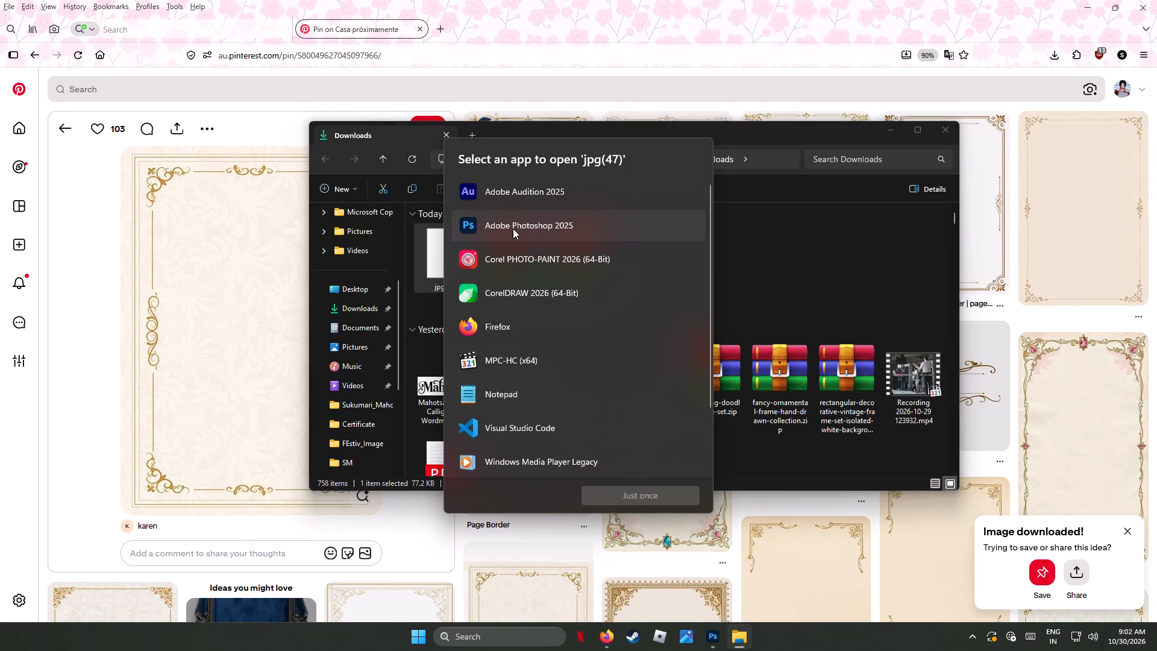
click(513, 228)
click(639, 494)
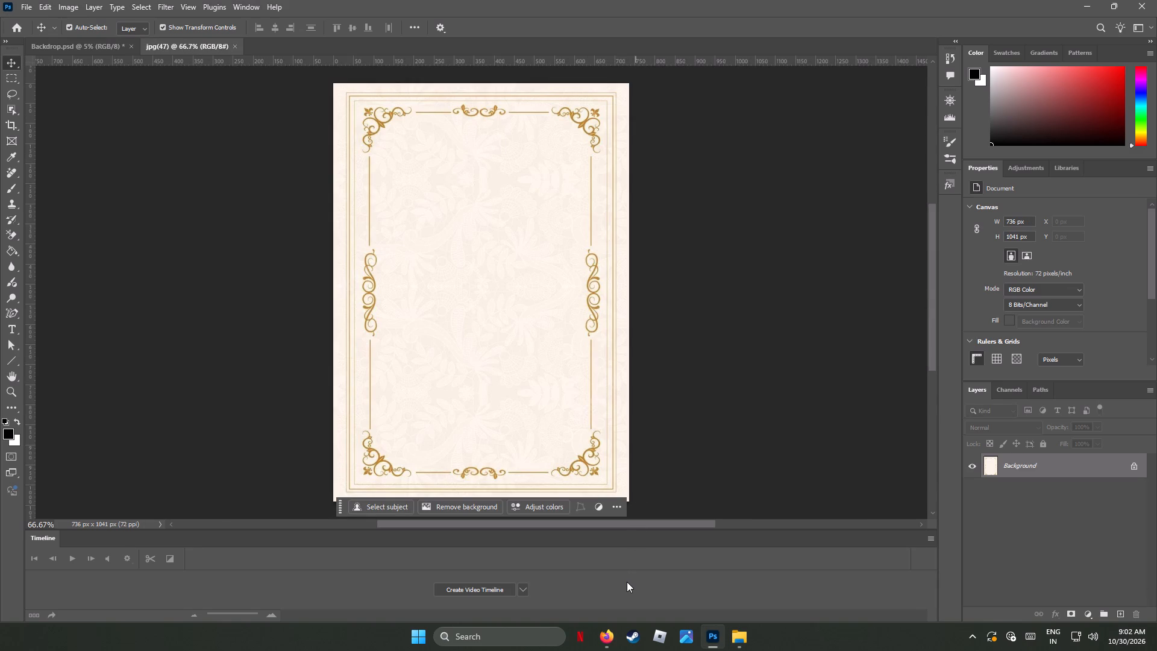
Switch back to Firefox, browse more related pins and open the navy and gold "Page border" pin.
click(609, 637)
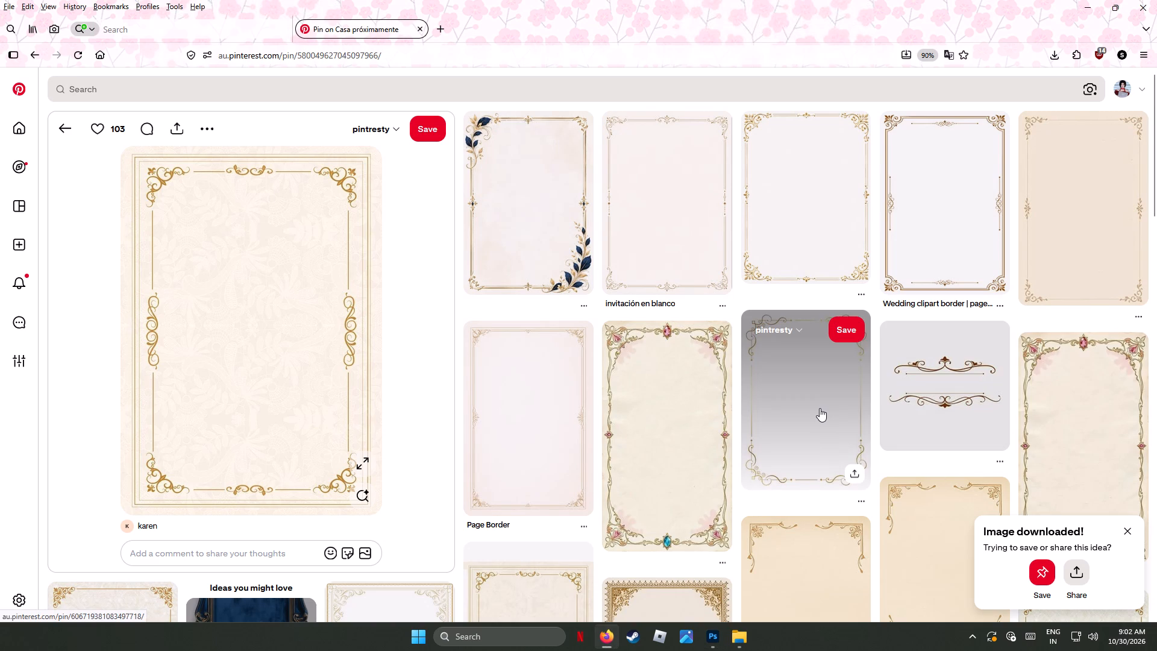
scroll(819, 408, down, 3)
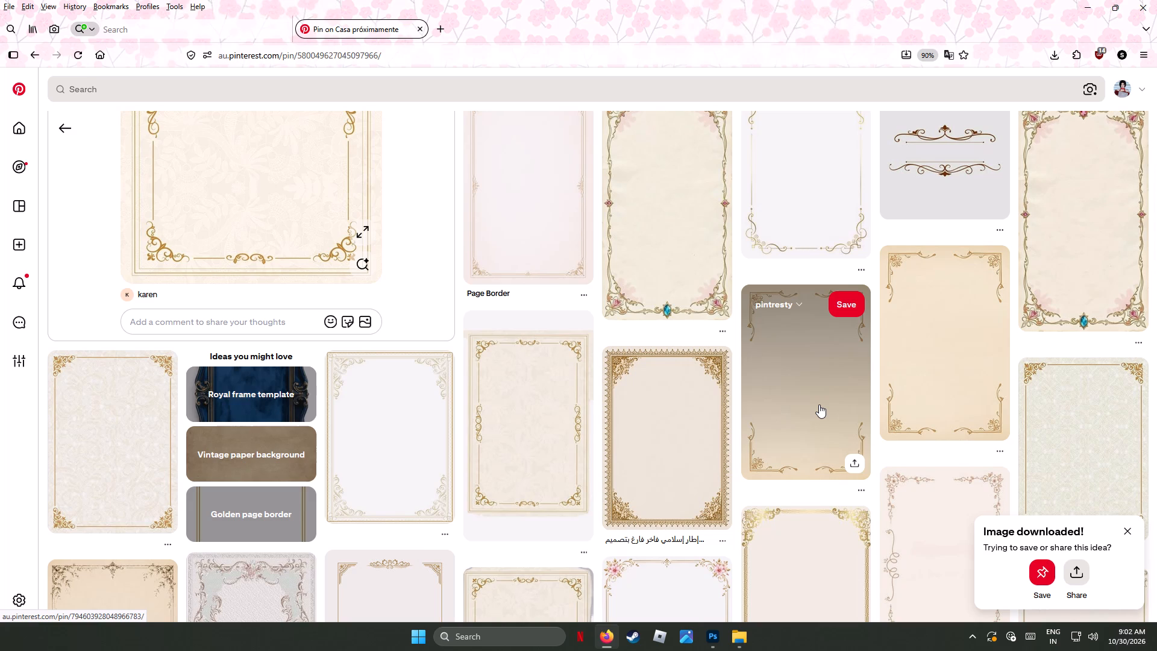
scroll(819, 404, down, 4)
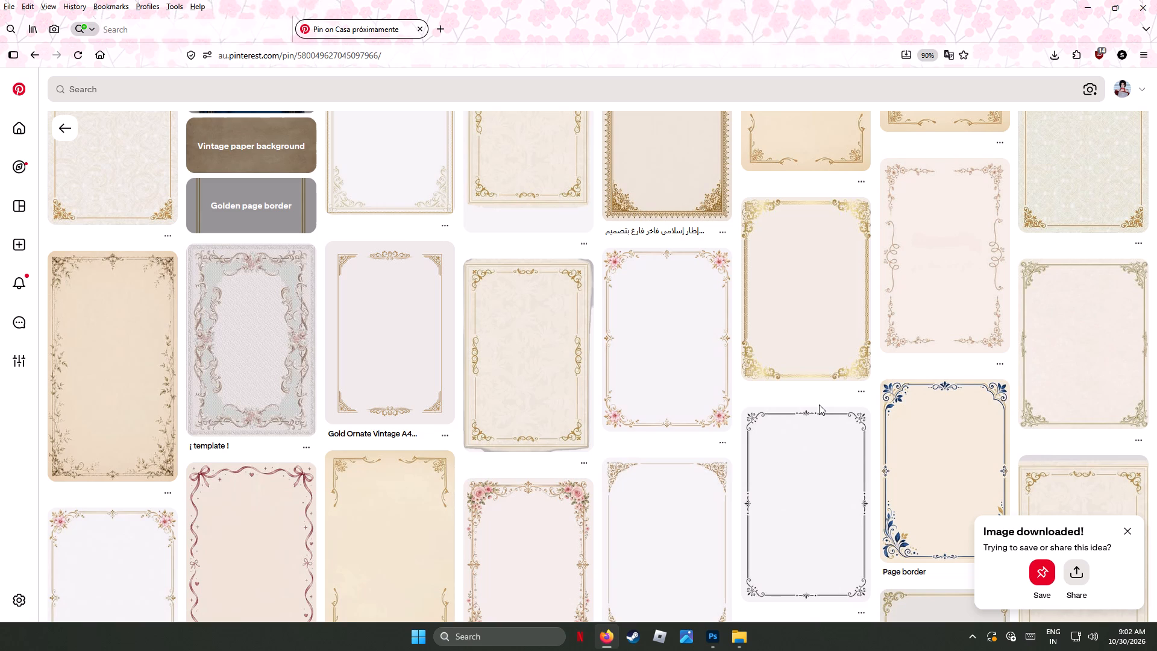
click(953, 467)
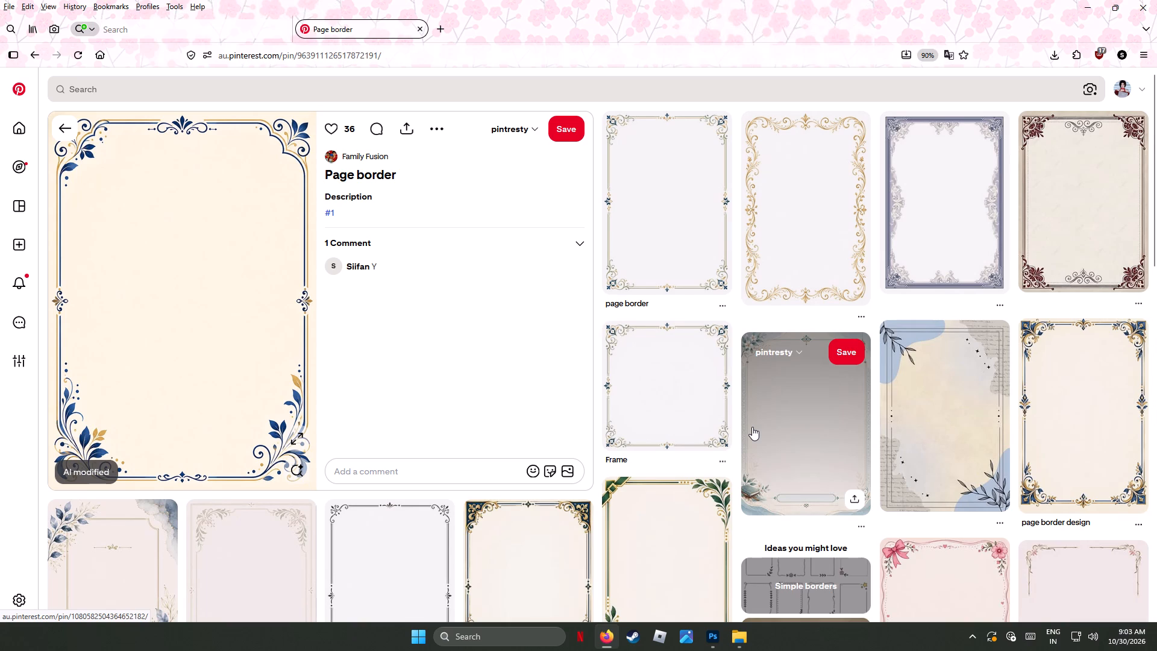
click(214, 314)
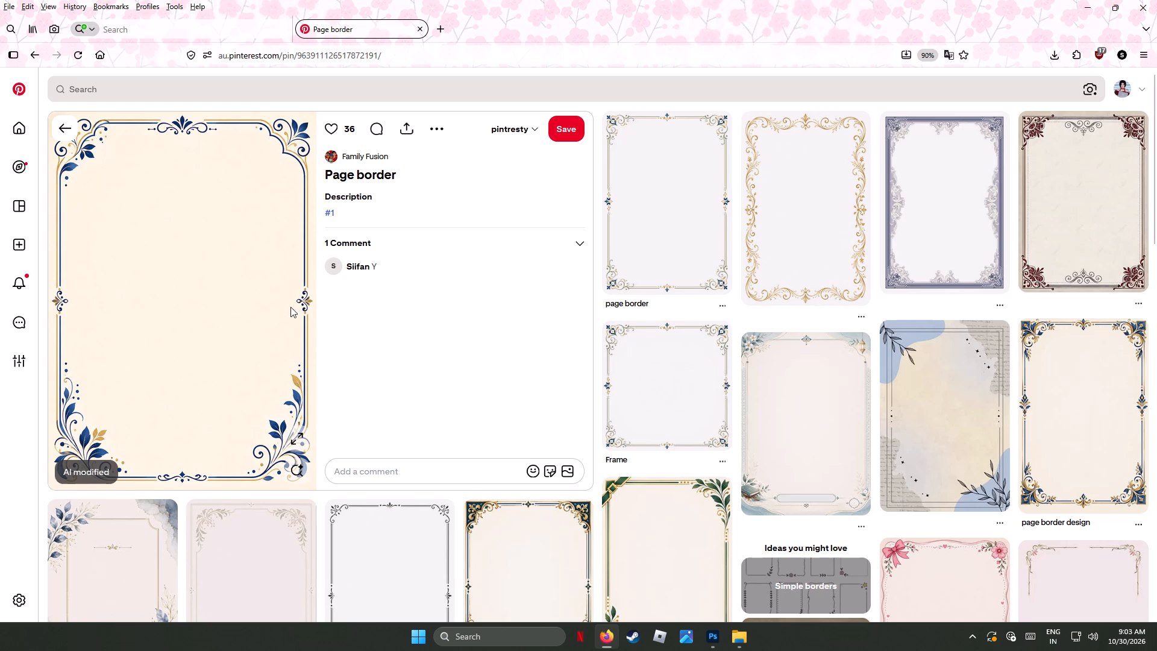
Download the navy and gold Page border image, preview it, and return to the cream border's related pins.
click(441, 127)
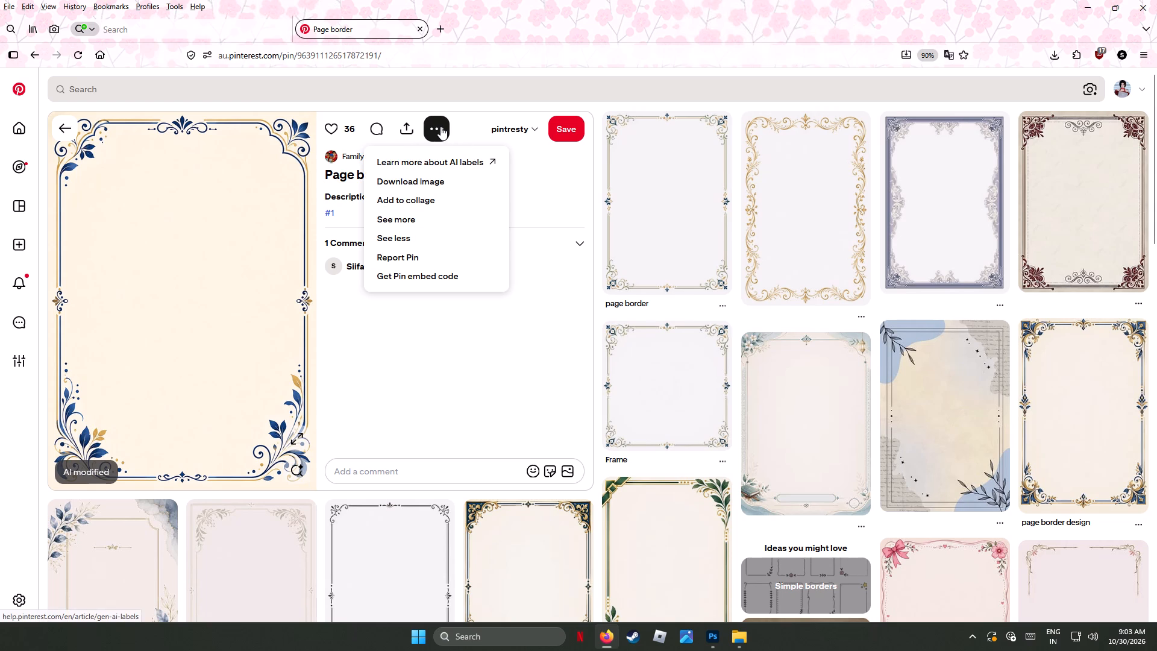
click(441, 182)
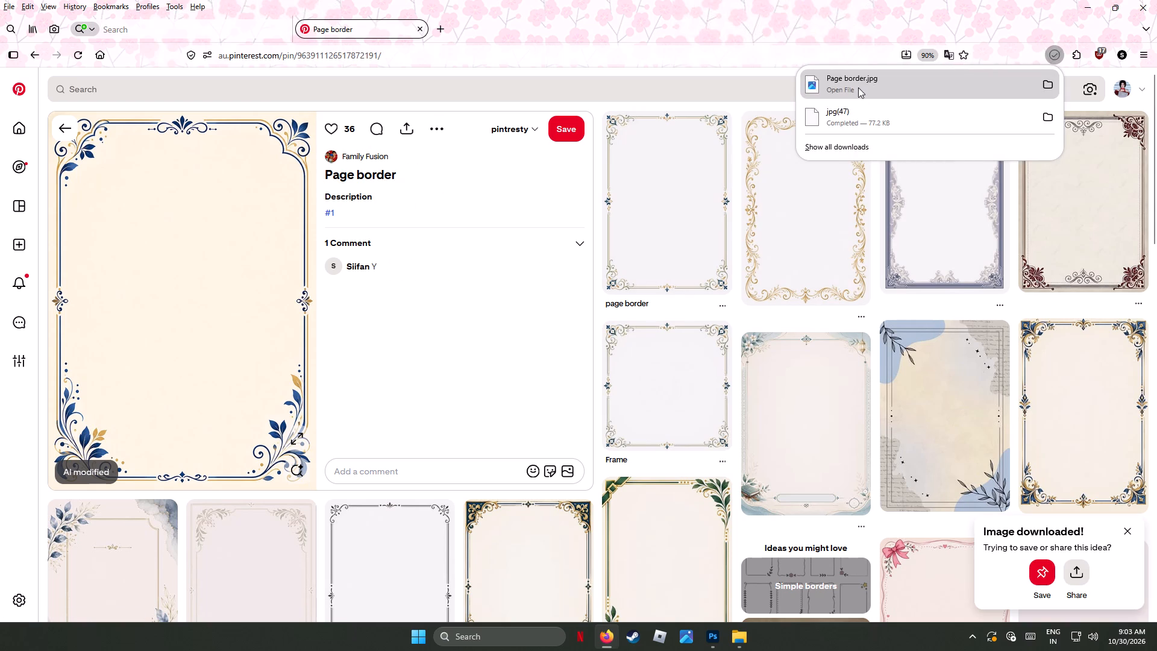
click(858, 87)
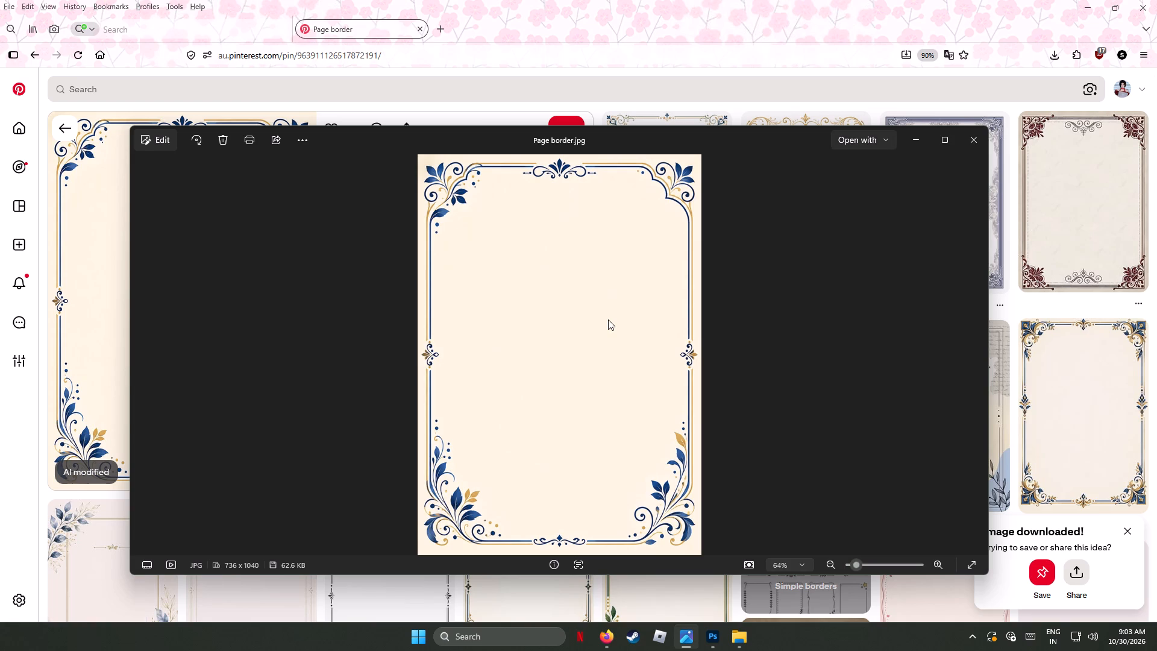
click(973, 139)
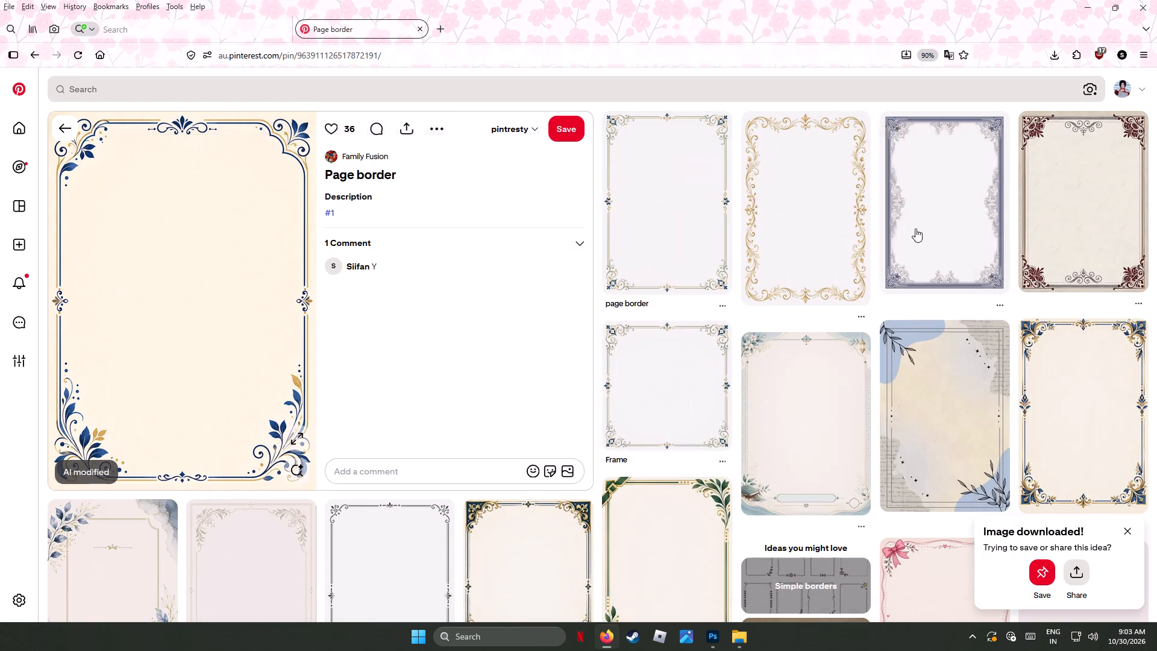
click(32, 56)
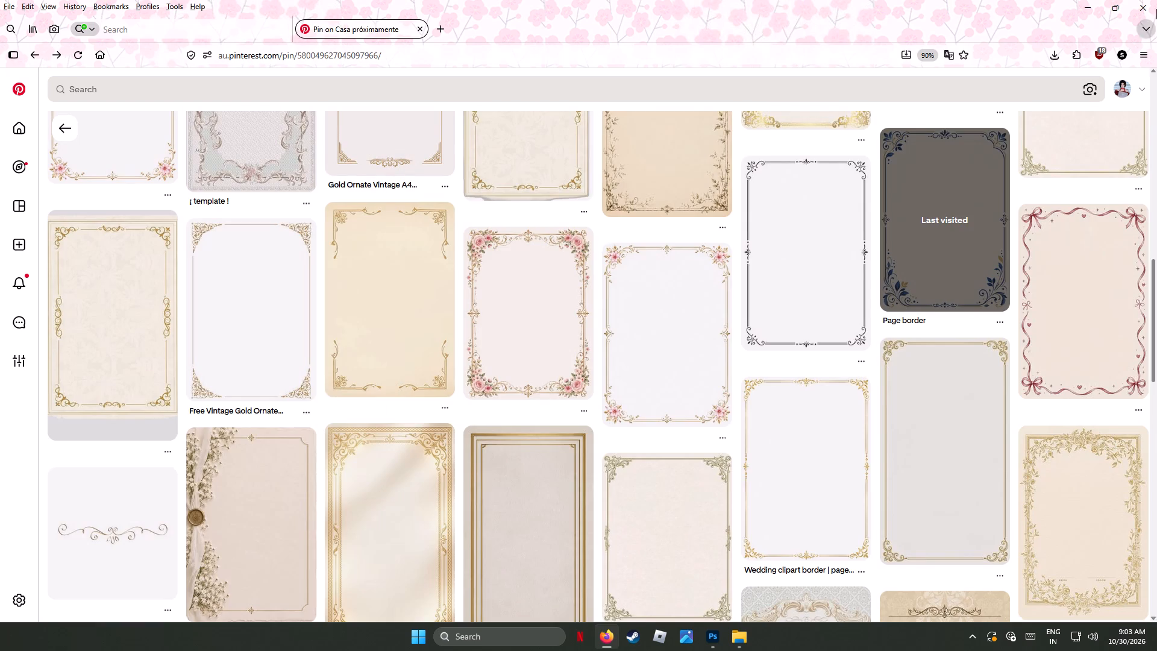
Switch back to Photoshop 2025 and activate the Background Eraser for the jpg(47) border image.
click(1086, 8)
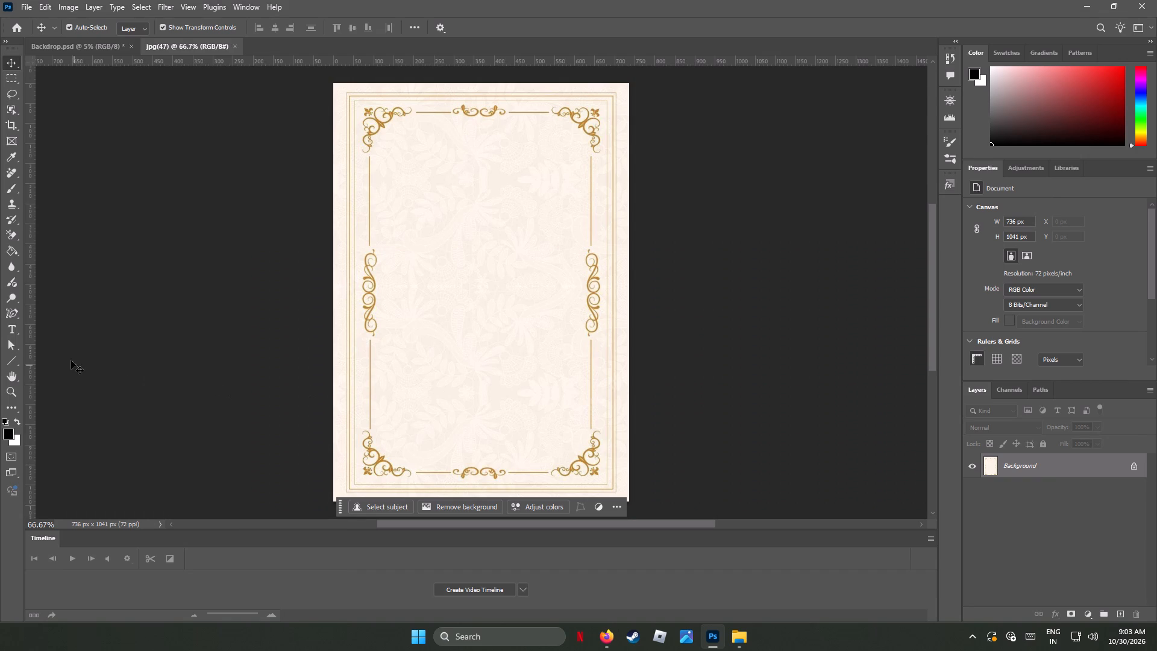
click(12, 236)
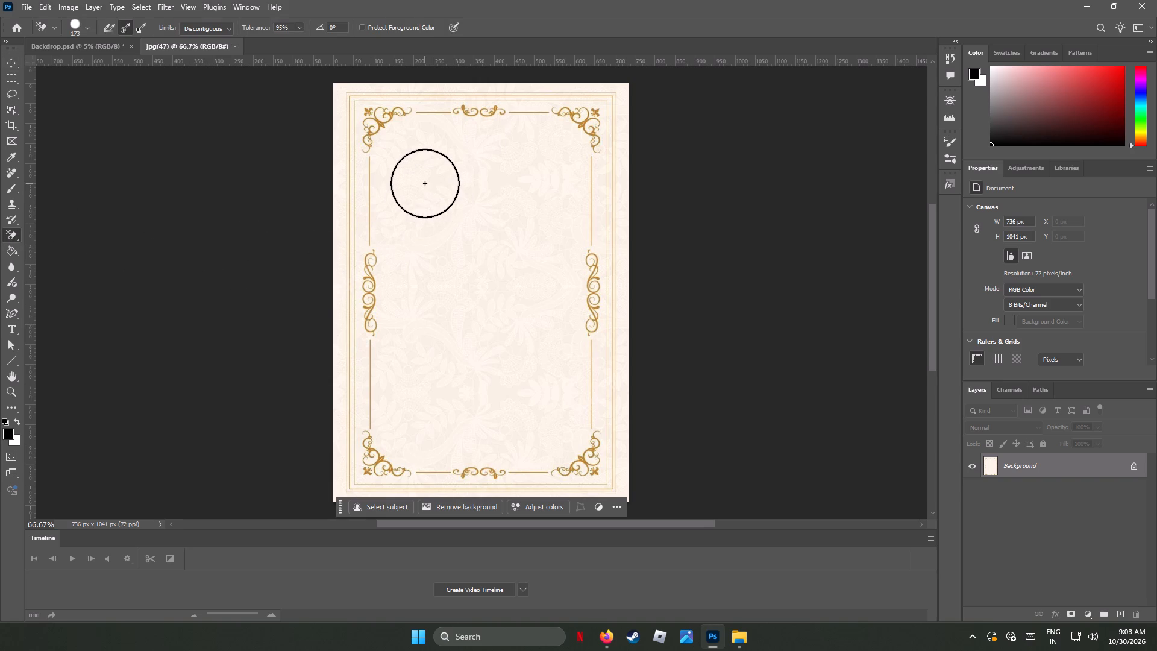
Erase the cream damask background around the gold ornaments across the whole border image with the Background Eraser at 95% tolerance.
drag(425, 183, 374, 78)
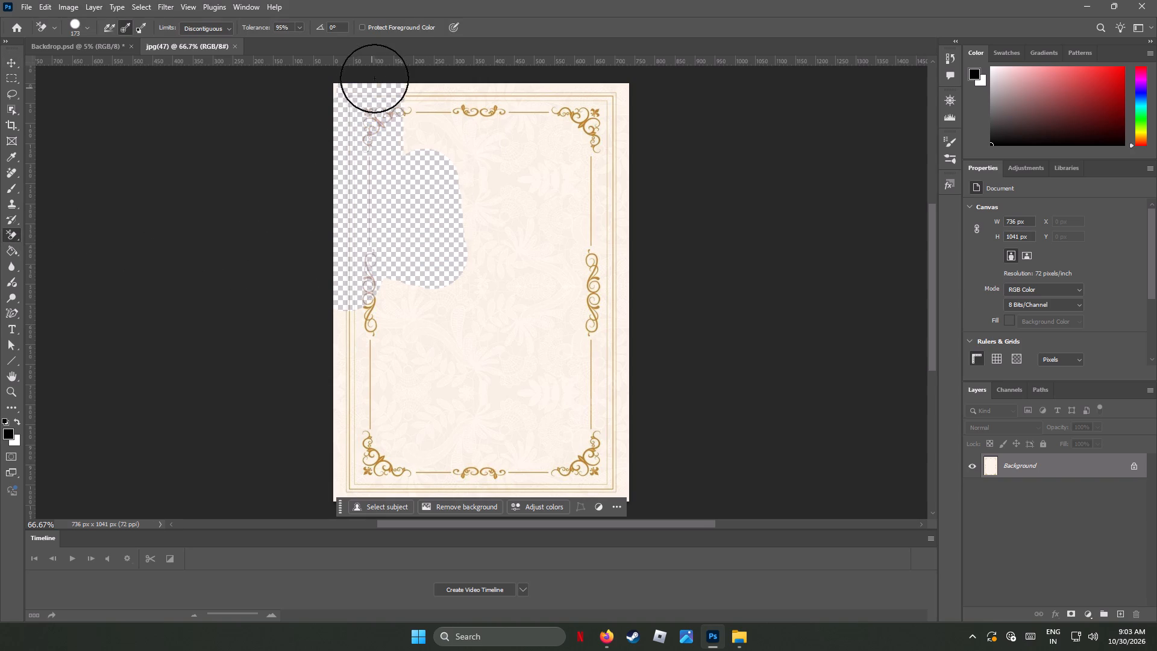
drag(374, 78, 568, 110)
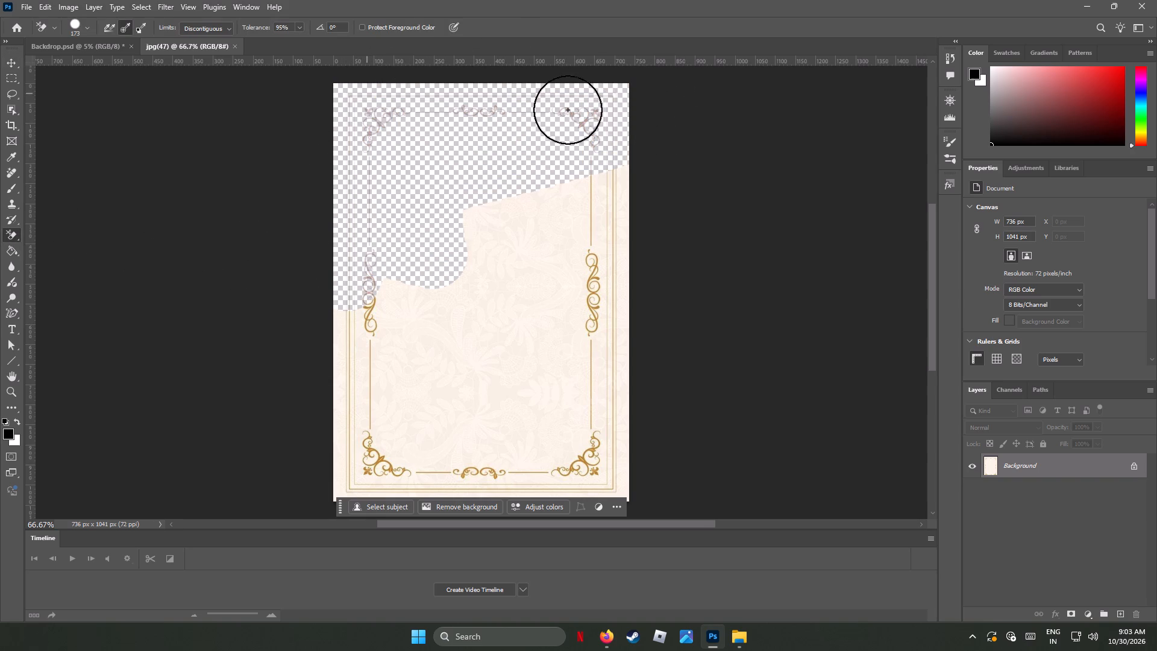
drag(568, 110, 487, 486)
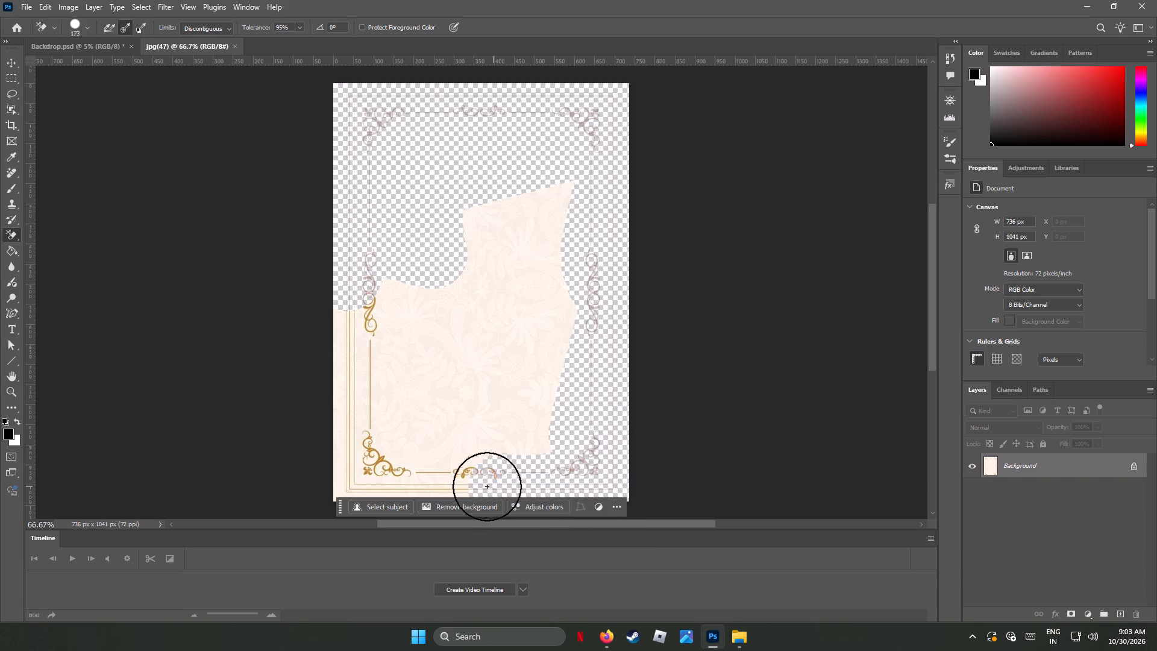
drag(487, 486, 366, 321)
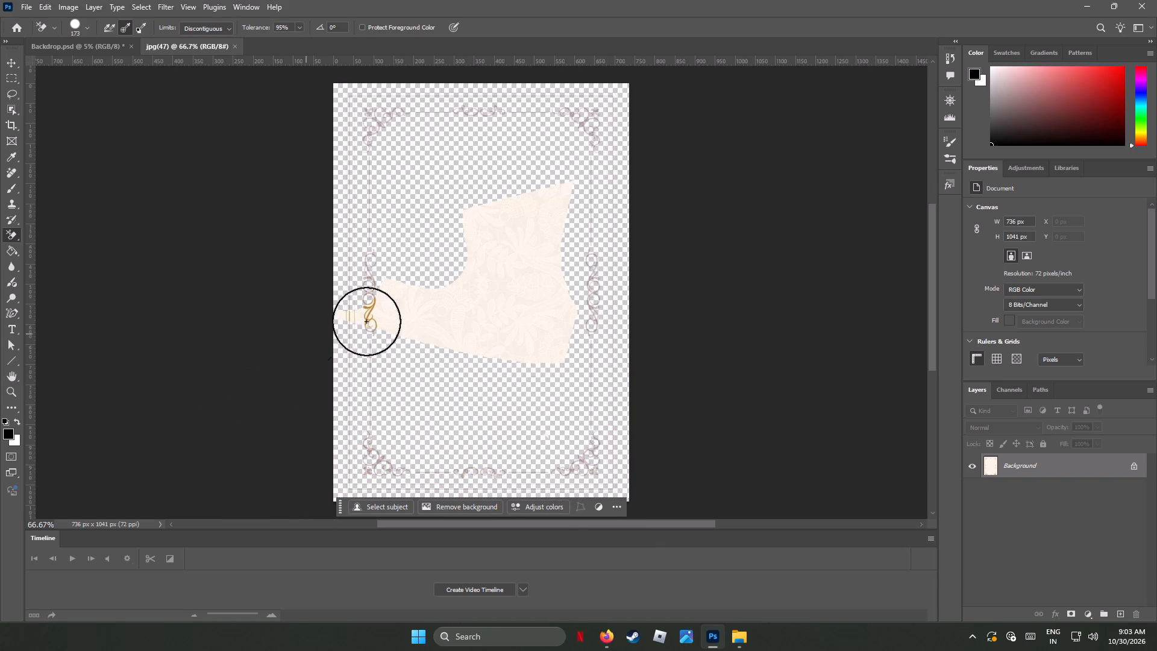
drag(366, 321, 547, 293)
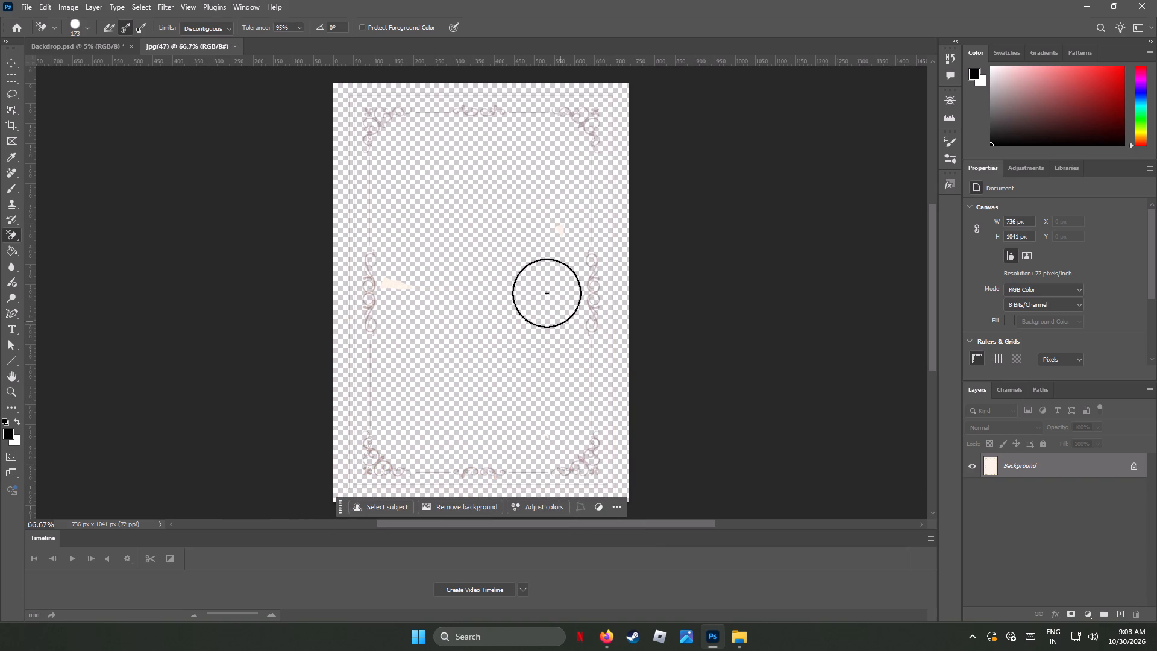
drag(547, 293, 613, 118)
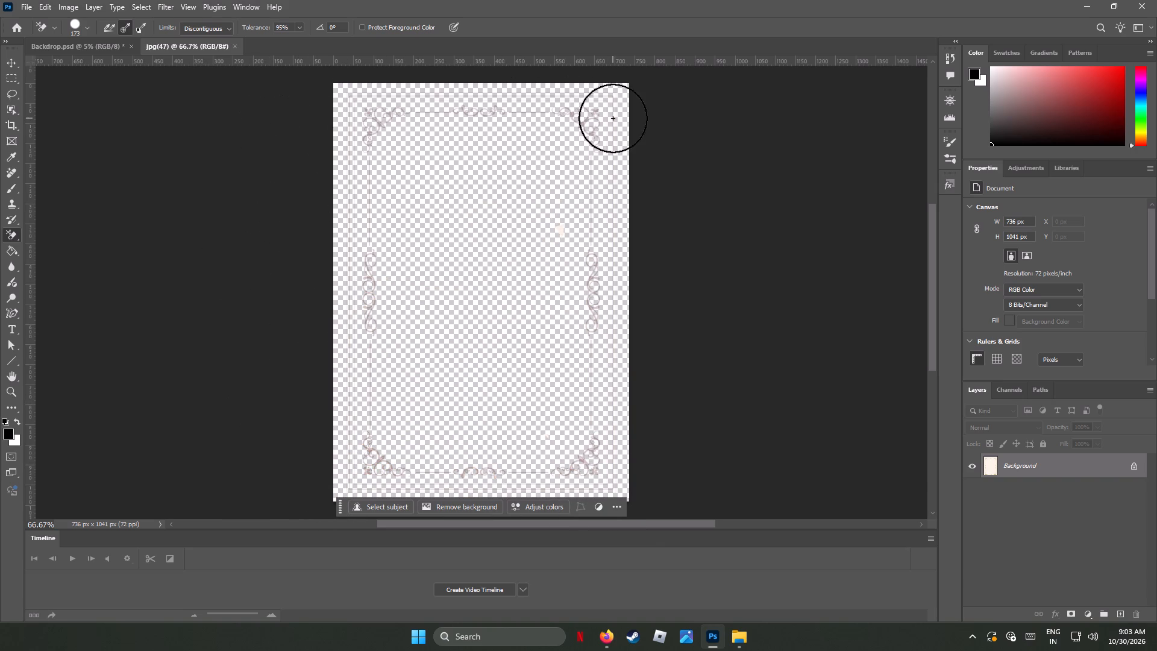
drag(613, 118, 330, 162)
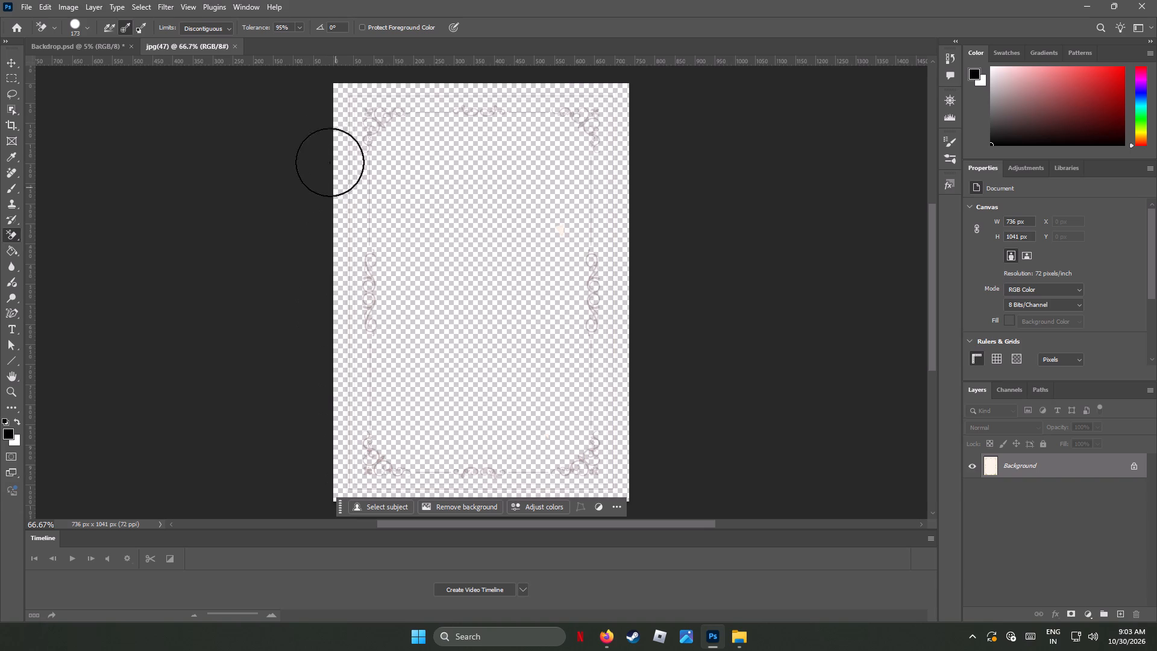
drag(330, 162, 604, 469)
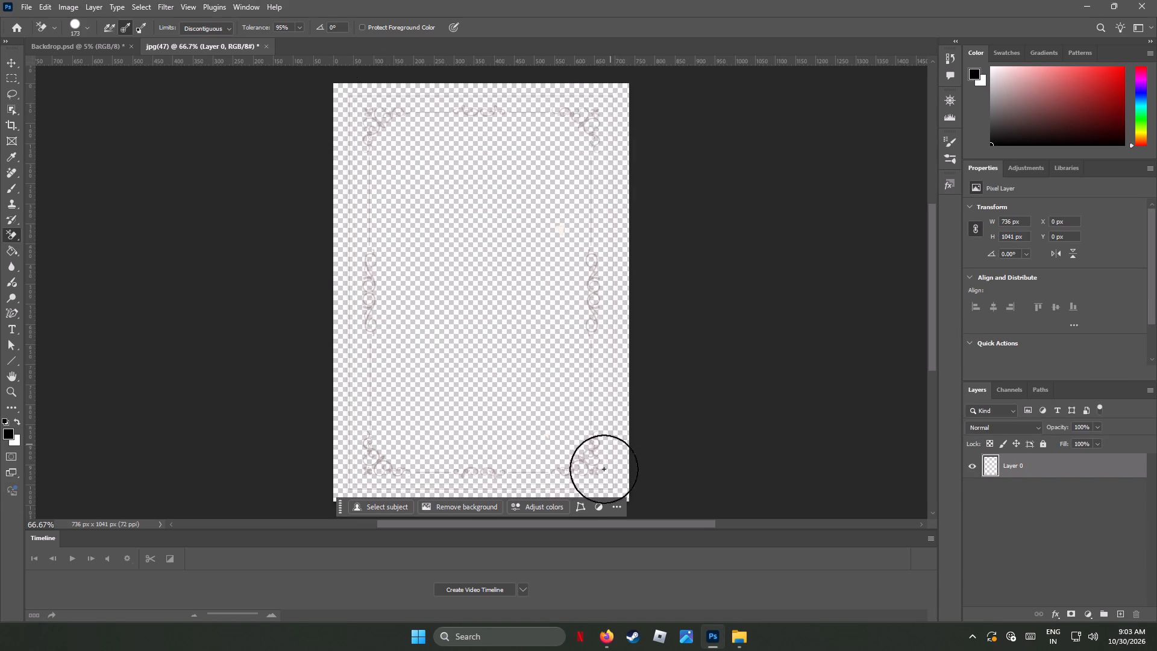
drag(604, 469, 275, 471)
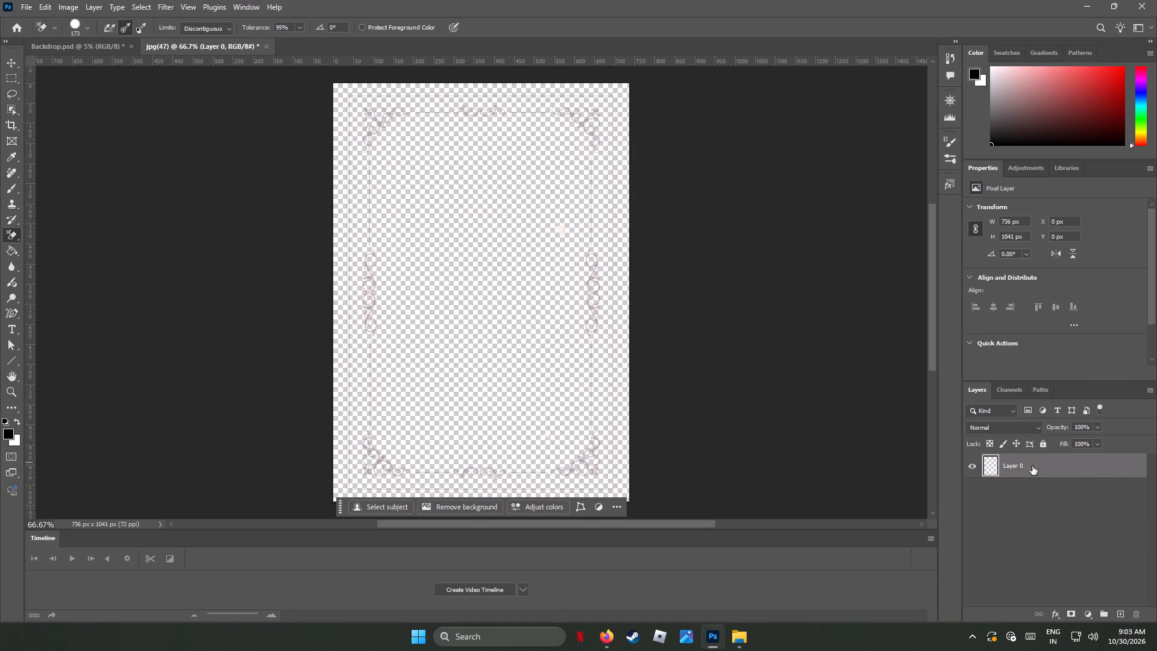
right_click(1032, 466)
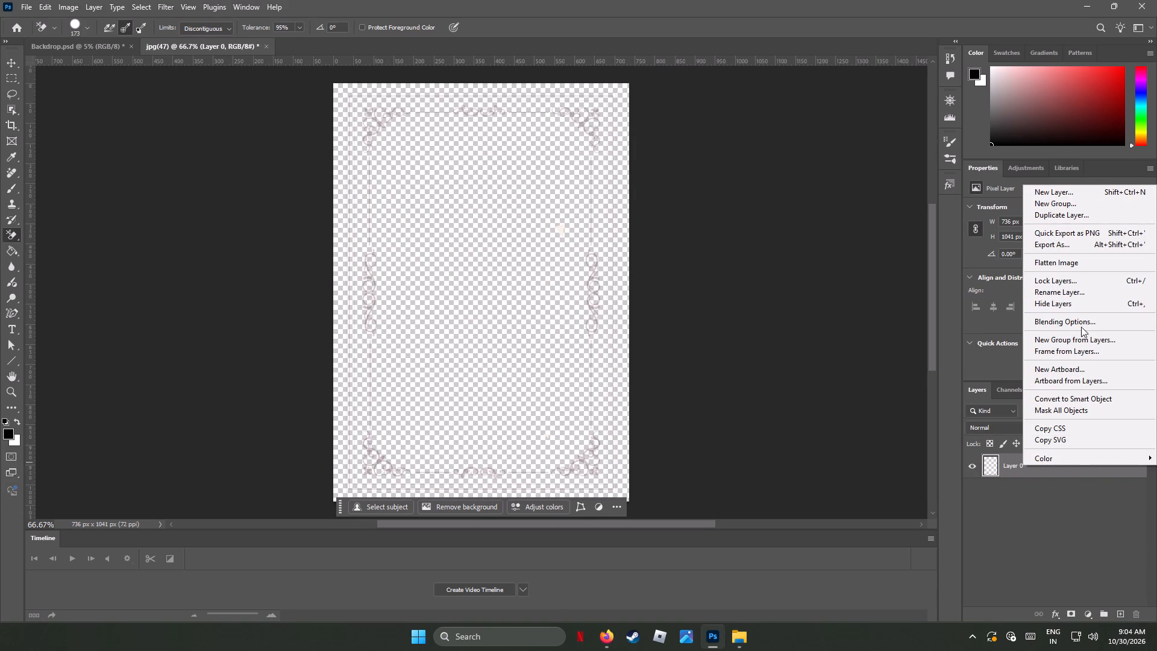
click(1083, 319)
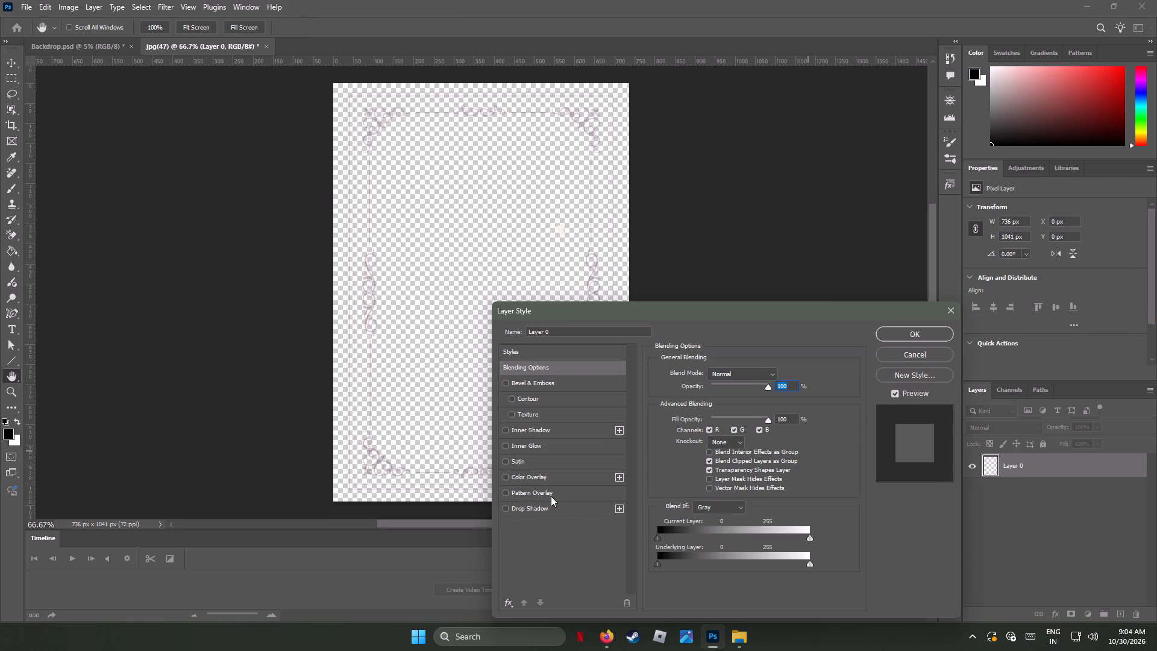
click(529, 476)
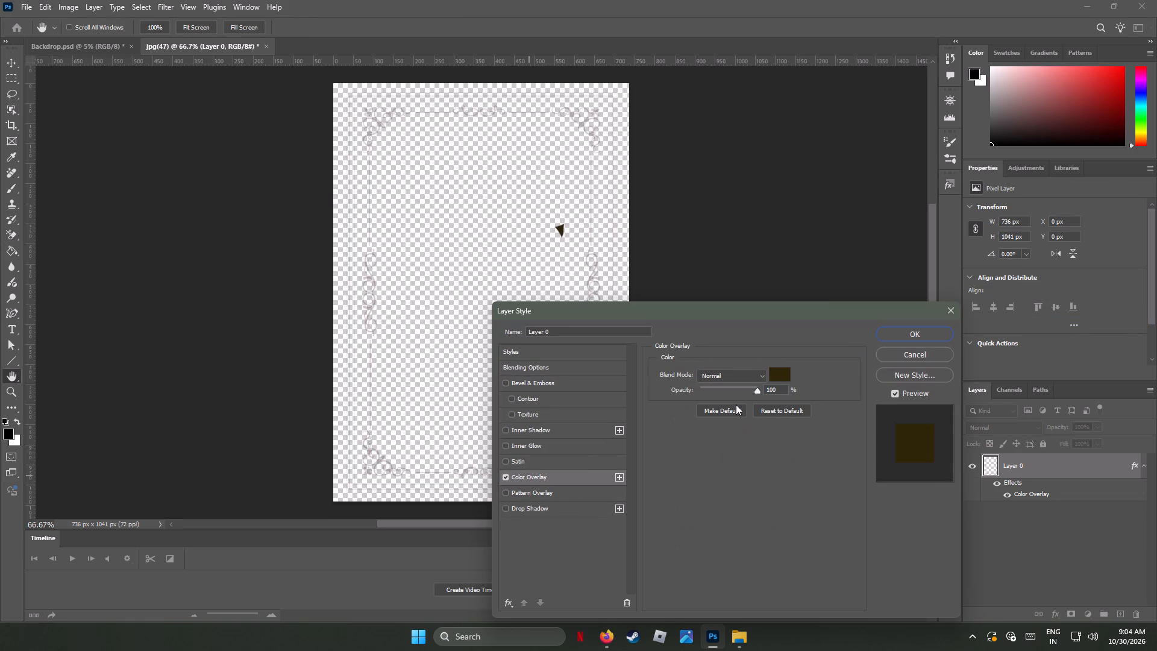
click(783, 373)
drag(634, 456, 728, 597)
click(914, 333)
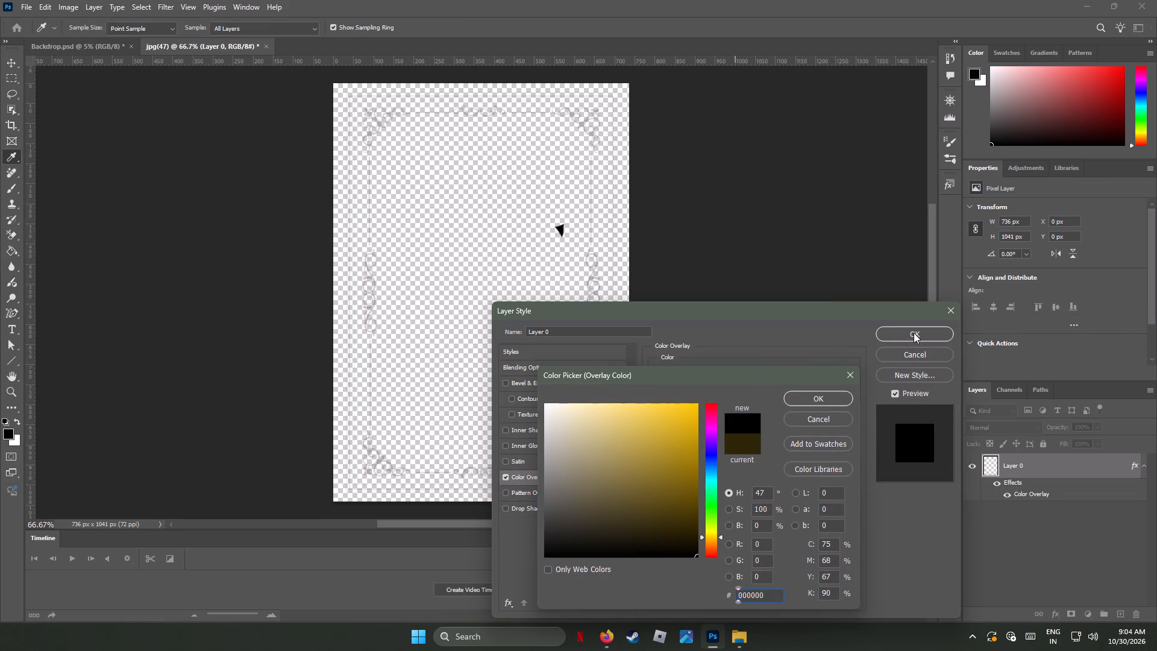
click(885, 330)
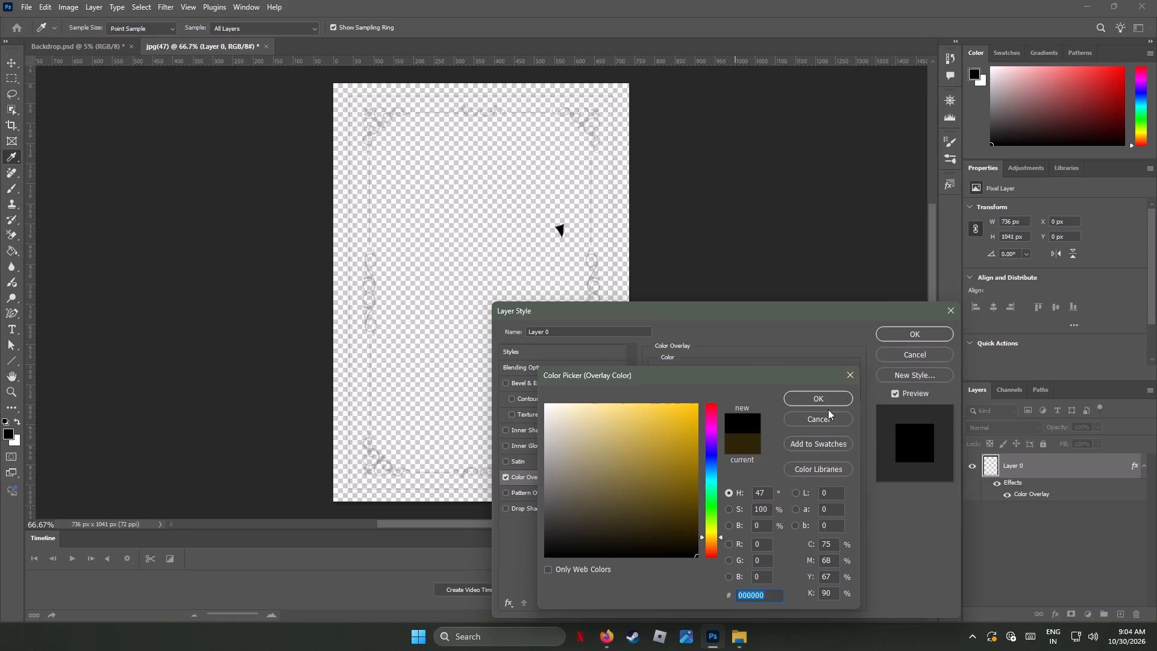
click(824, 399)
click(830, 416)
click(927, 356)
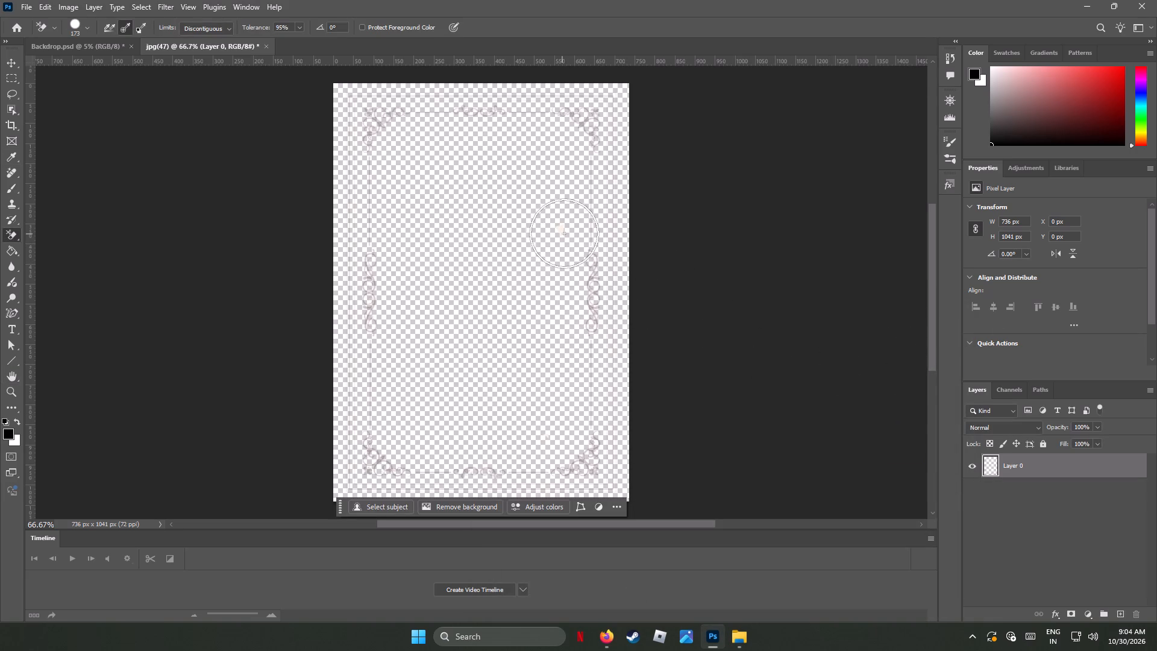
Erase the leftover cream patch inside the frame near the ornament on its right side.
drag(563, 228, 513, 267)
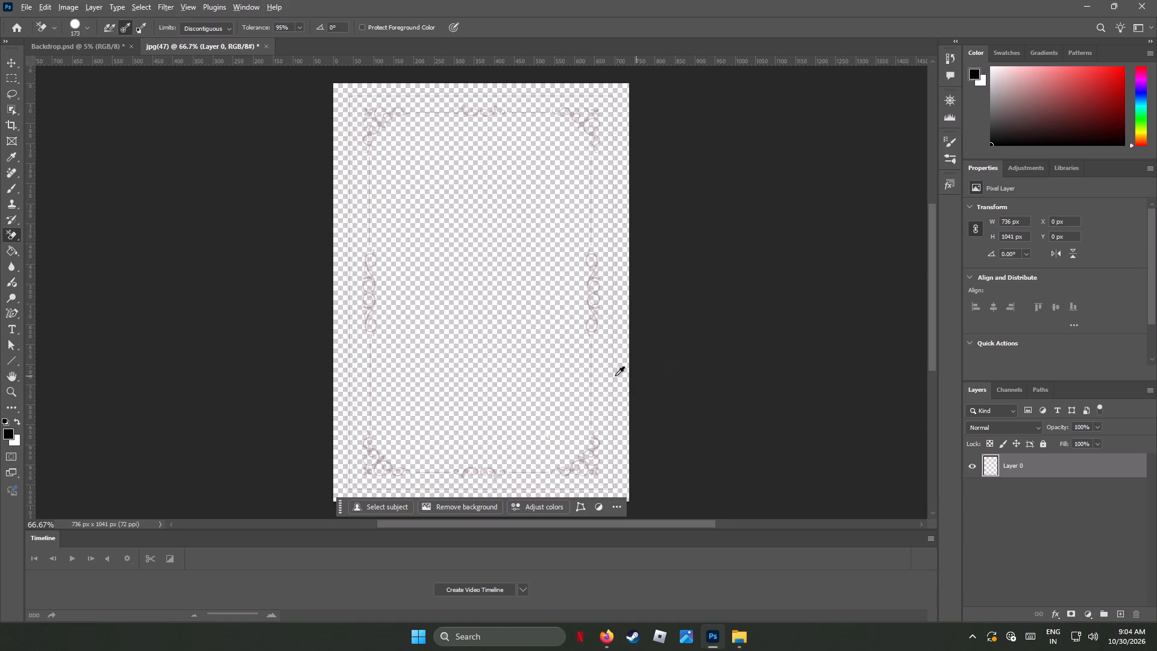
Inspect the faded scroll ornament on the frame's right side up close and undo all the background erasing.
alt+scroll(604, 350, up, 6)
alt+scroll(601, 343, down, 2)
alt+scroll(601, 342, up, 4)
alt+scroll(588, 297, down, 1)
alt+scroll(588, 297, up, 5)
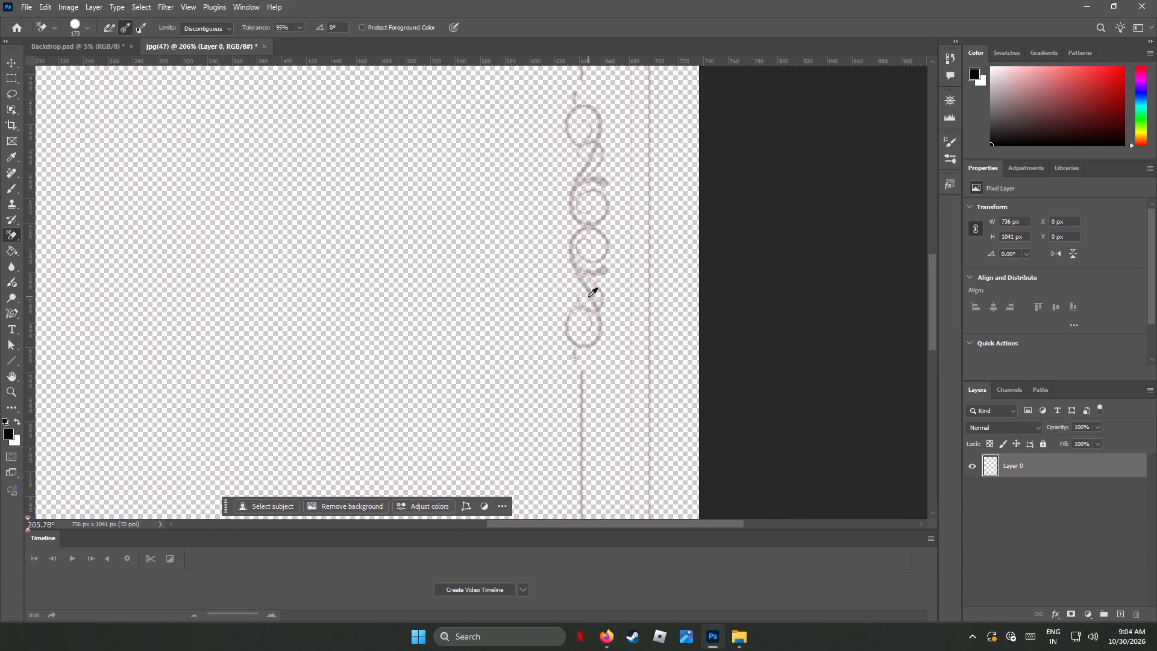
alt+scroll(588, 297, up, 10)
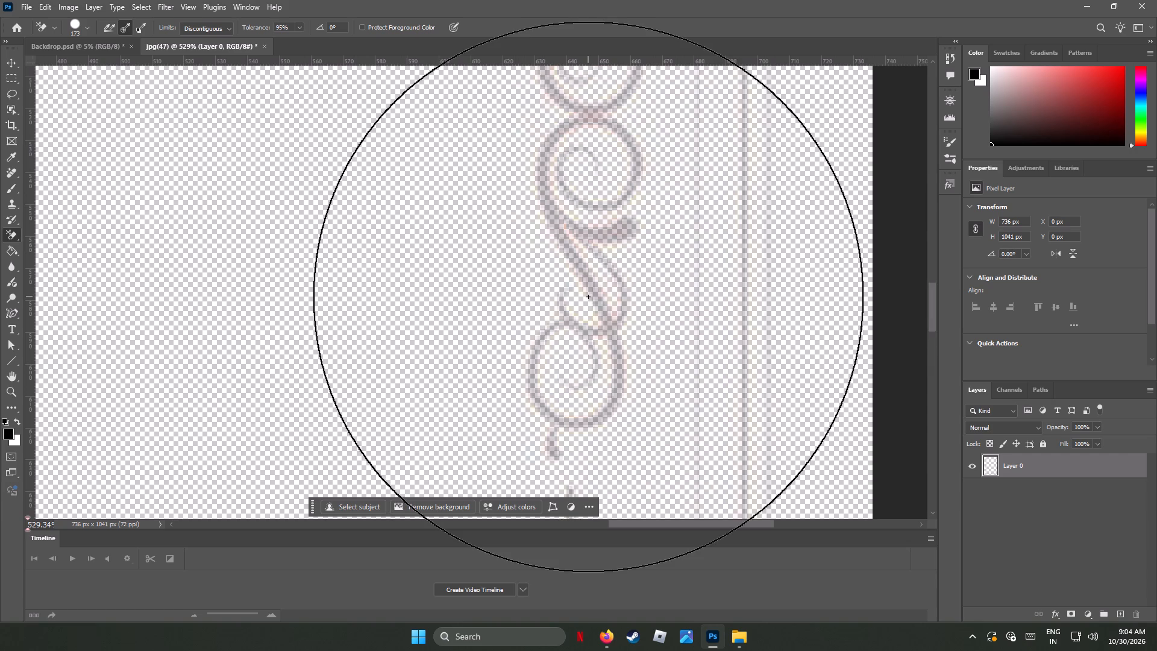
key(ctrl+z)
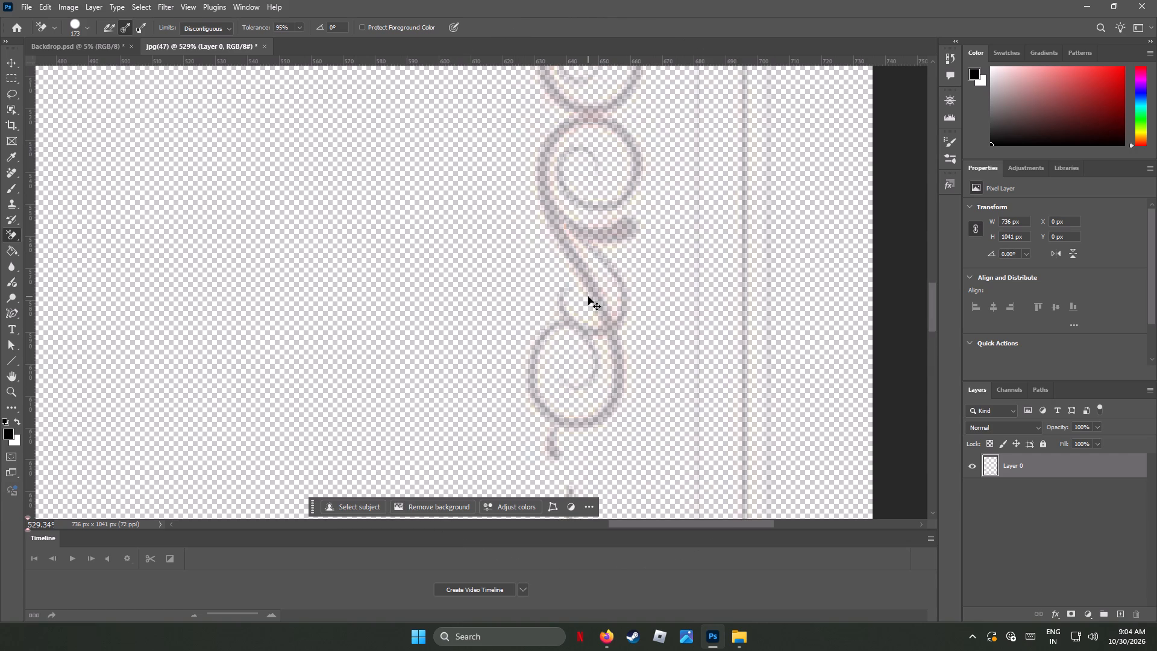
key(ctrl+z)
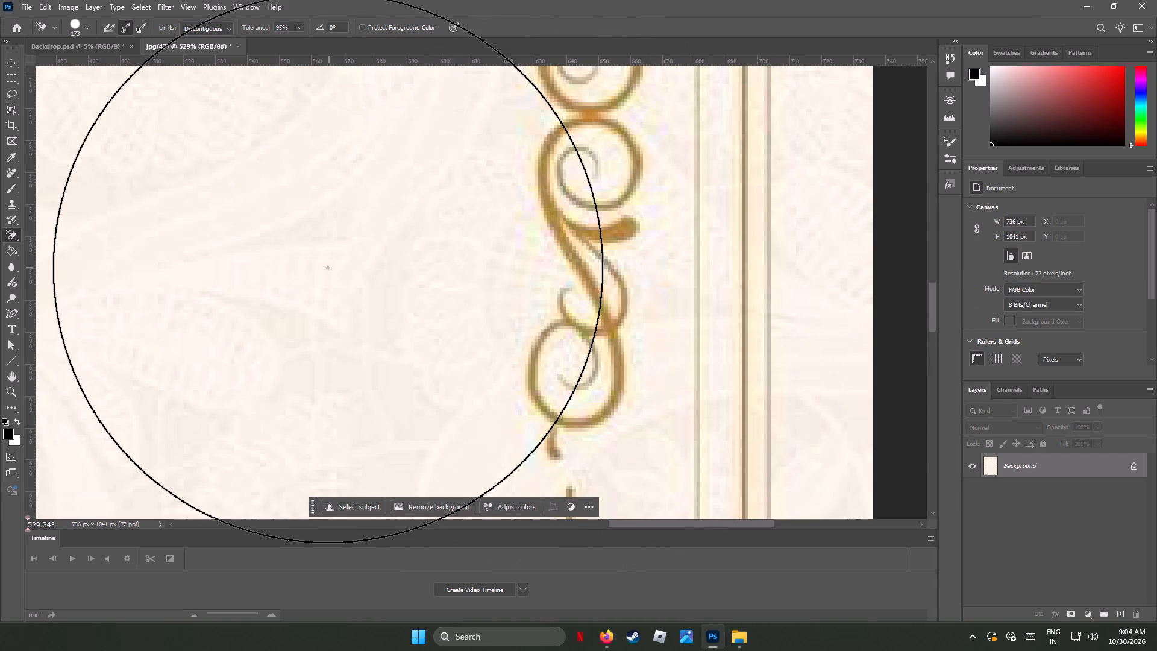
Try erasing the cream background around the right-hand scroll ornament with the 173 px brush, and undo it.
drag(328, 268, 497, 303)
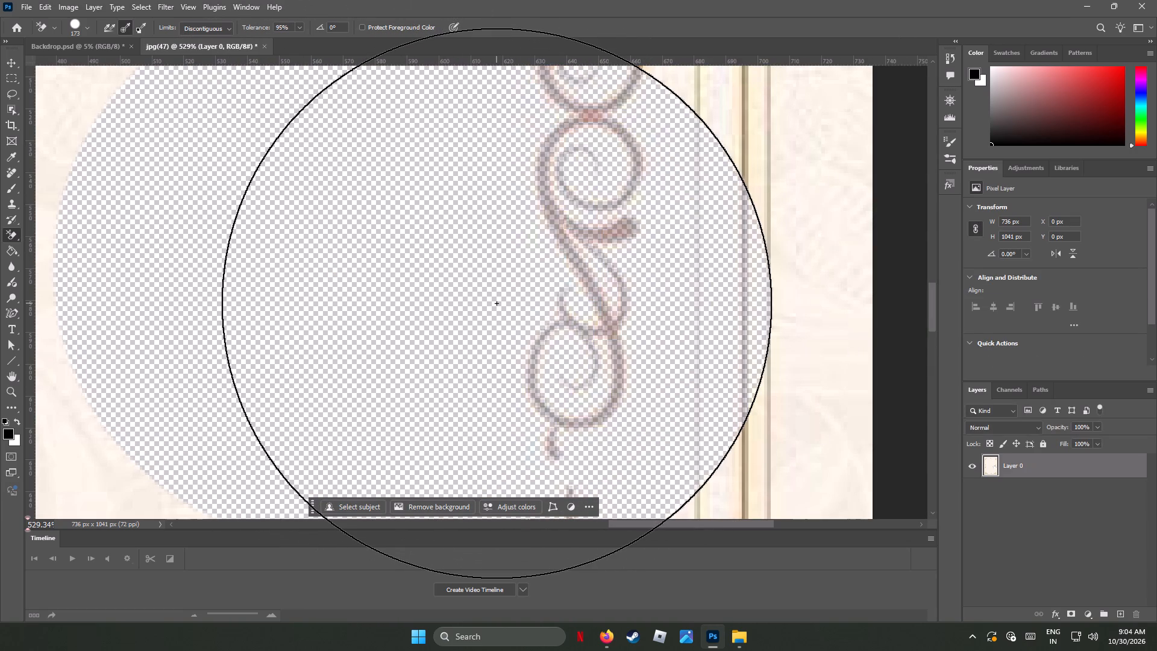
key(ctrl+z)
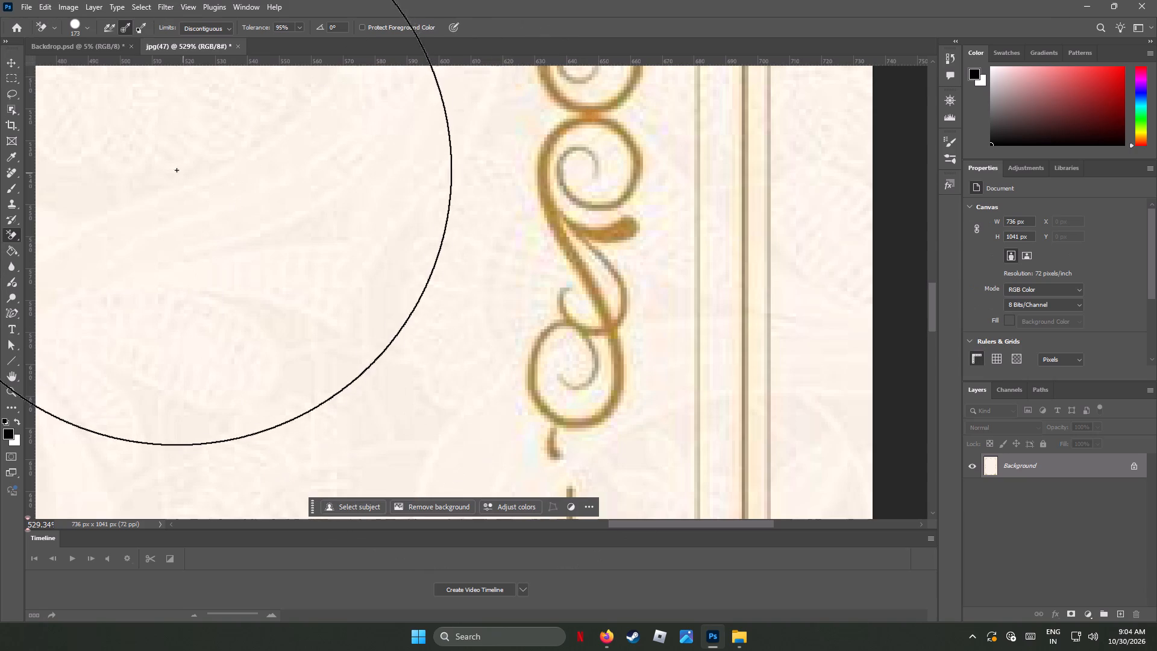
Reduce the Background Eraser's brush size to 68 px.
click(89, 27)
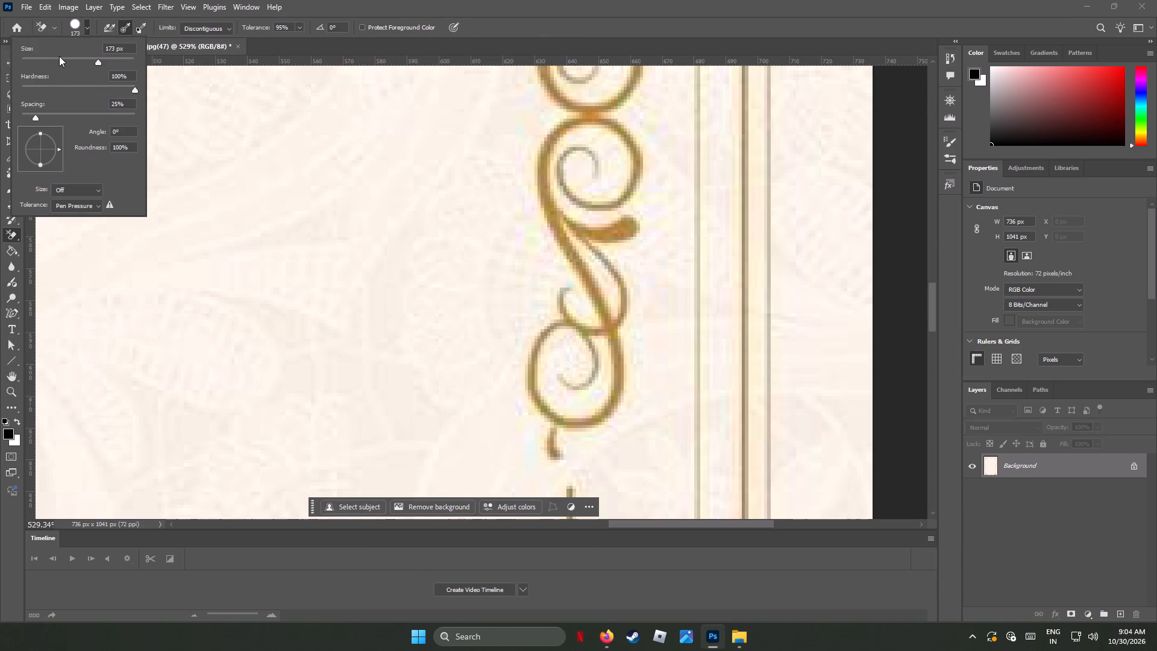
click(59, 56)
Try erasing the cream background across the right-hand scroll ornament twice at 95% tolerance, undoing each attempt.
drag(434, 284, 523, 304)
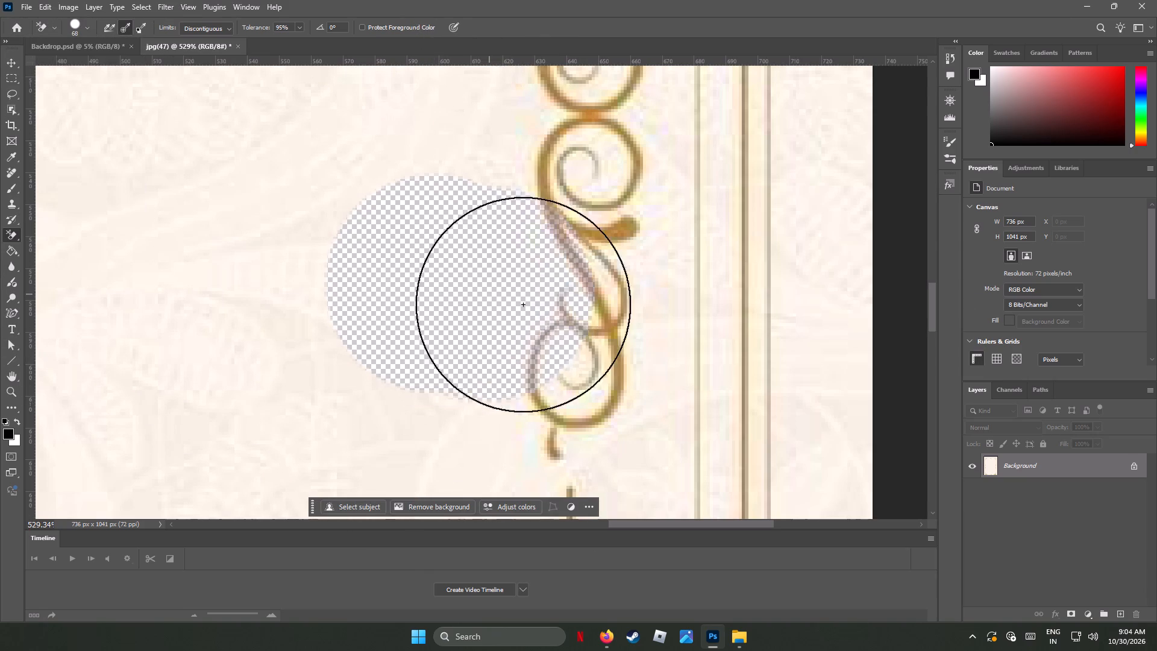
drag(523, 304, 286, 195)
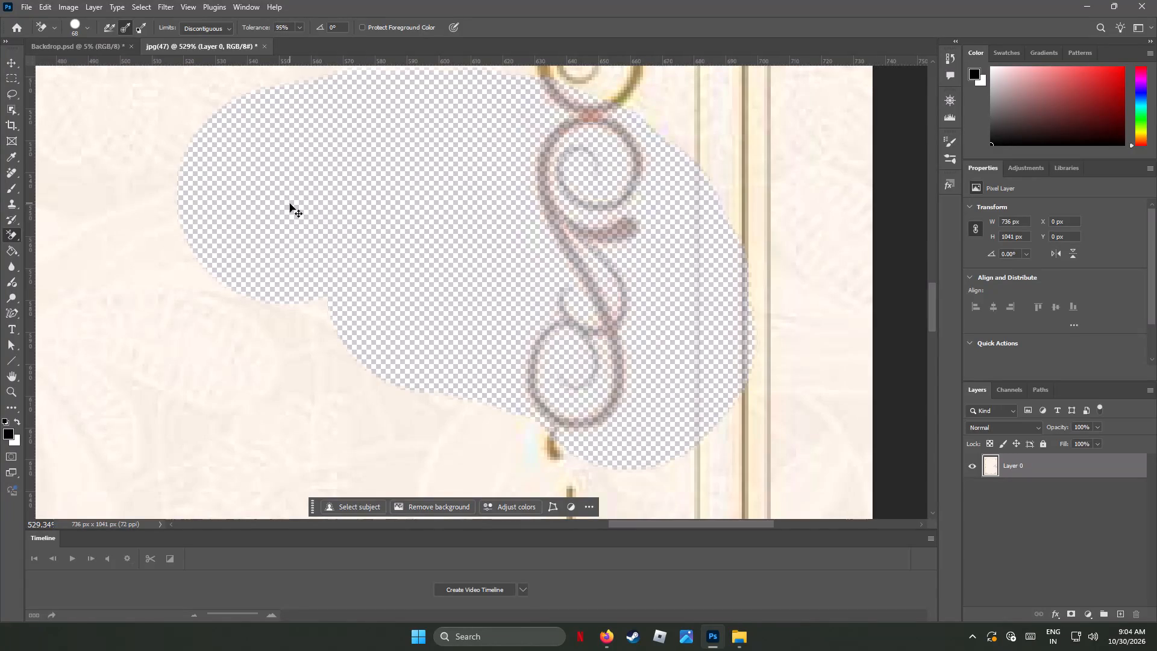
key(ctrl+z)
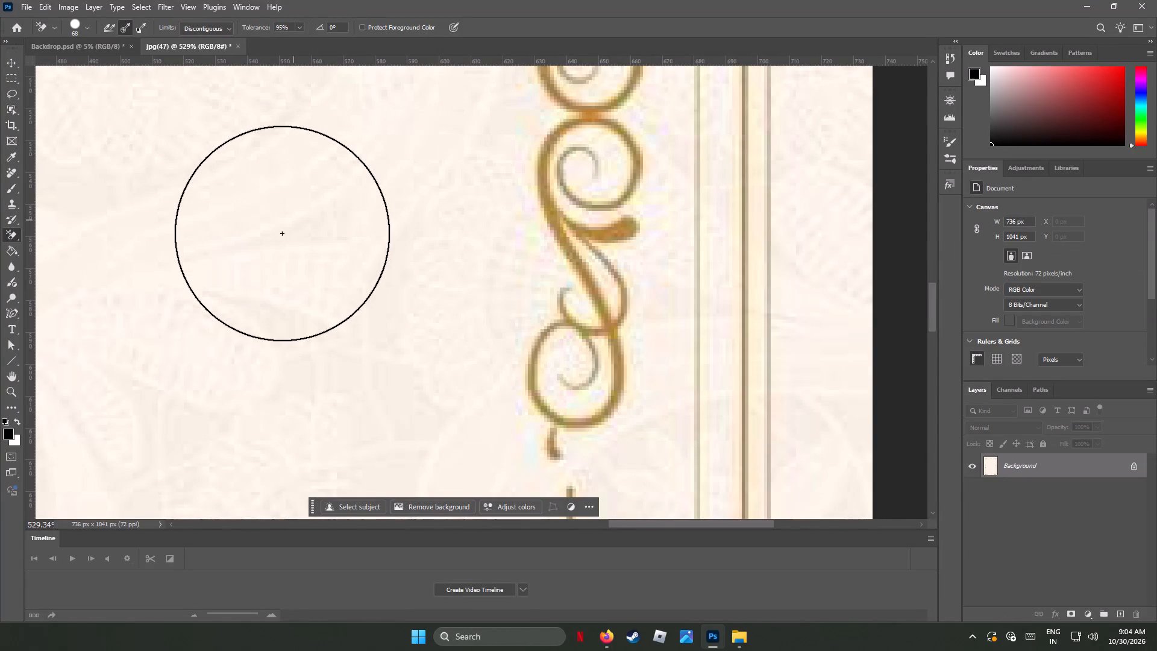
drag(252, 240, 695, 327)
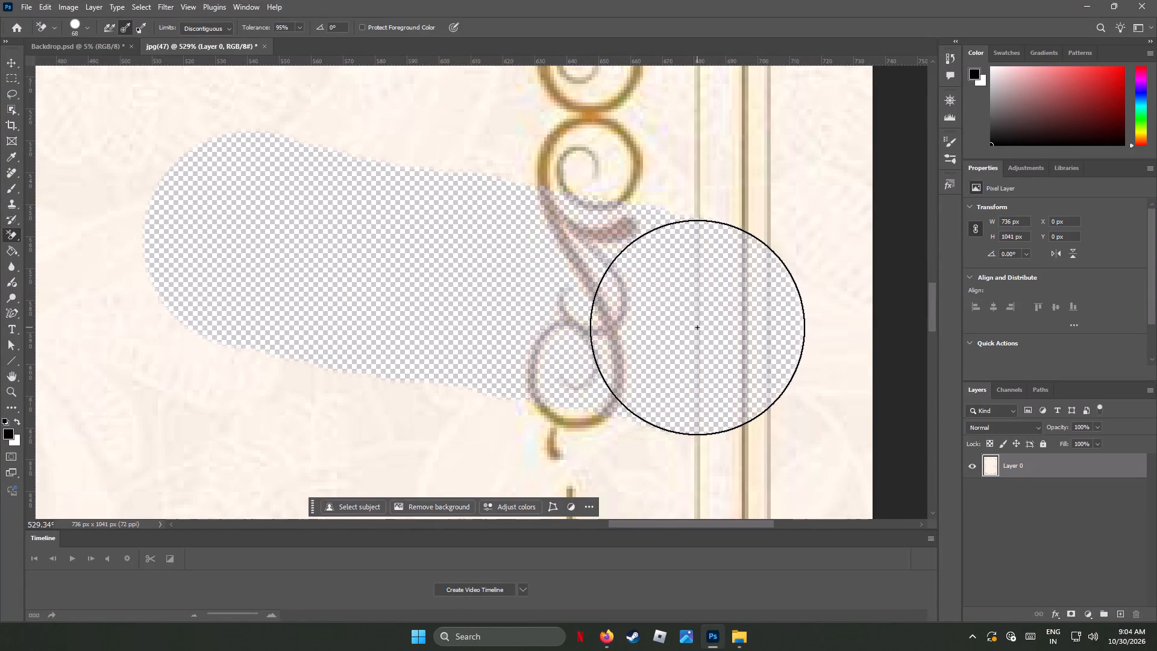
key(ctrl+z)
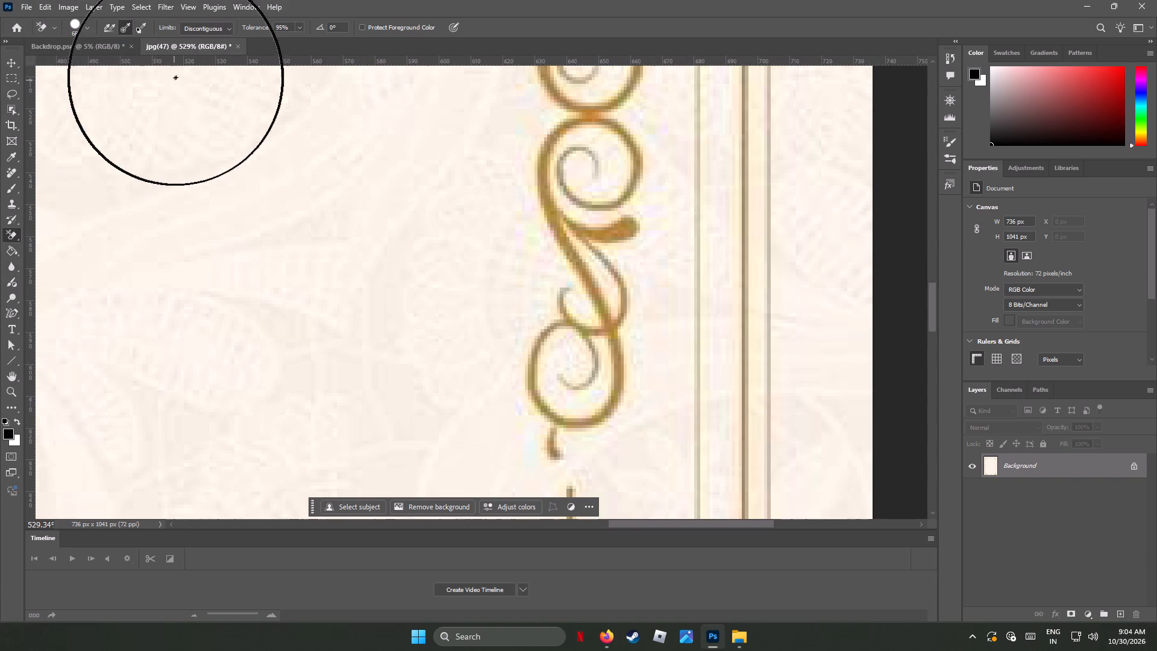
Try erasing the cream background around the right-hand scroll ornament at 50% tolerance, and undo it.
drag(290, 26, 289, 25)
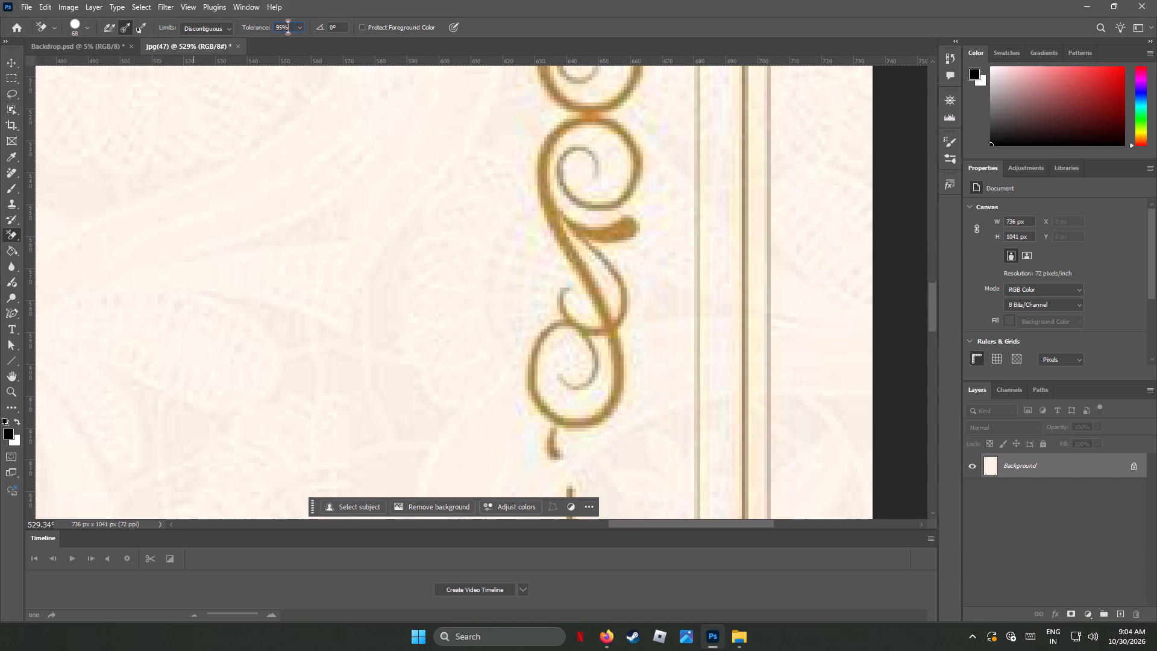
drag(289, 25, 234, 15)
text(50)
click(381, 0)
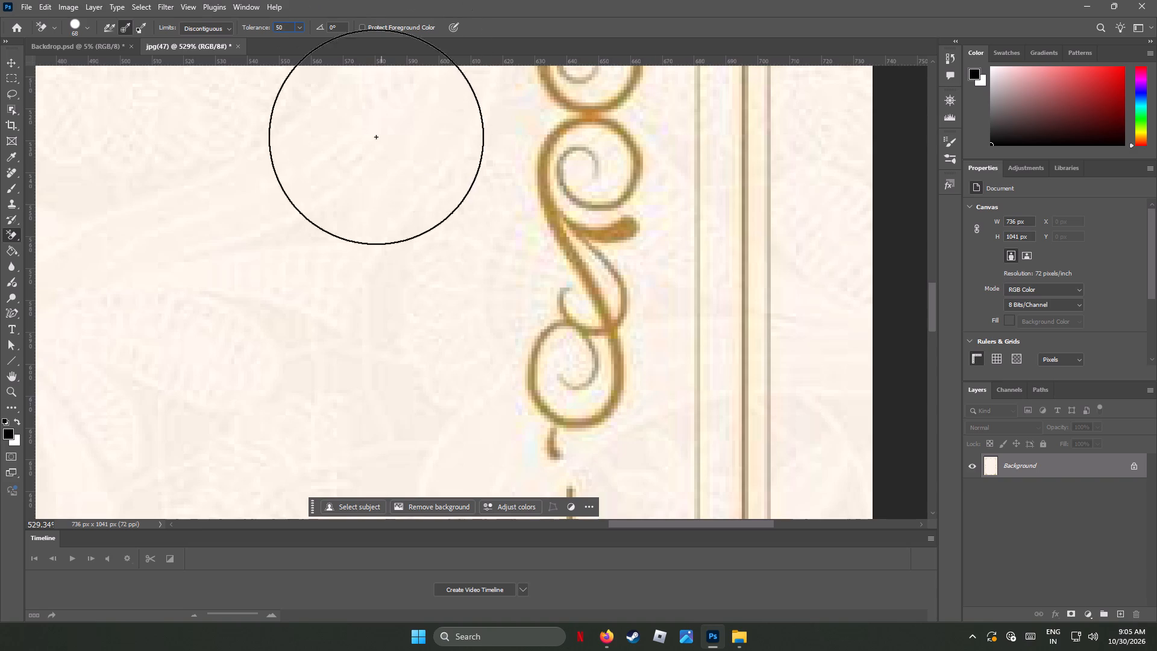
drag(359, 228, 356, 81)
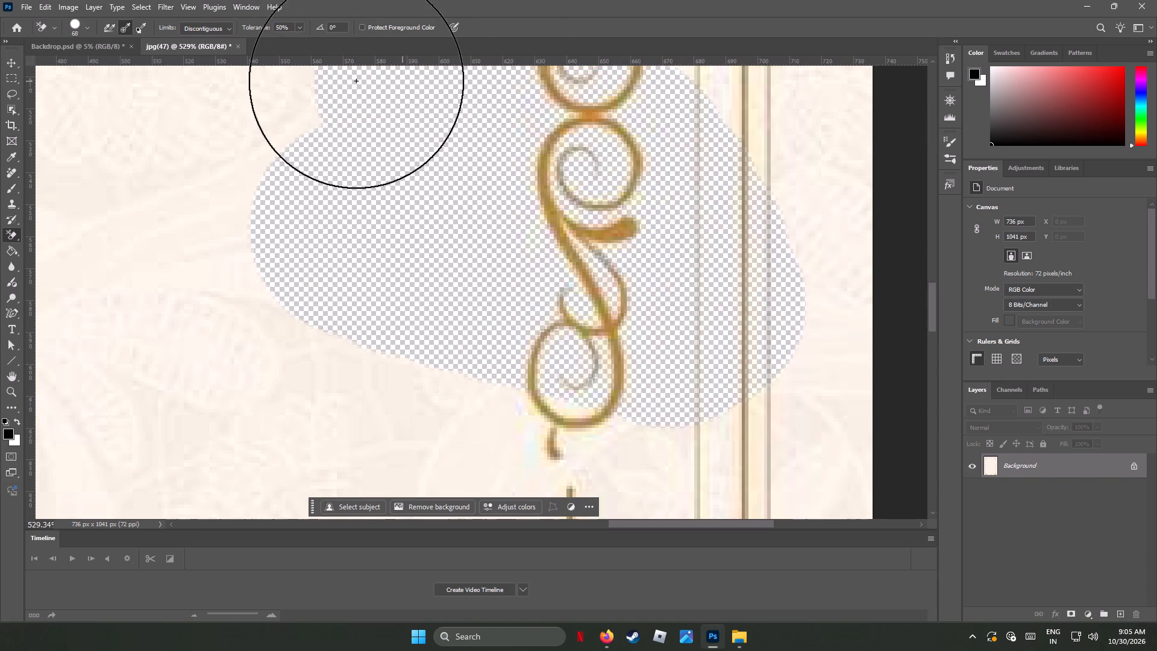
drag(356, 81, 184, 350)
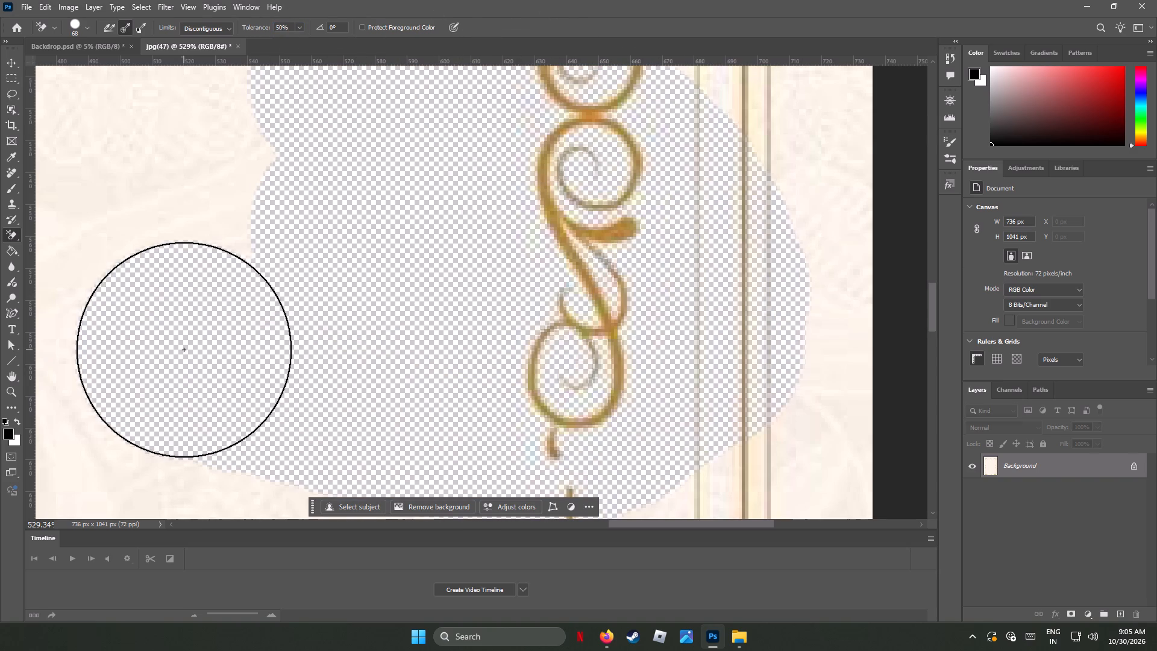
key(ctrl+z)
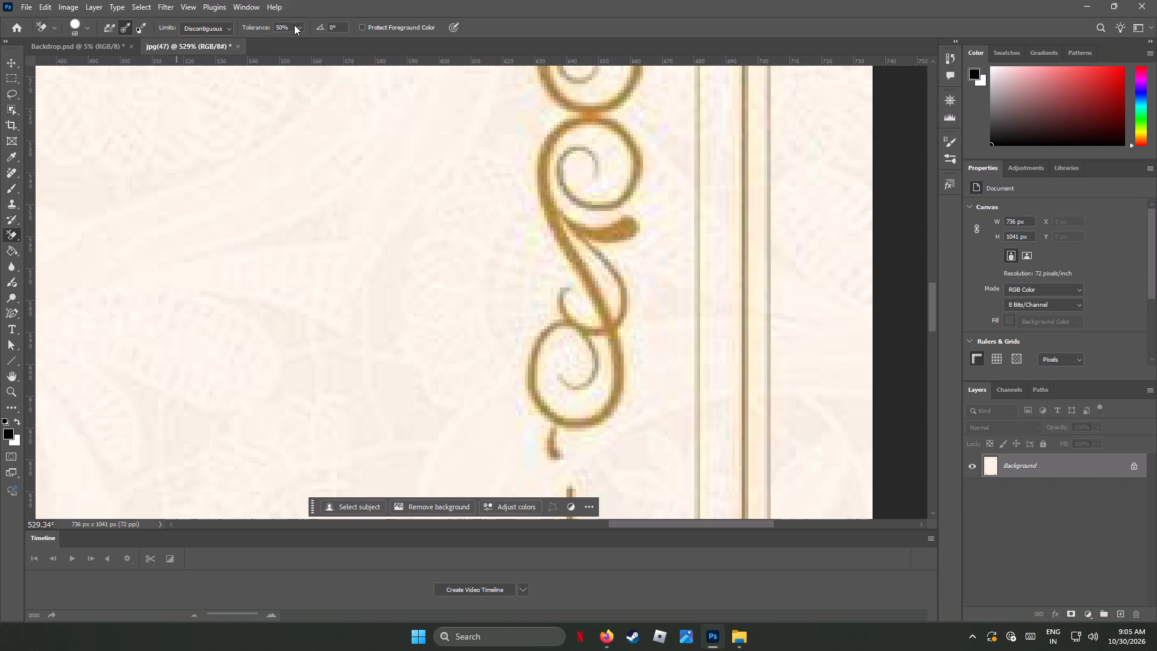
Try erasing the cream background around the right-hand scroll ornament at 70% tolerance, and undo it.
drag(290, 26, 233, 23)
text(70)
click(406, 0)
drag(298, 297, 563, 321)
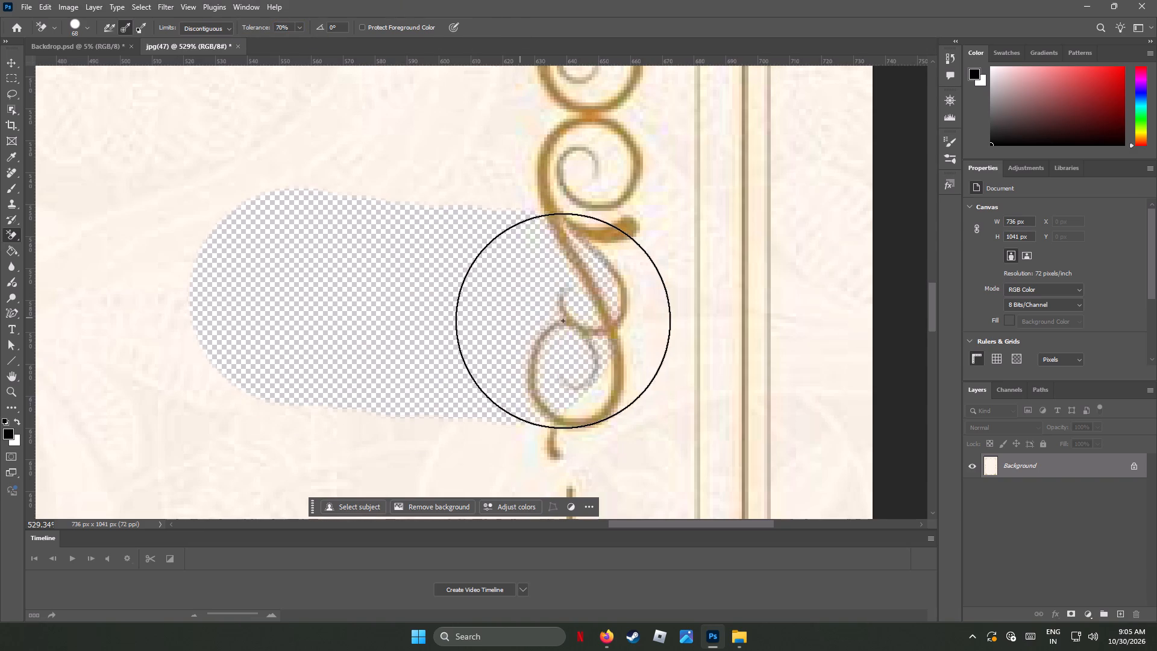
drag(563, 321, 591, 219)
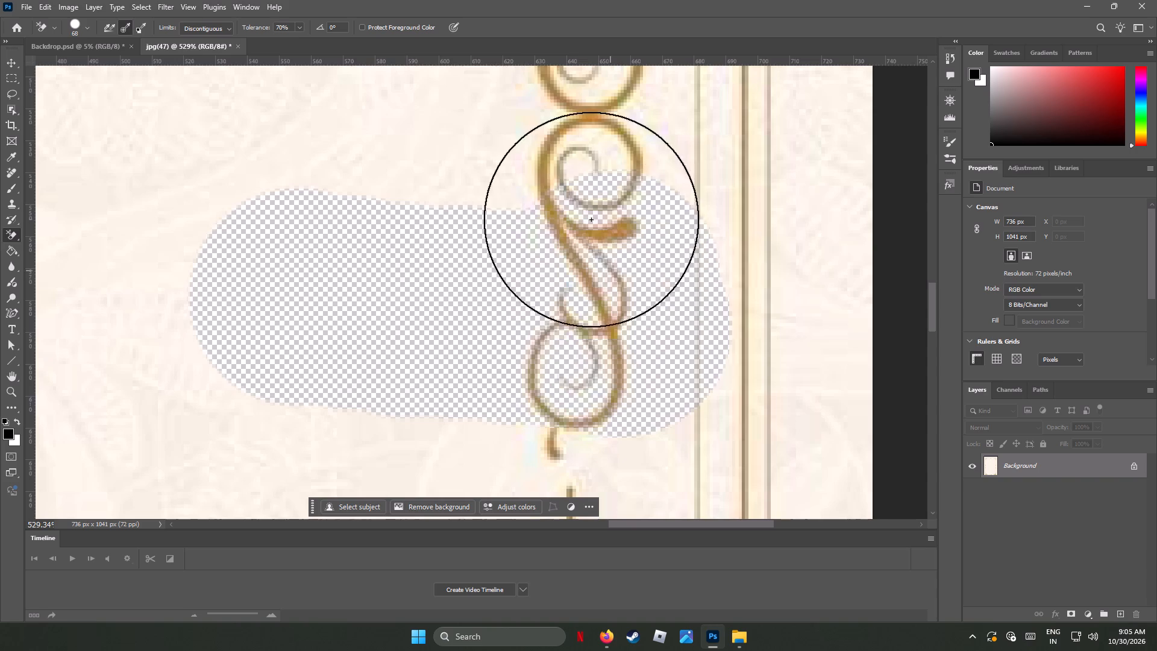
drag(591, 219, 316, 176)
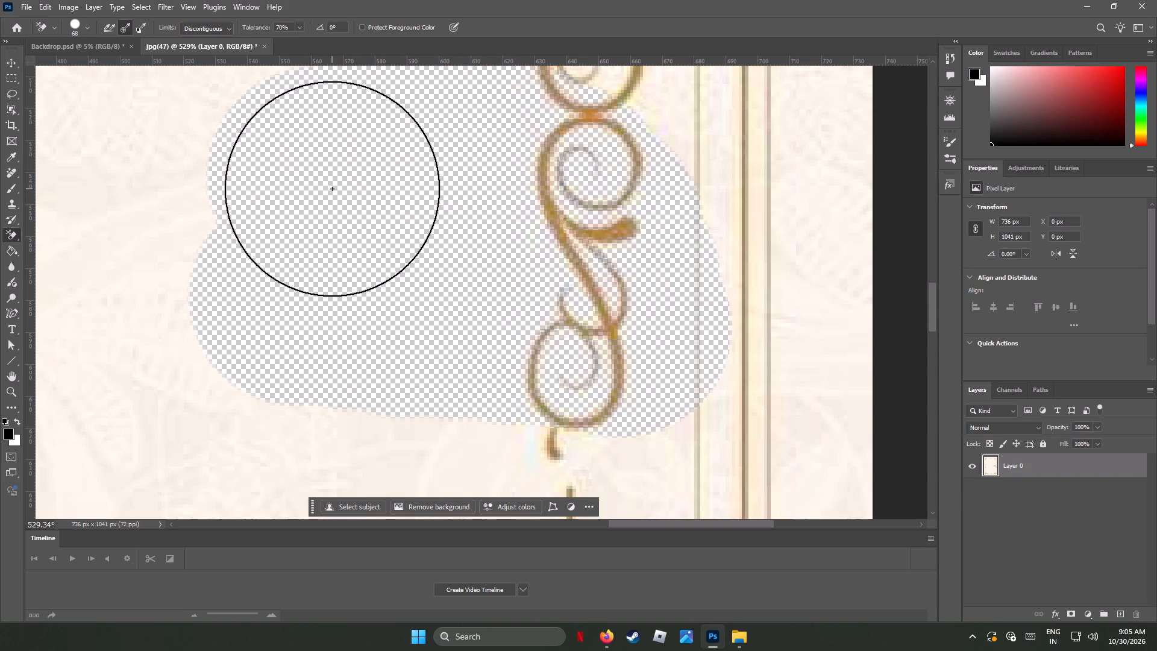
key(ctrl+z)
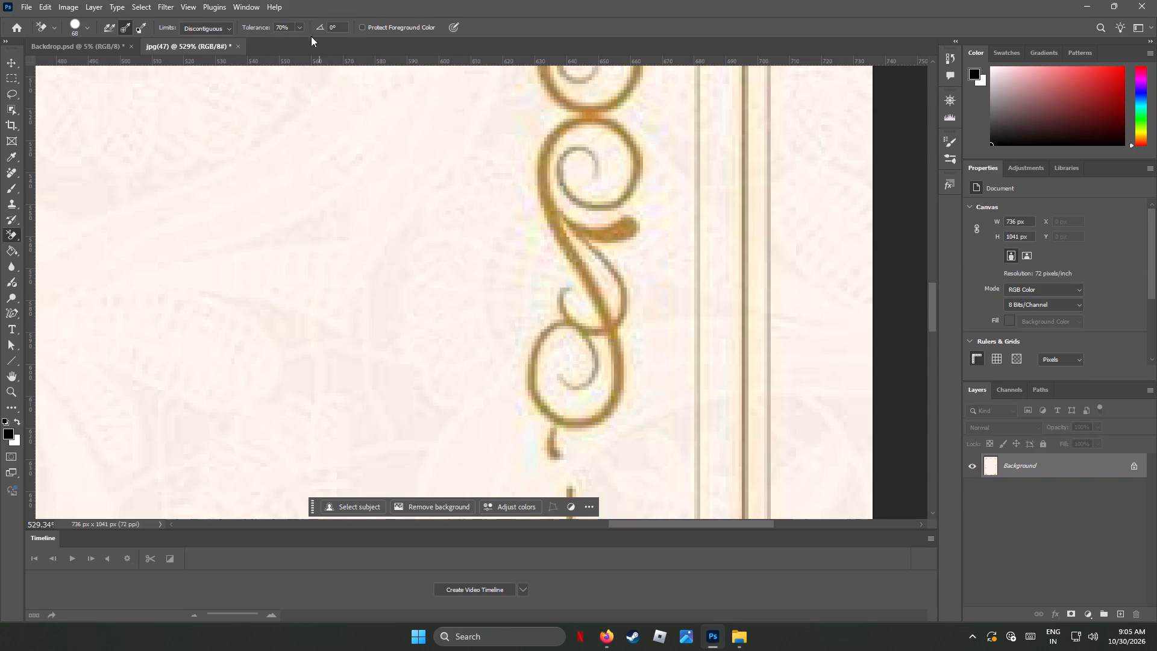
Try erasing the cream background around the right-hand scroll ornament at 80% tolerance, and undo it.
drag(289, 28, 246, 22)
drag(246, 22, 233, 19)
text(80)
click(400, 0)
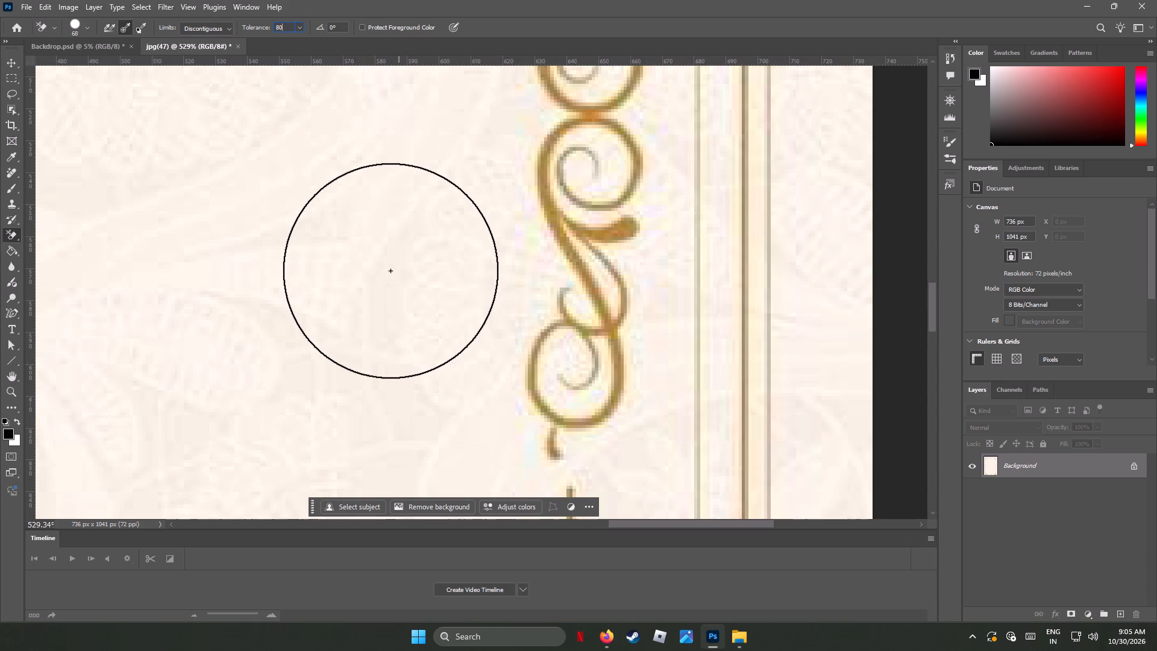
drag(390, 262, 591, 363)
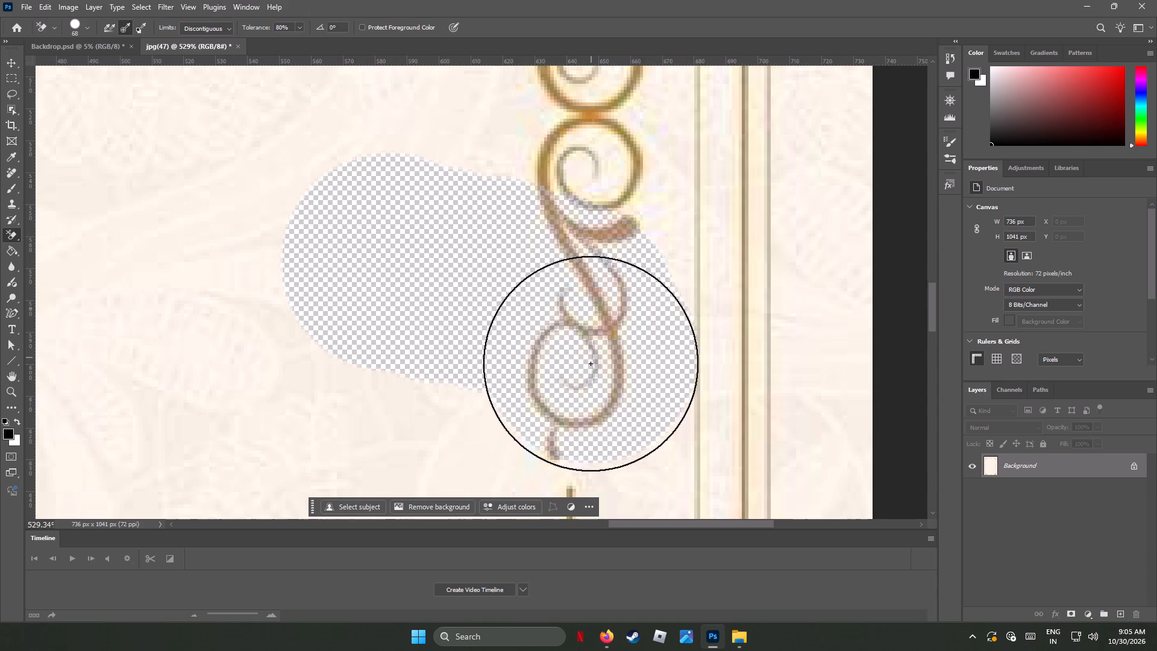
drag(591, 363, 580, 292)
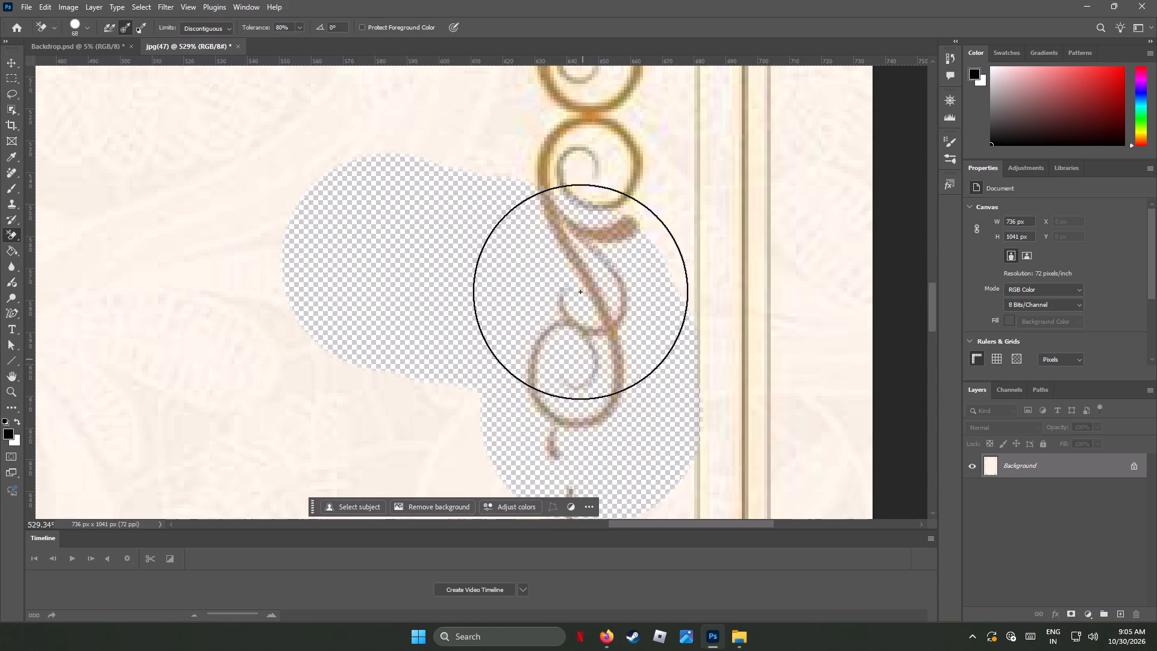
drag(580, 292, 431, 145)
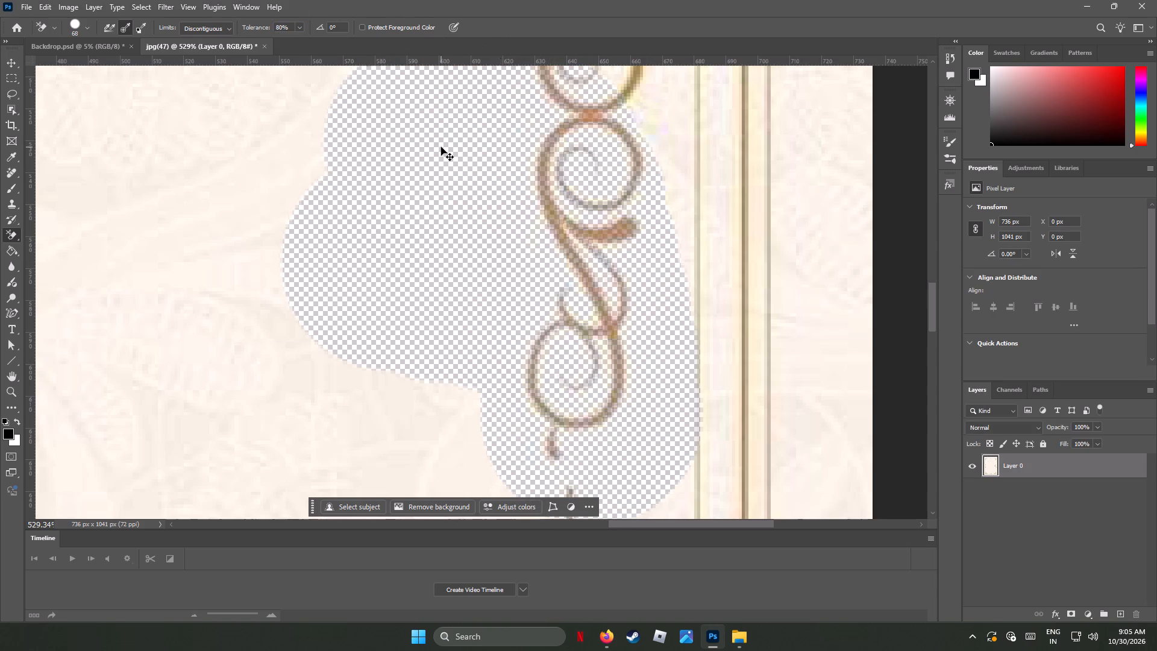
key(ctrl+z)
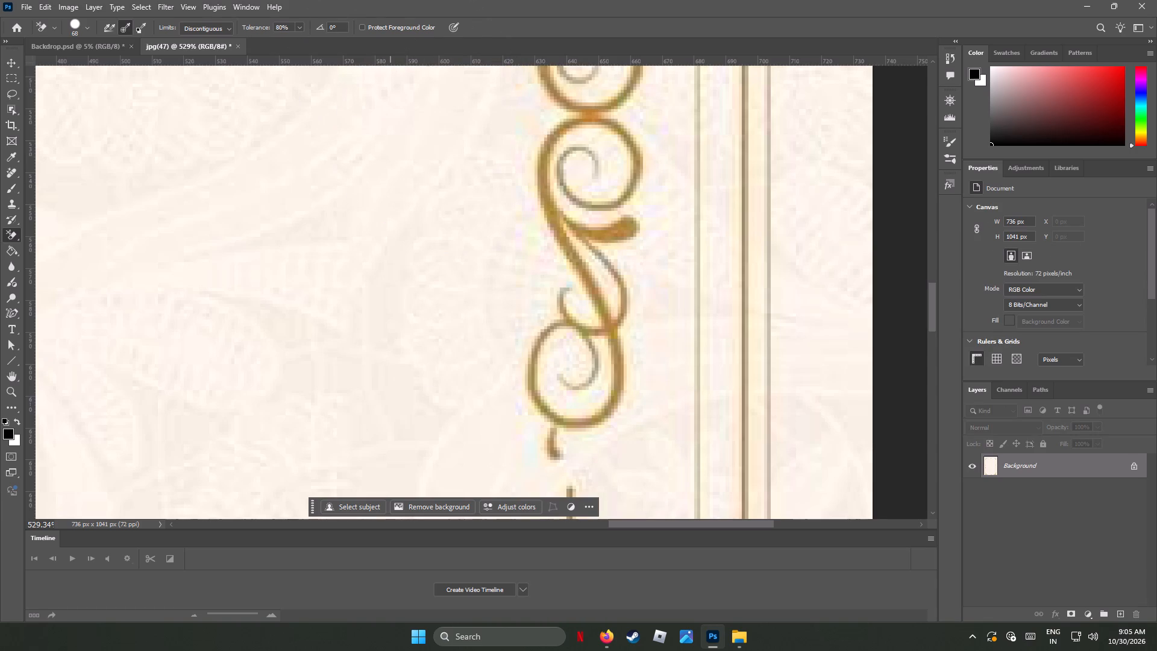
Set the Background Eraser tolerance to 70% and erase a wide cream area around the right-hand scroll ornament and border lines.
drag(288, 26, 193, 22)
text(70)
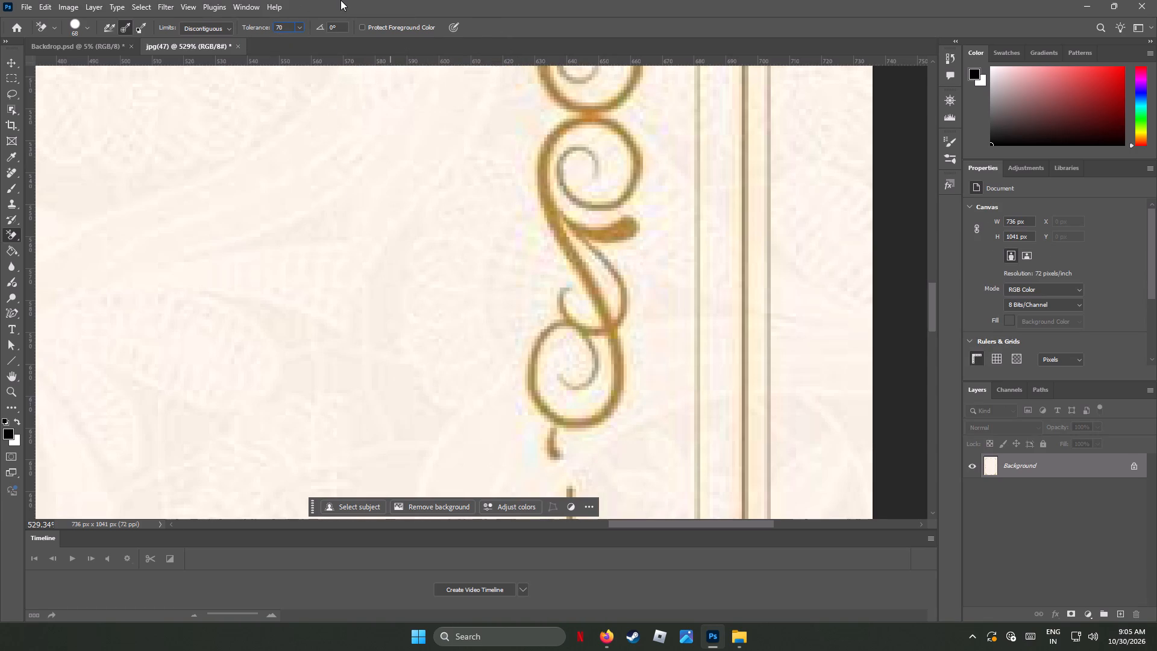
click(340, 0)
drag(330, 242, 649, 310)
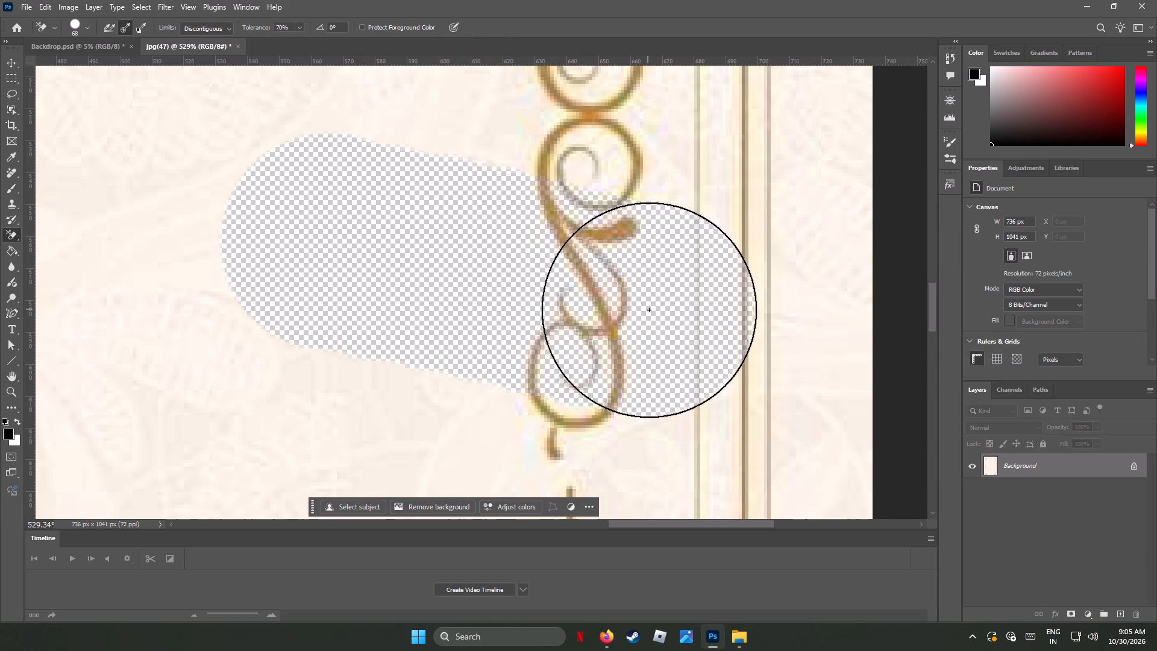
drag(649, 310, 321, 281)
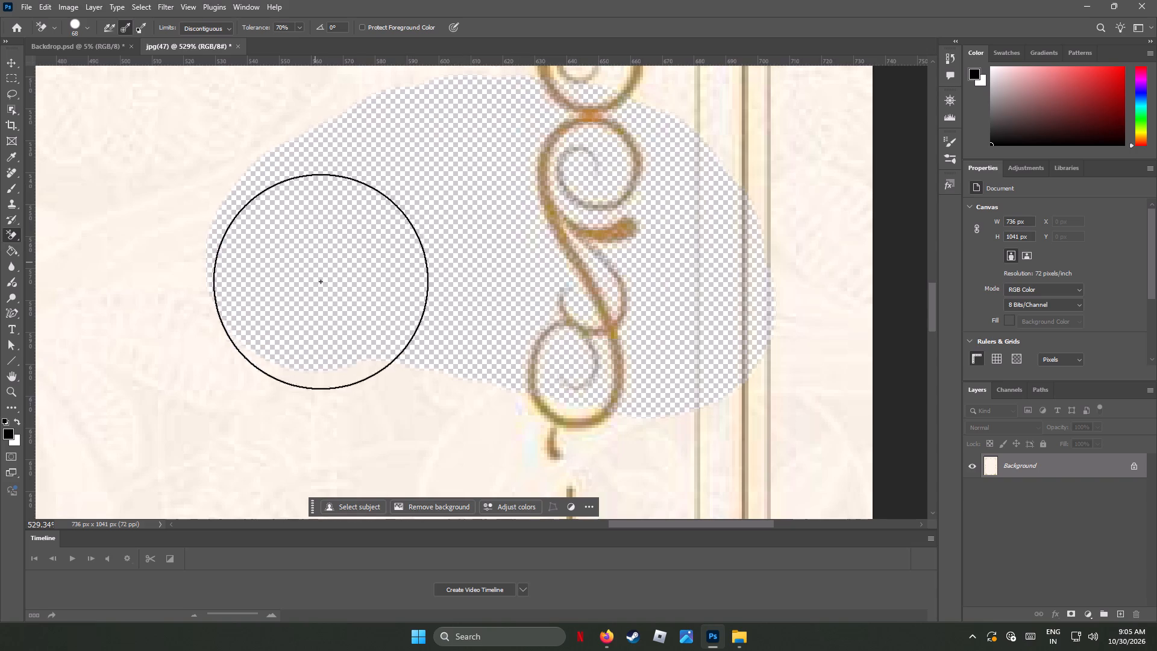
drag(321, 281, 209, 160)
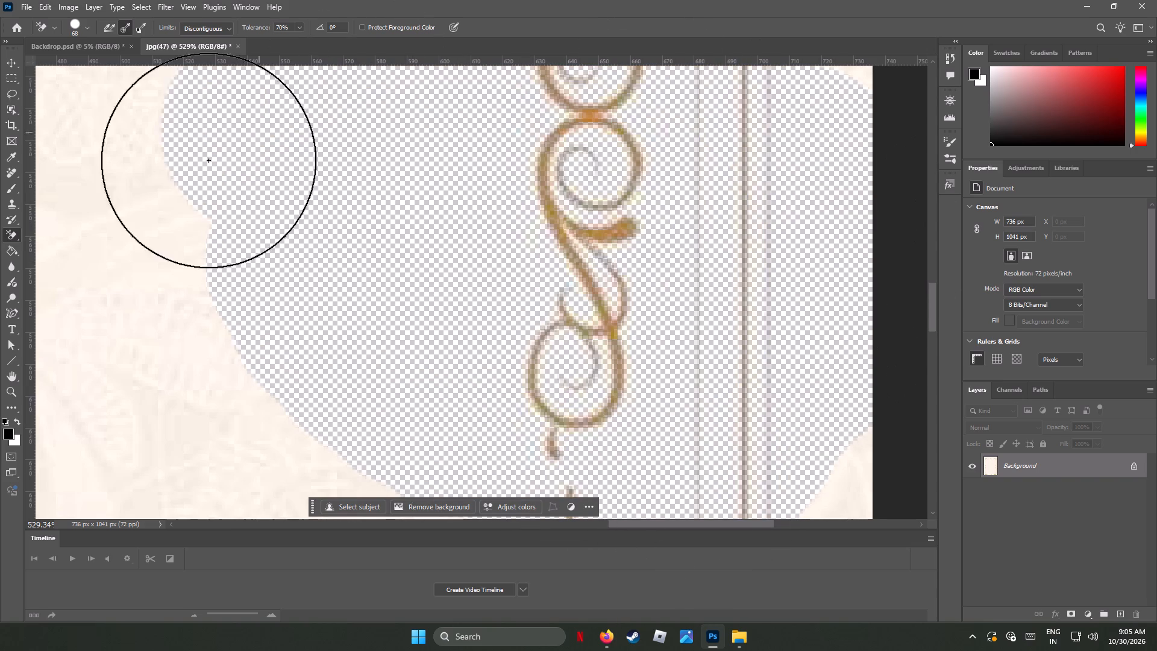
drag(209, 160, 74, 465)
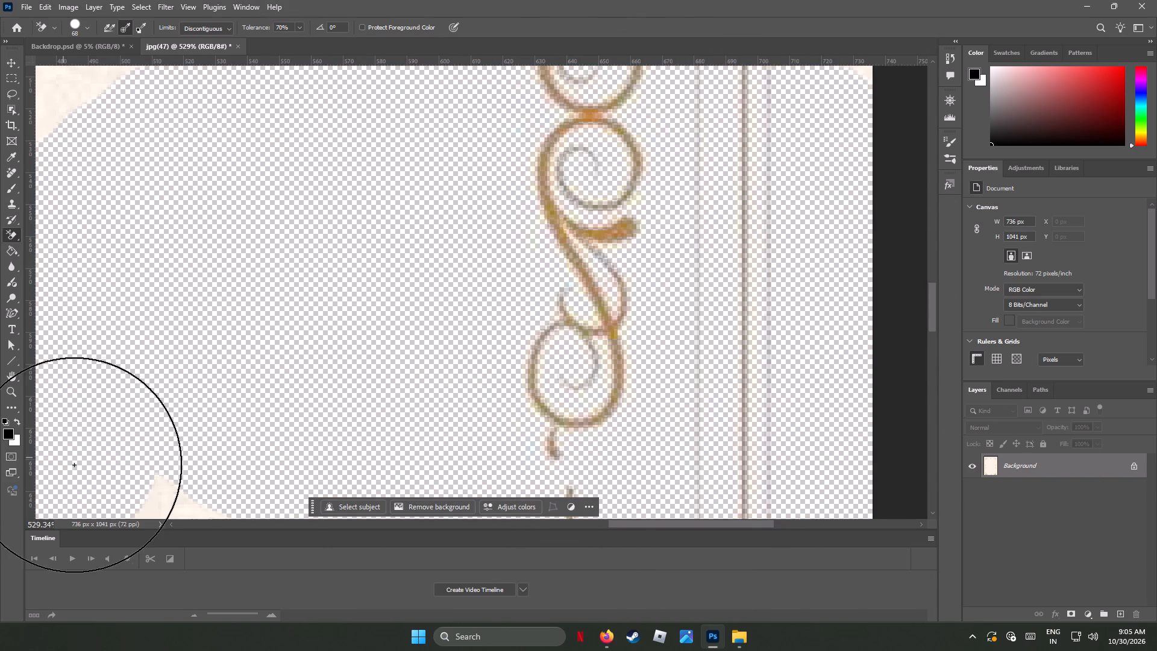
drag(74, 465, 75, 465)
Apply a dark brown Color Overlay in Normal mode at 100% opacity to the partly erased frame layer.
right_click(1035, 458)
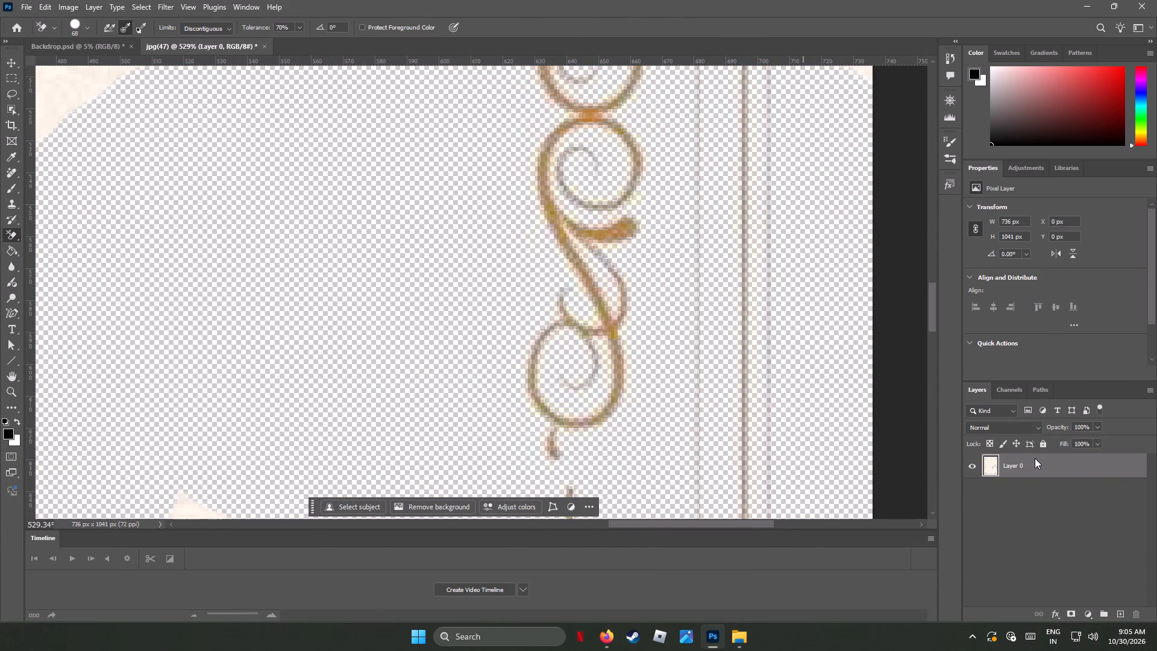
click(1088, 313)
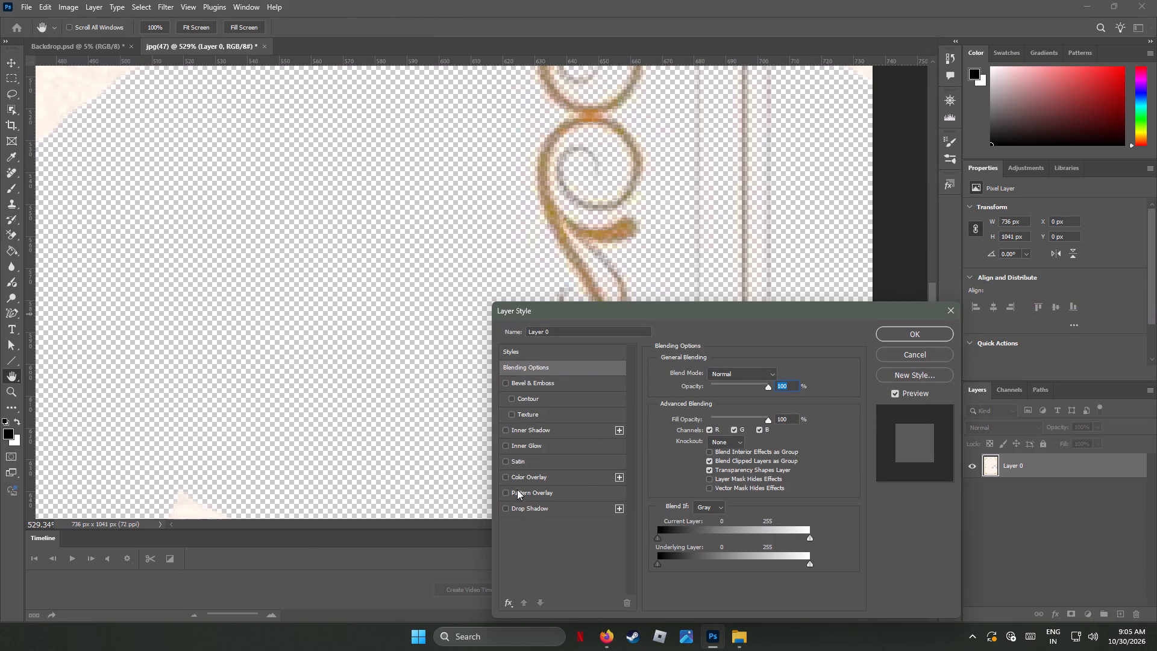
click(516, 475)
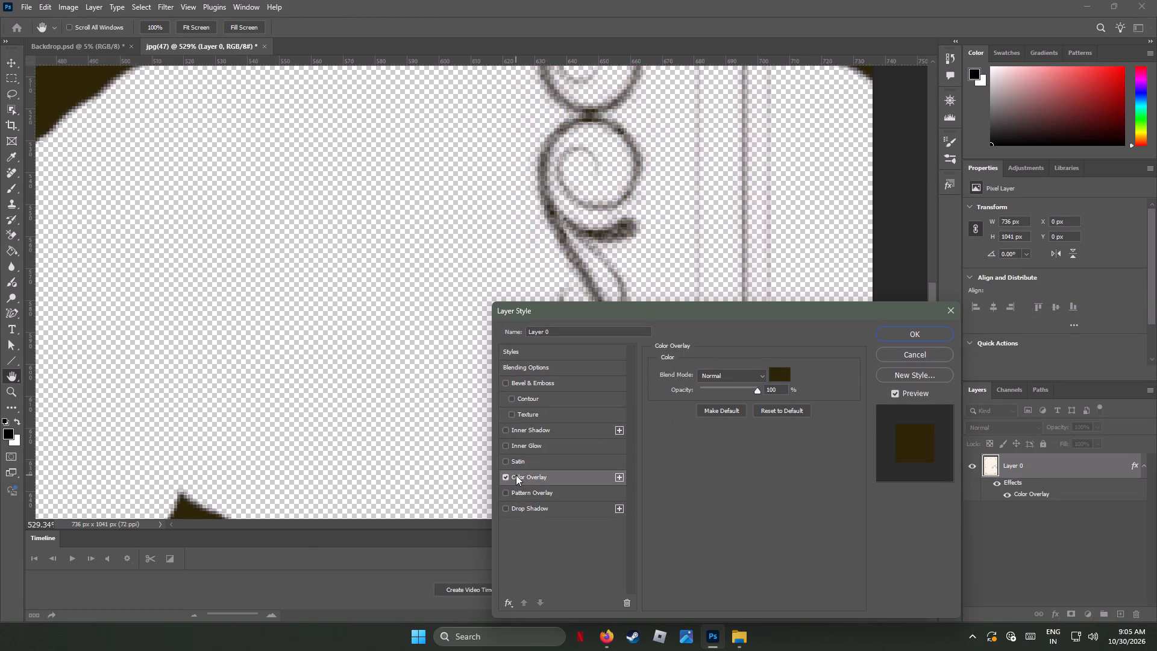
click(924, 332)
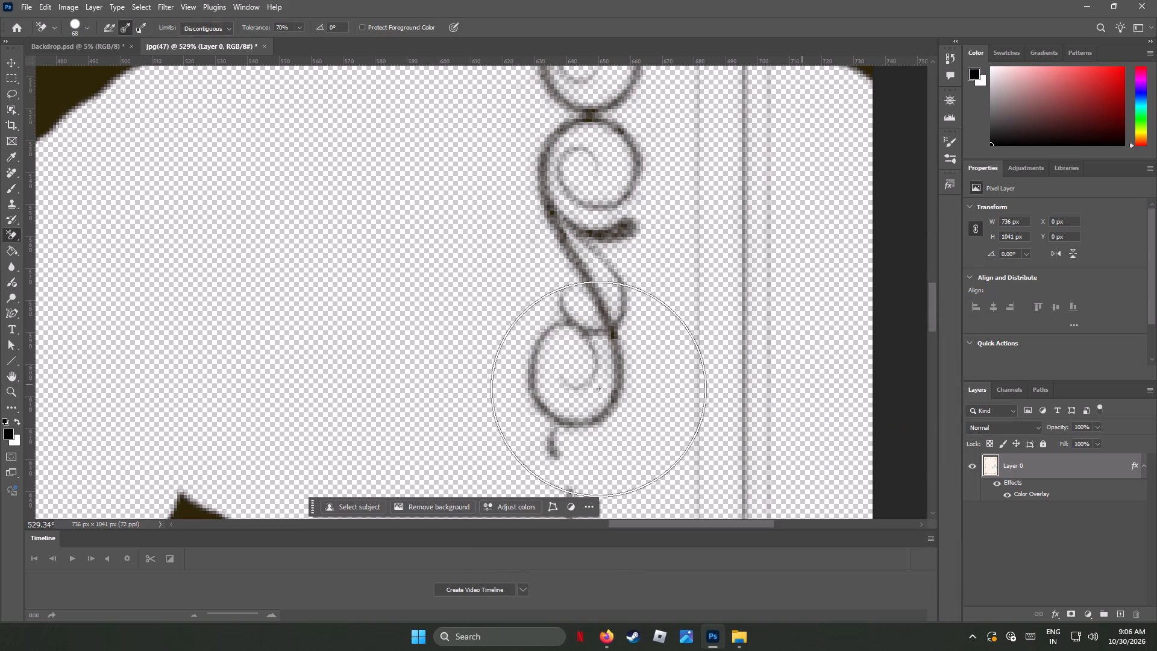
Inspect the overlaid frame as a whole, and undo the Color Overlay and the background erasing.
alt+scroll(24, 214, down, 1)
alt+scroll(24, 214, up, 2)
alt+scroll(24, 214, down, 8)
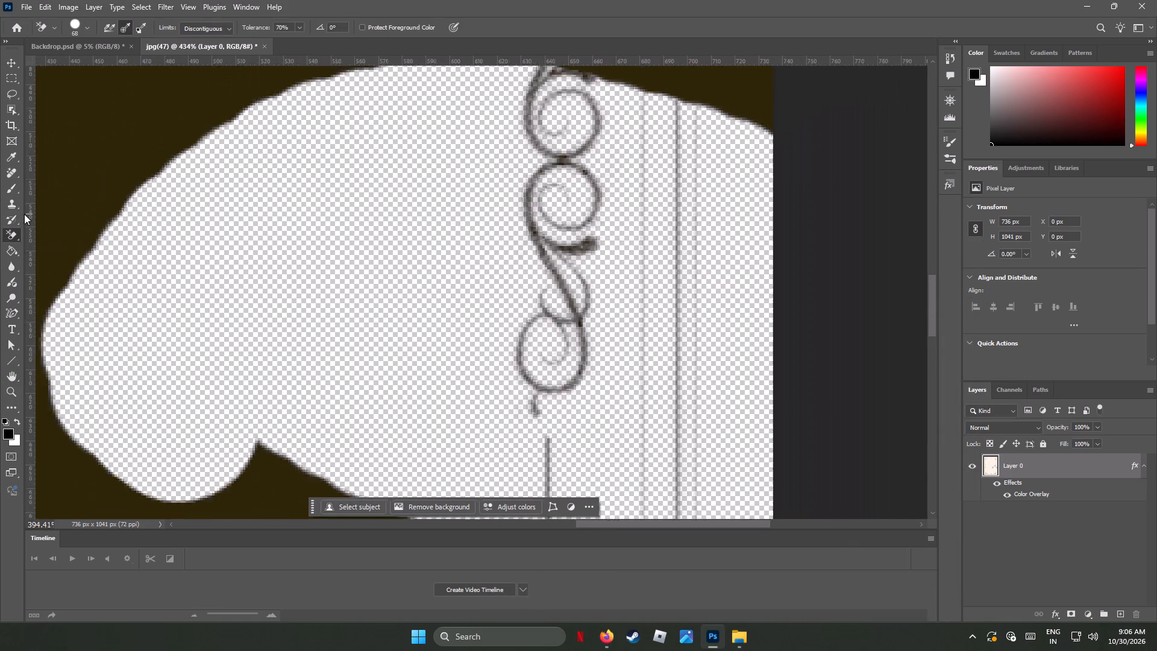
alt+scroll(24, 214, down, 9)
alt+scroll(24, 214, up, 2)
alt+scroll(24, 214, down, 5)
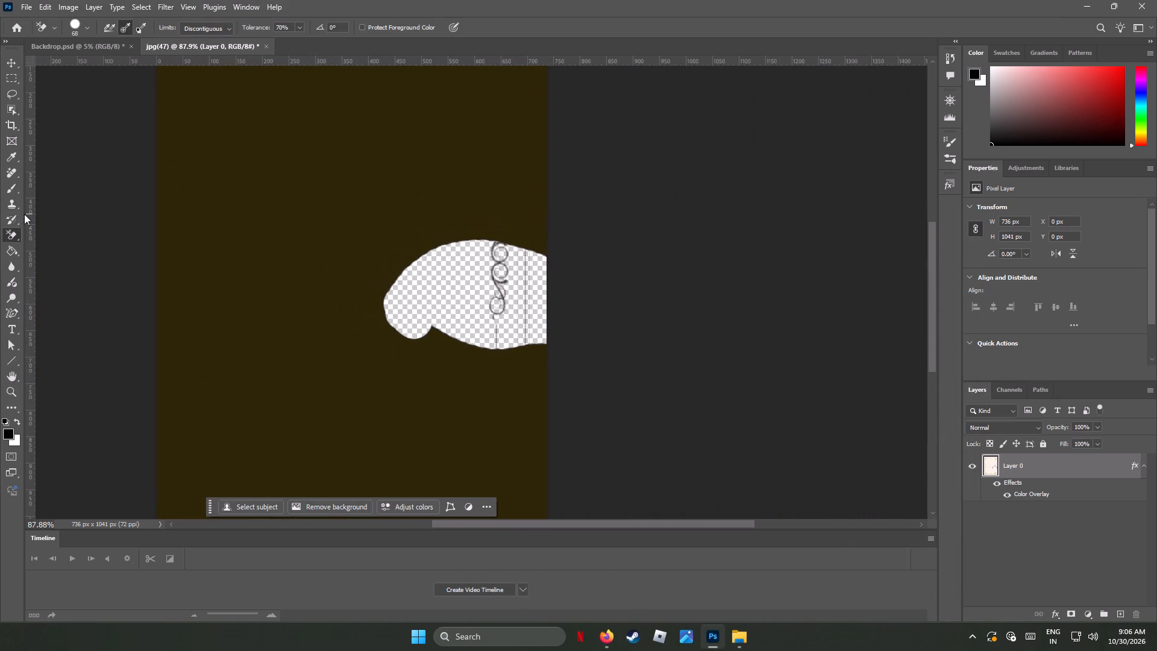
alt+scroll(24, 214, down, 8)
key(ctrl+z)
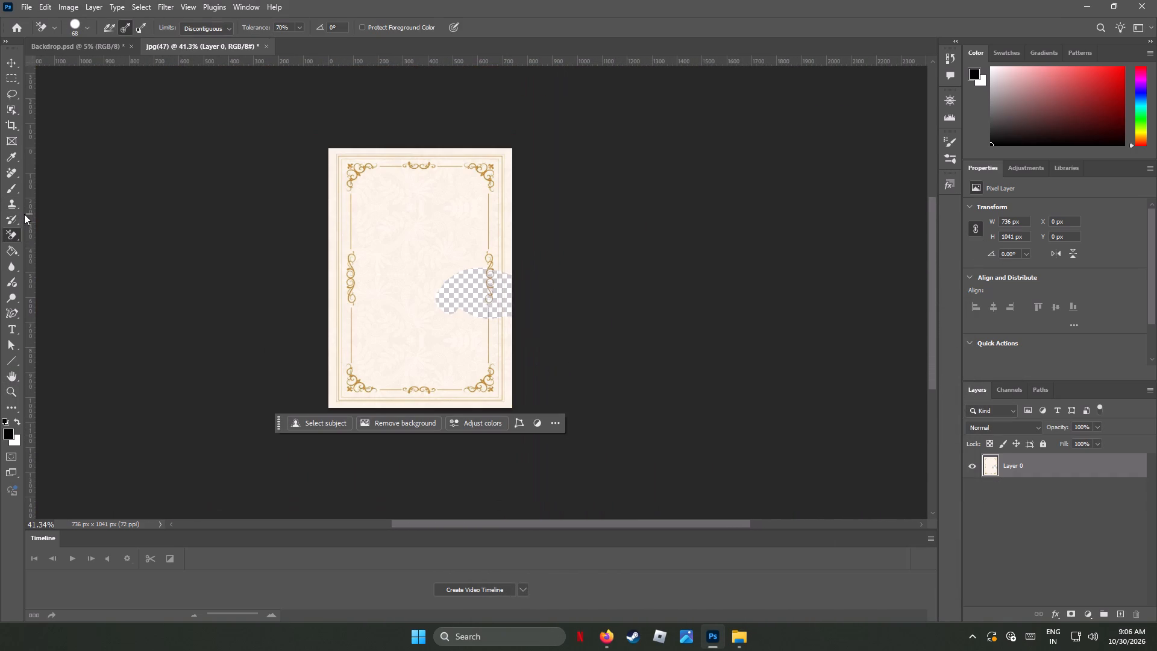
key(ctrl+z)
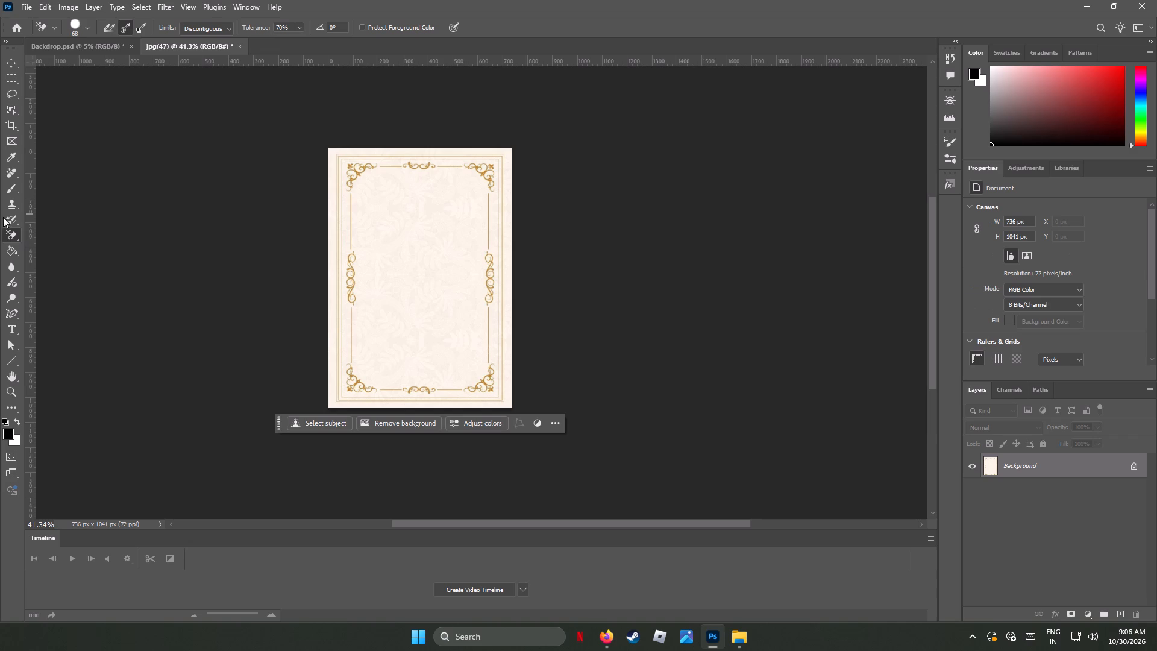
Enlarge the Background Eraser's brush size to about 388 px.
click(85, 25)
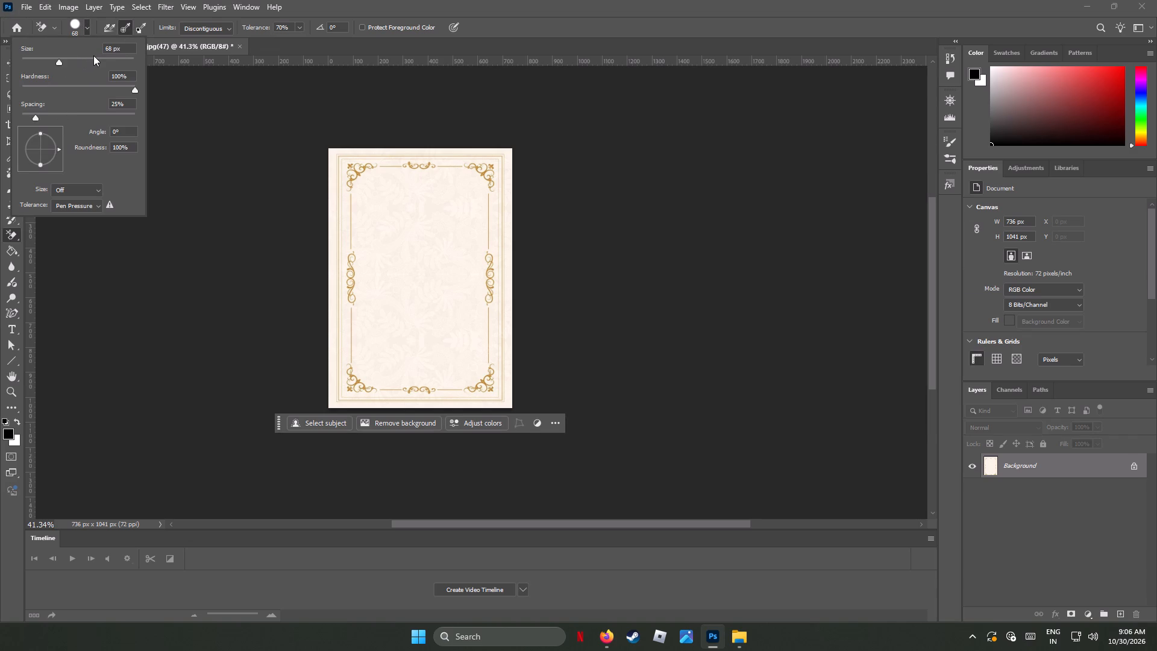
click(99, 56)
click(116, 56)
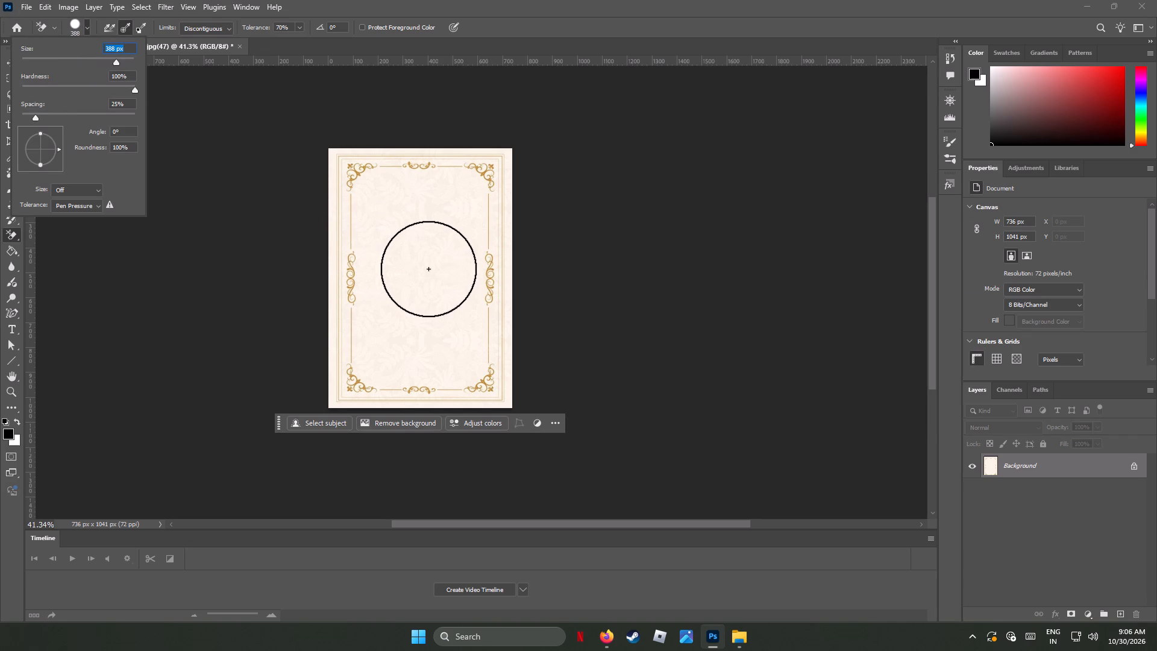
Erase the cream background across the whole frame image with the Background Eraser, keeping the gold ornaments and border lines.
drag(425, 262, 342, 177)
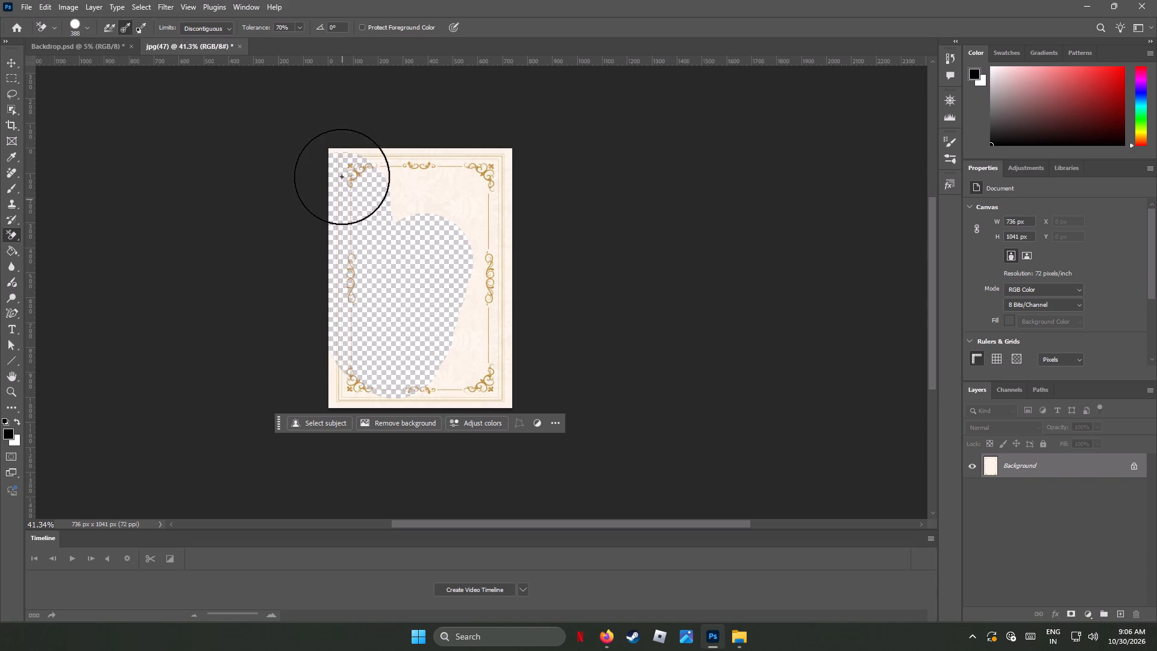
drag(342, 177, 441, 402)
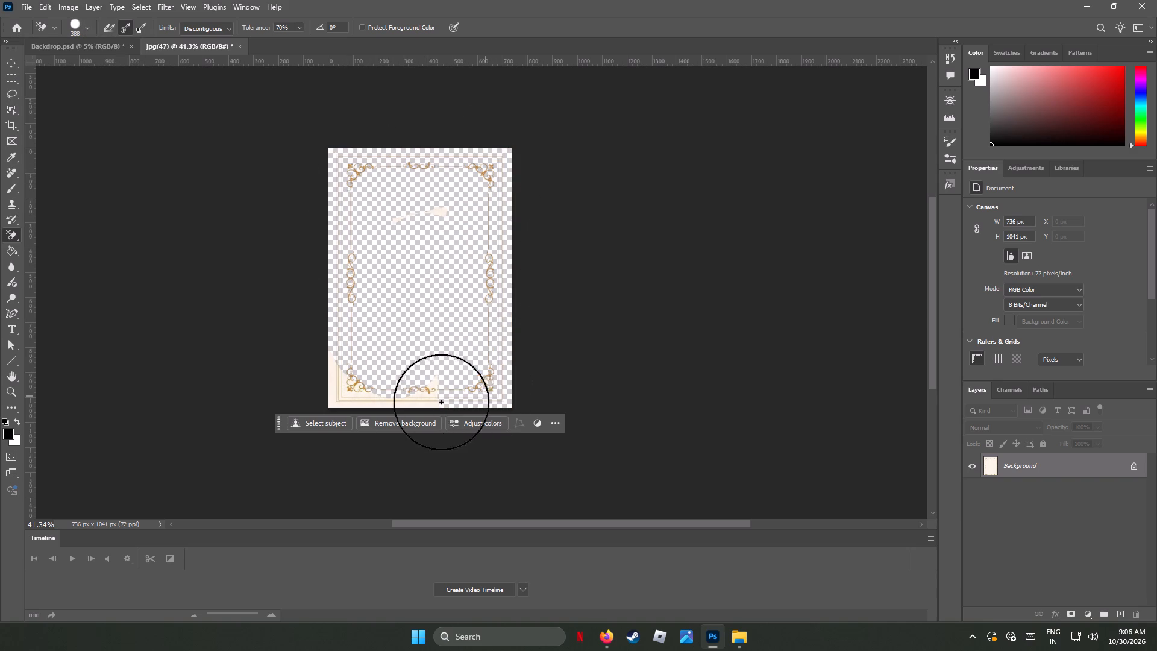
drag(441, 402, 419, 153)
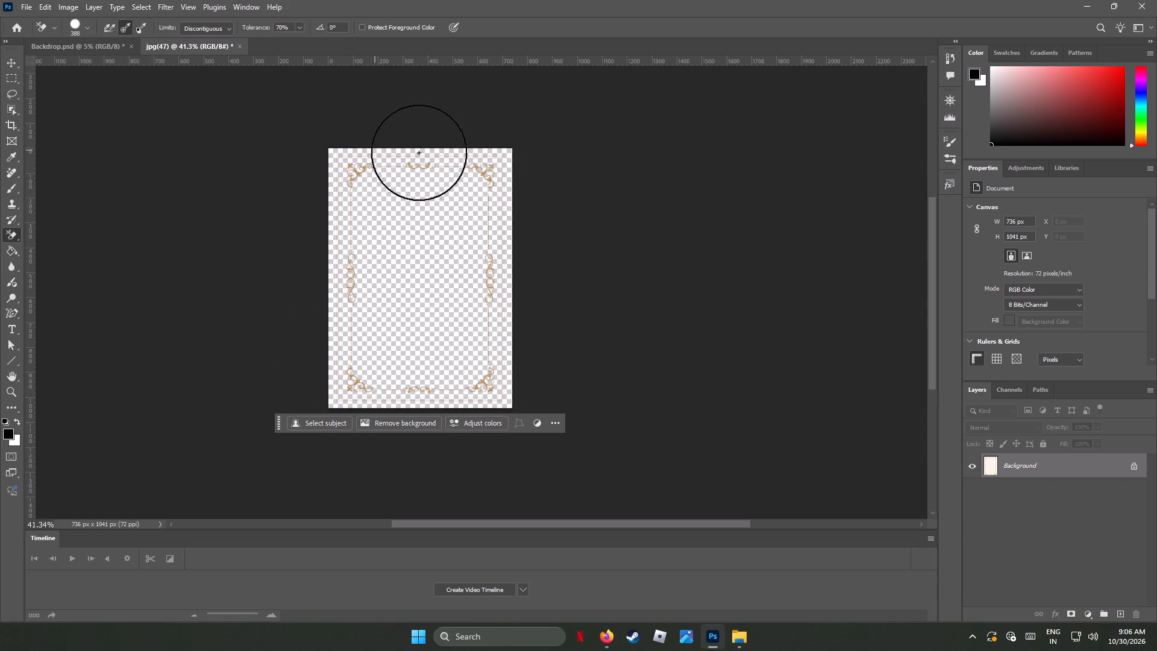
drag(419, 153, 291, 136)
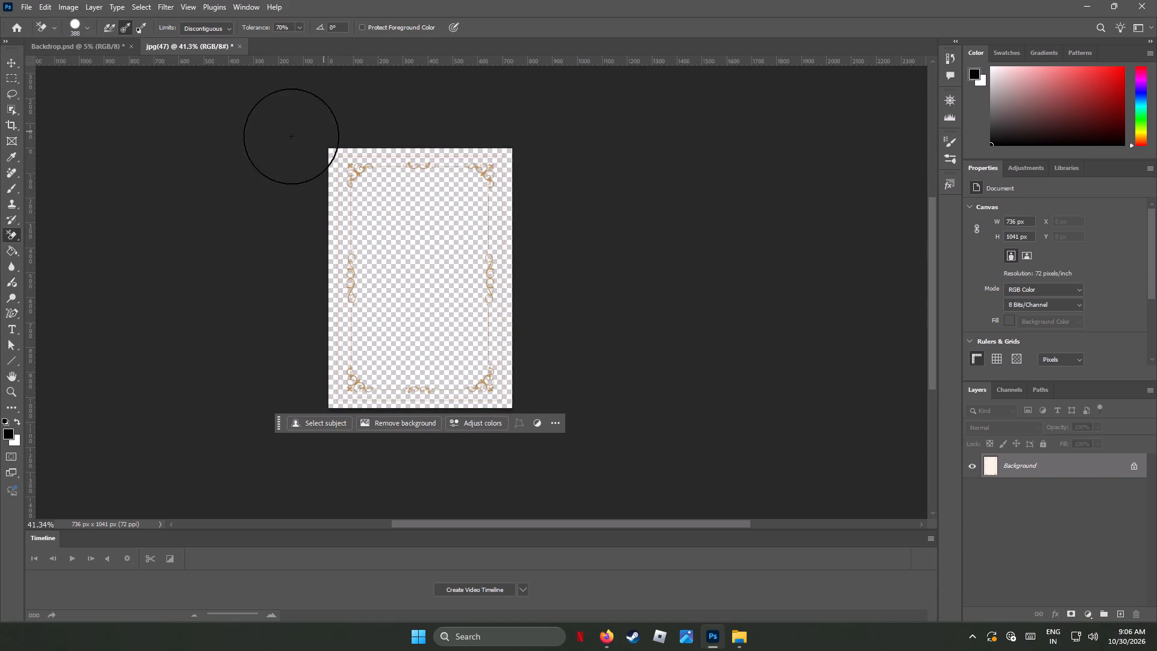
drag(291, 136, 571, 106)
Darken the erased frame with a Levels adjustment, raising the black input level to 227 and lowering the white output level to its minimum.
click(64, 4)
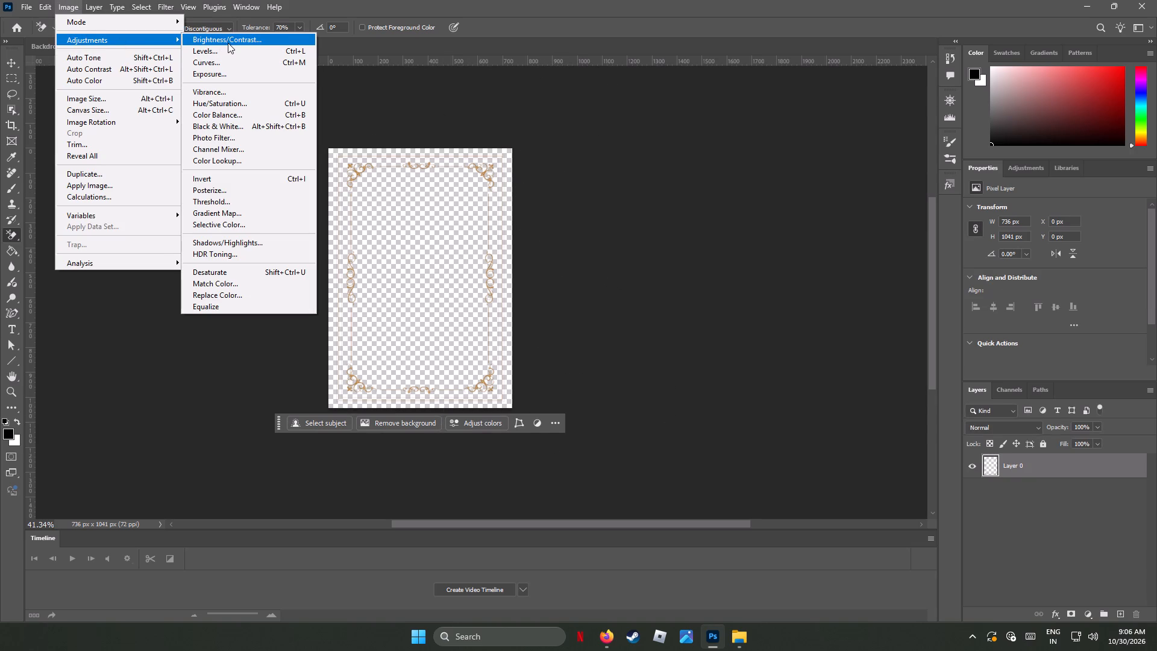
click(224, 50)
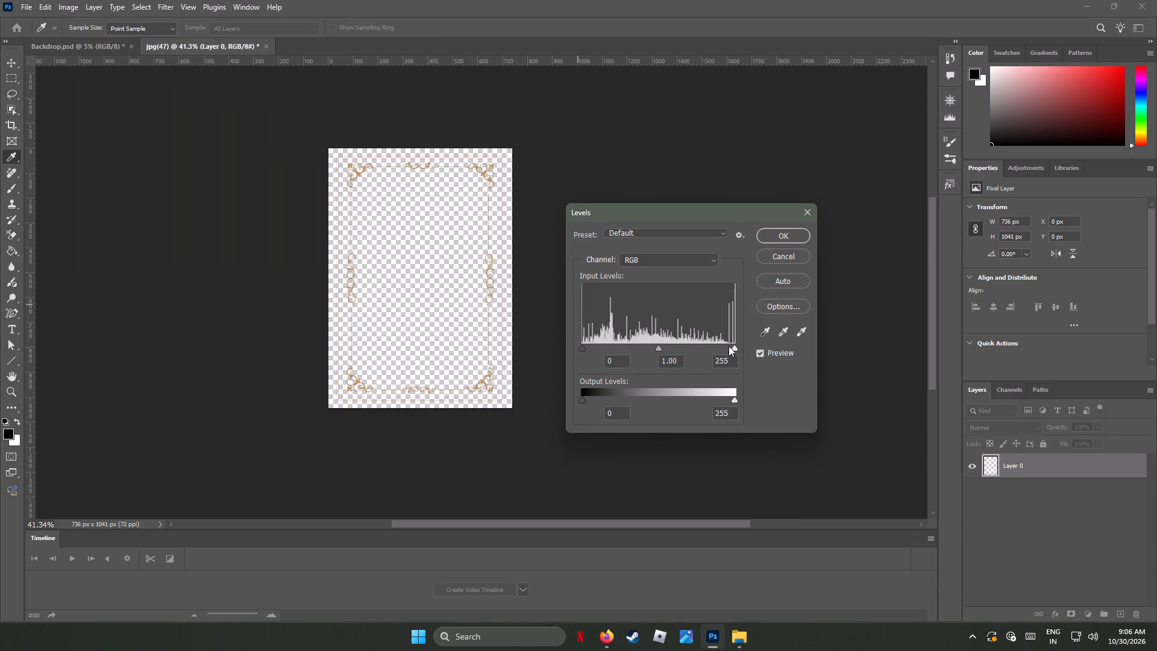
drag(736, 348, 740, 338)
drag(740, 338, 748, 338)
drag(582, 348, 584, 349)
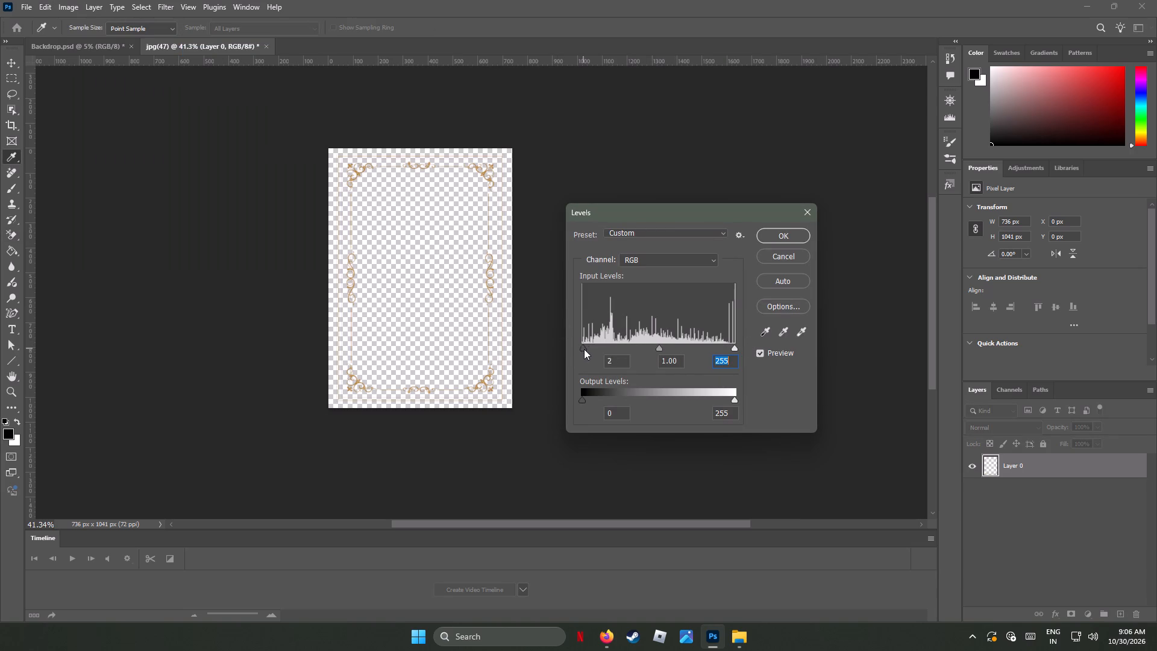
drag(584, 349, 695, 350)
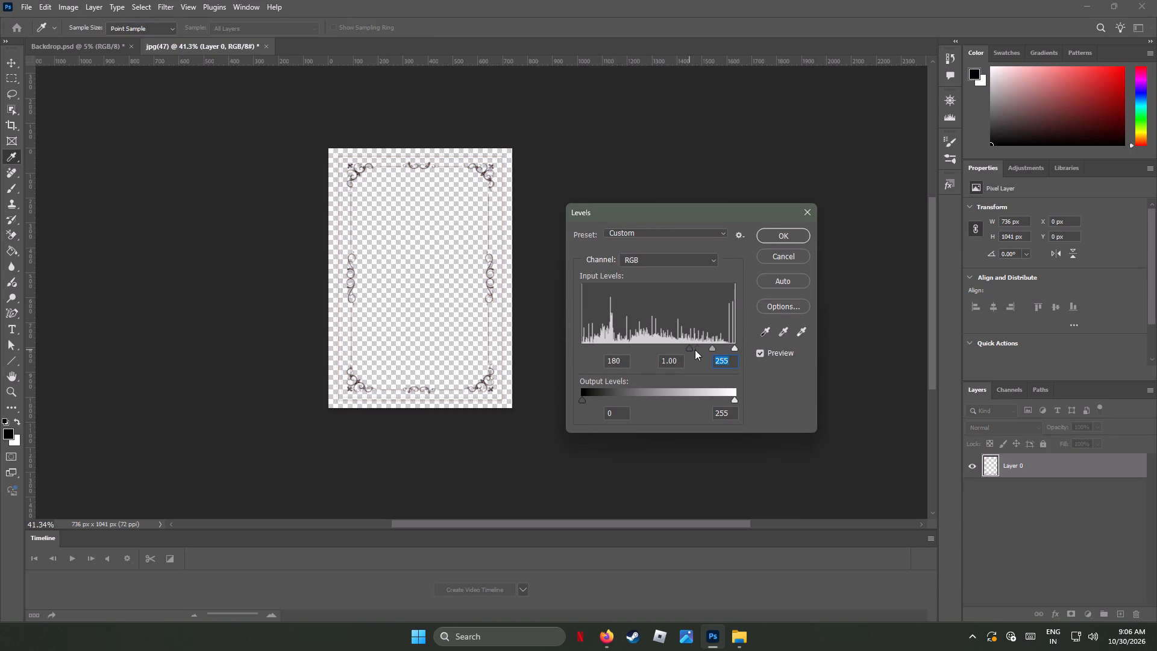
drag(695, 350, 718, 349)
drag(736, 400, 575, 379)
click(776, 234)
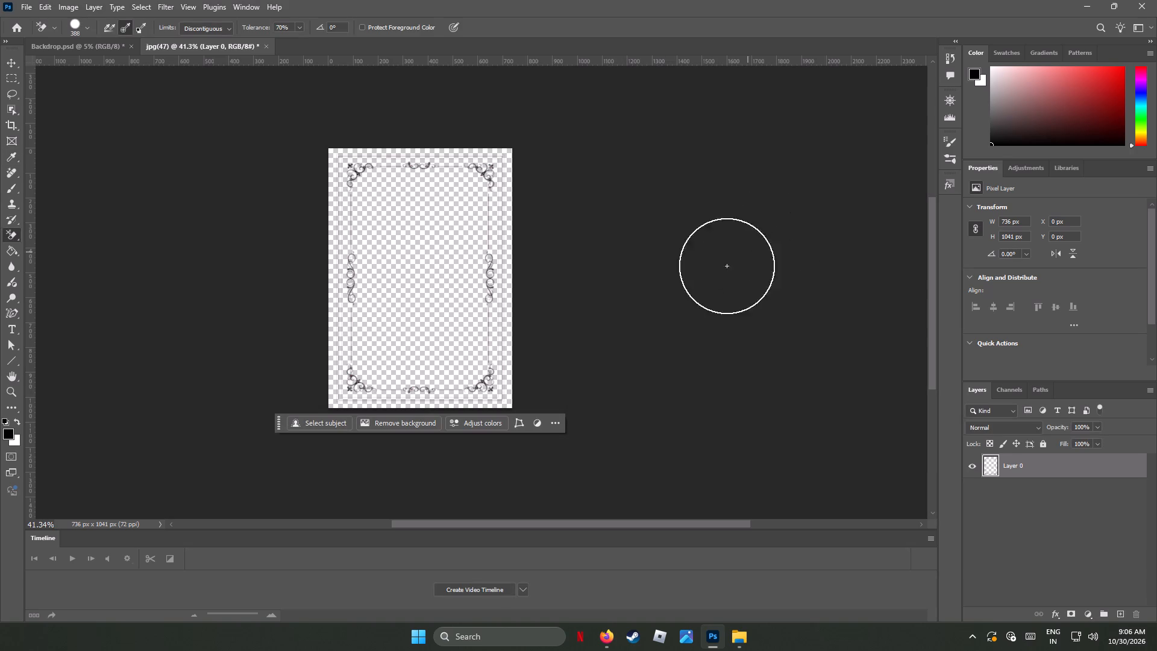
Switch to the Move tool and examine the darkened scroll ornament and border lines on the frame's right side up close.
click(13, 64)
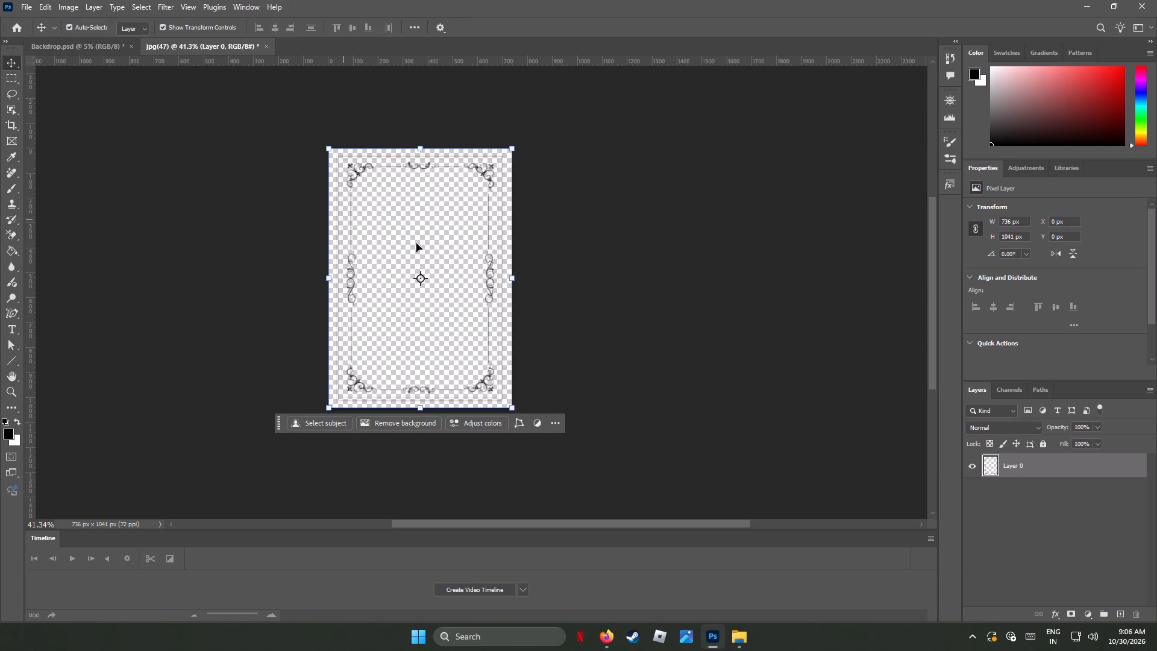
alt+scroll(460, 274, up, 2)
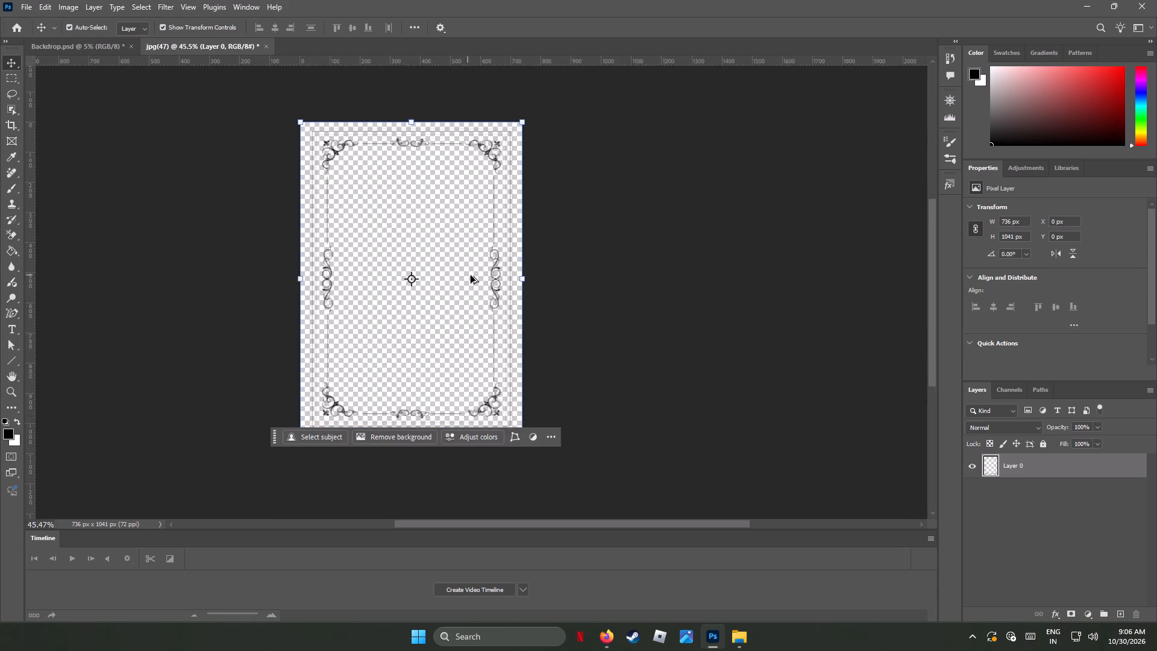
alt+scroll(471, 275, up, 1)
alt+scroll(475, 278, down, 1)
alt+scroll(476, 279, up, 2)
alt+scroll(480, 281, down, 5)
alt+scroll(480, 281, up, 16)
alt+scroll(505, 303, up, 5)
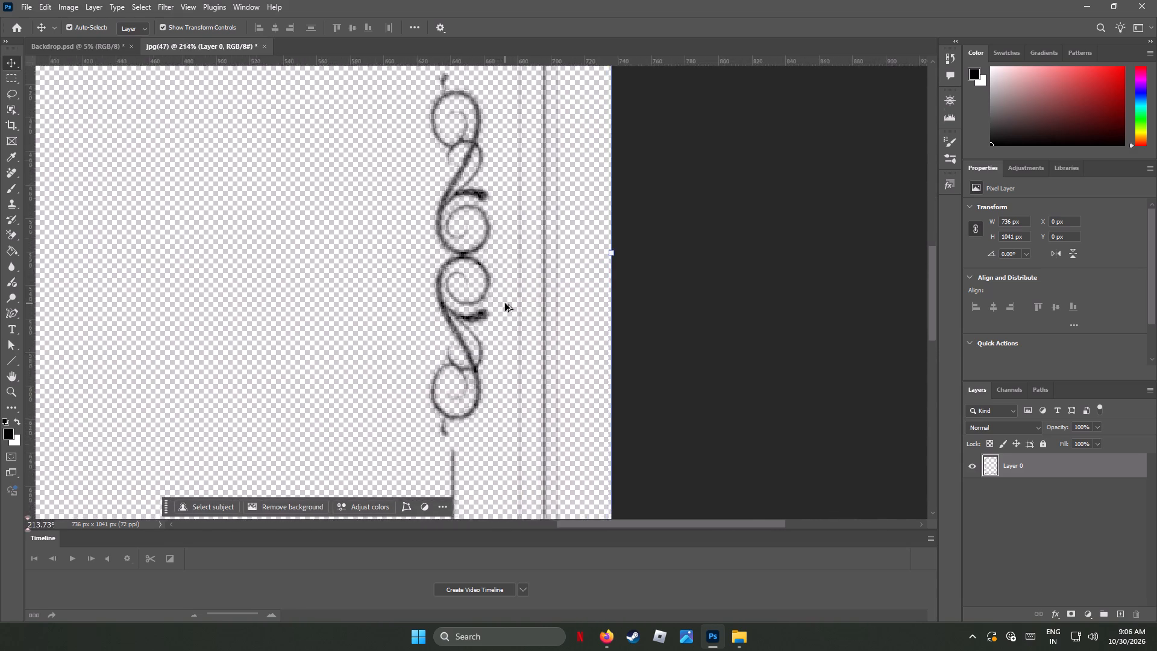
alt+scroll(505, 303, up, 10)
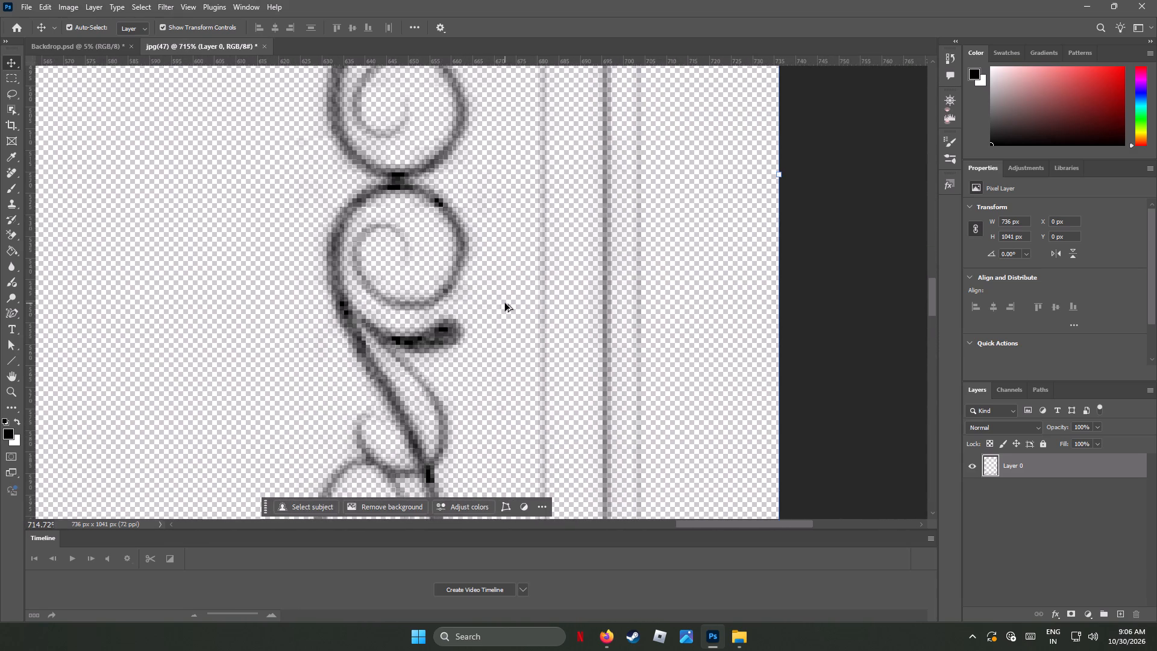
alt+scroll(505, 303, down, 16)
alt+scroll(505, 303, down, 10)
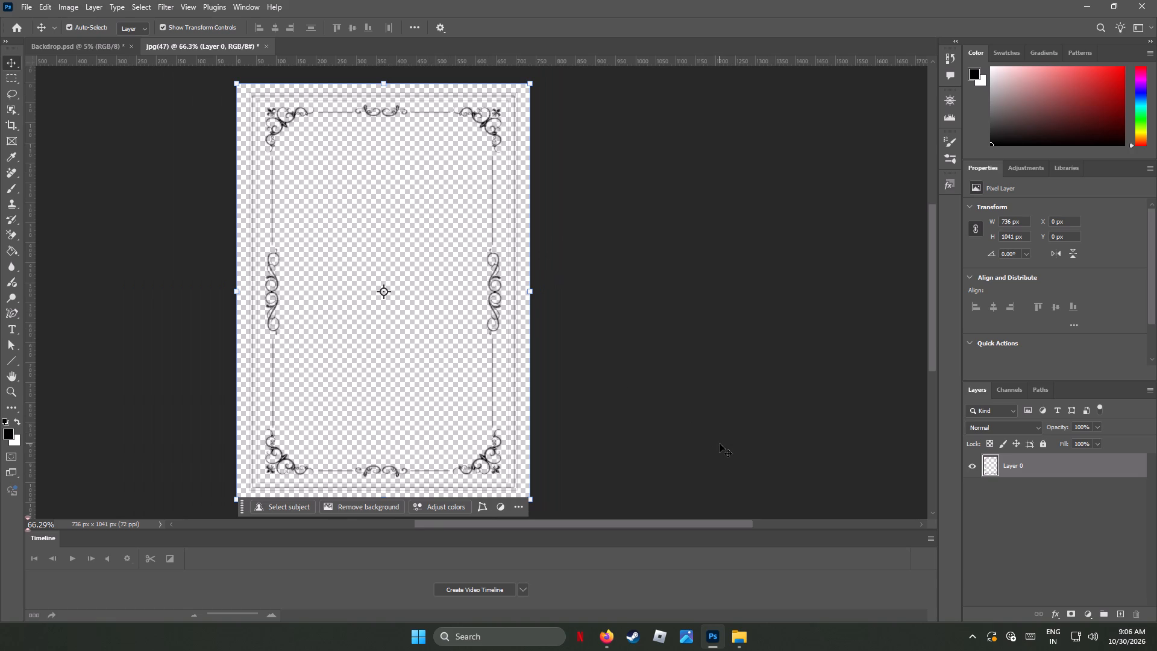
Apply a Brightness/Contrast adjustment to the frame layer with brightness at -150 and contrast at 100.
click(67, 5)
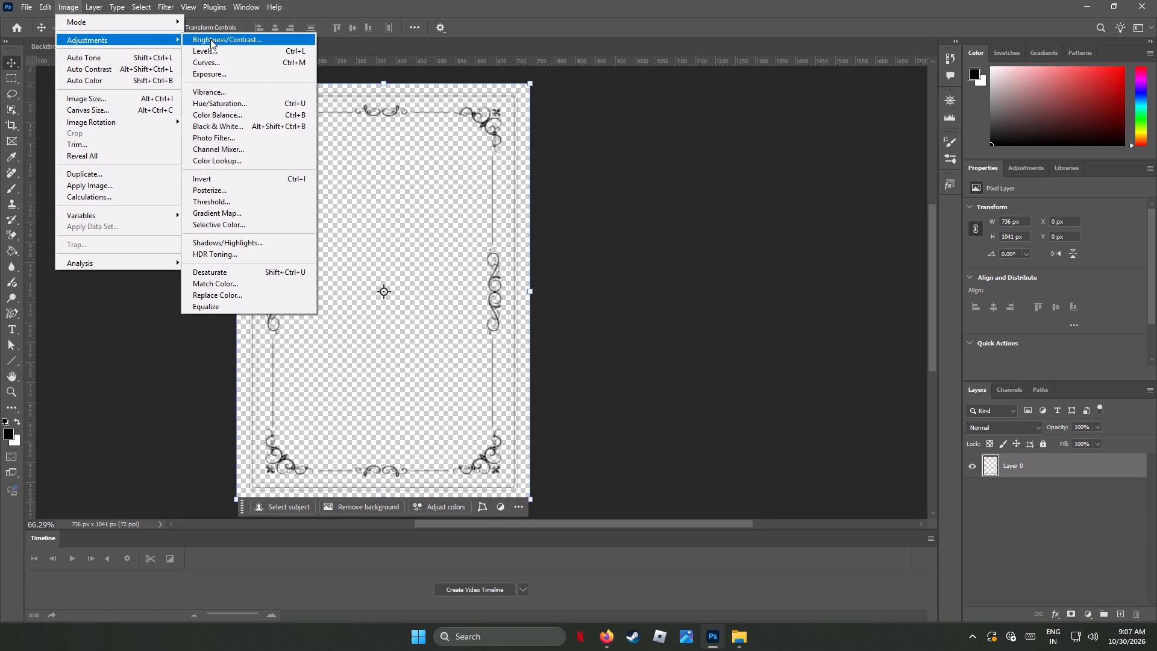
click(218, 38)
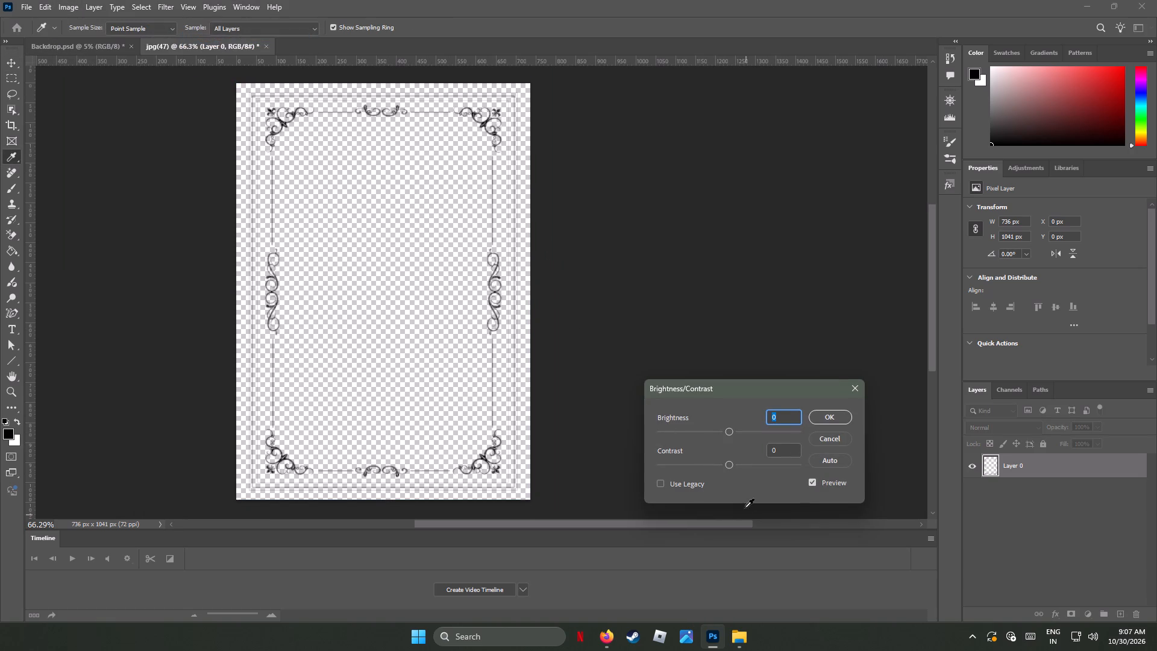
drag(730, 465, 818, 464)
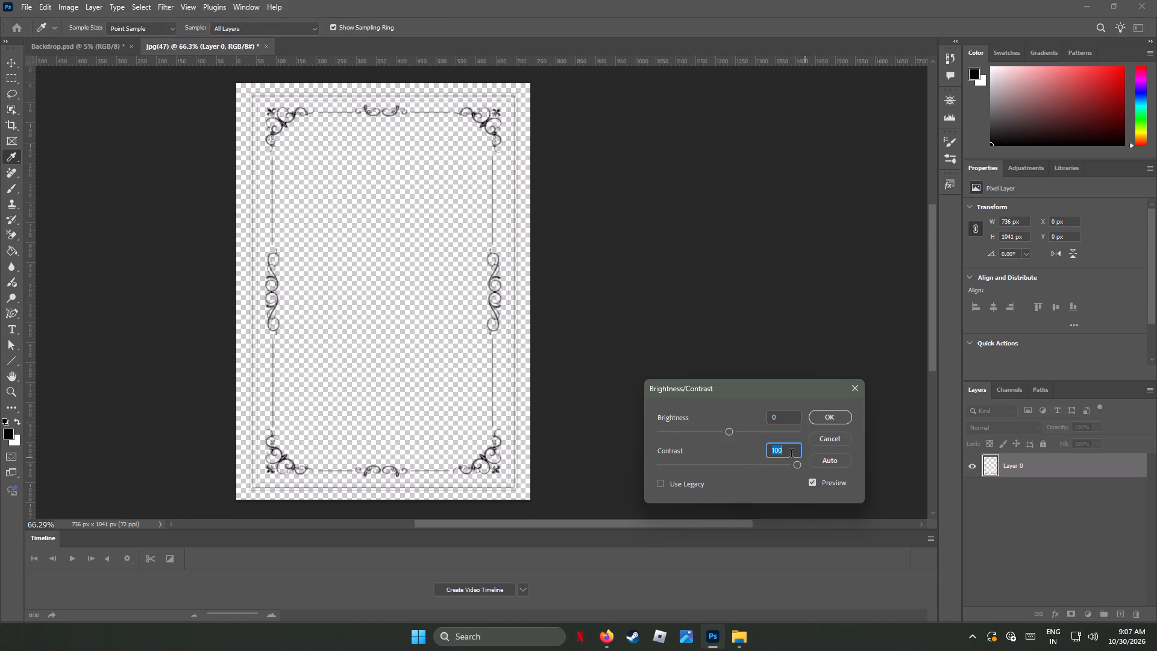
drag(729, 432, 622, 431)
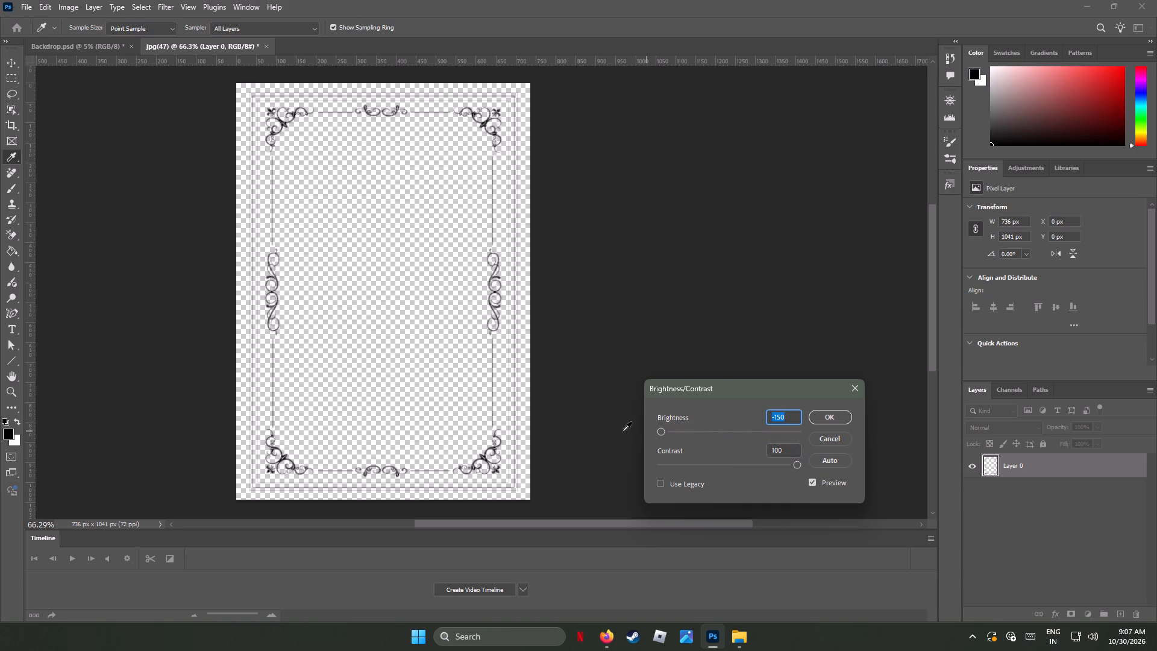
drag(662, 428, 840, 425)
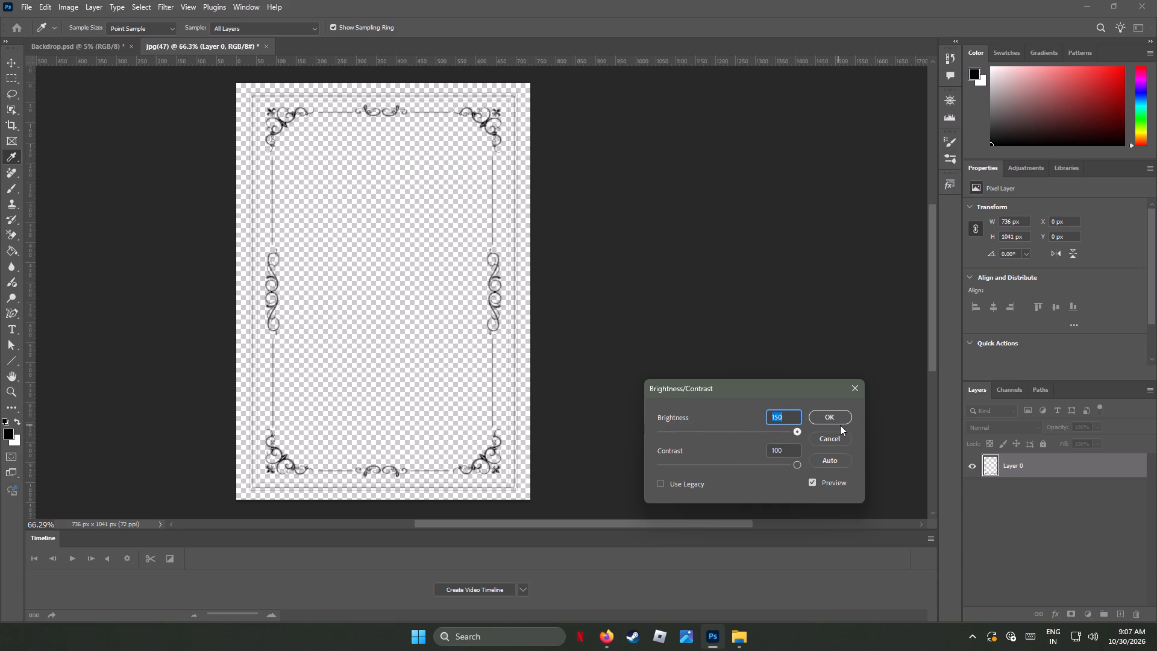
drag(840, 425, 592, 424)
click(836, 415)
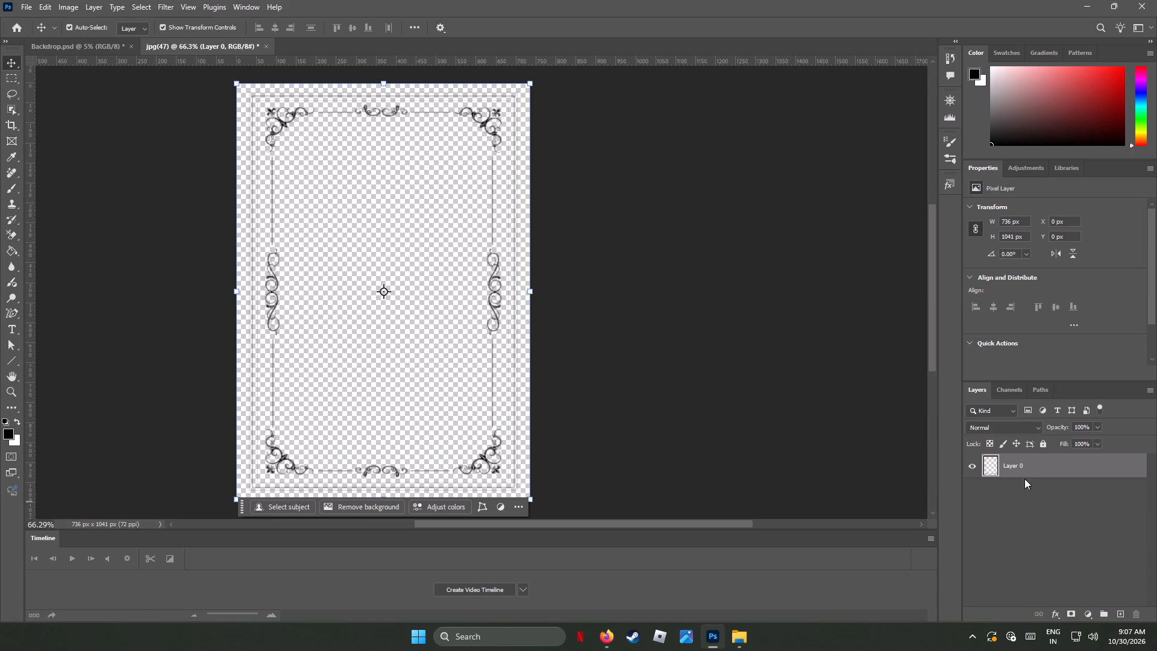
Apply a black (#000000) Color Overlay in Normal mode at 100% opacity to the frame layer.
right_click(1028, 461)
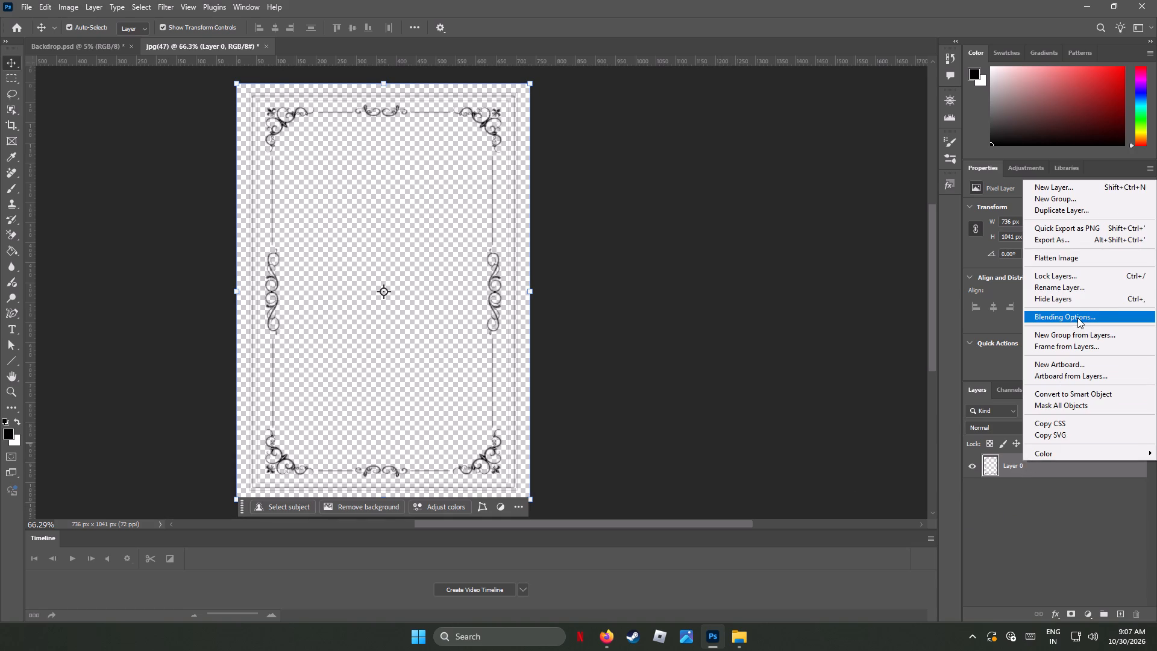
click(1077, 318)
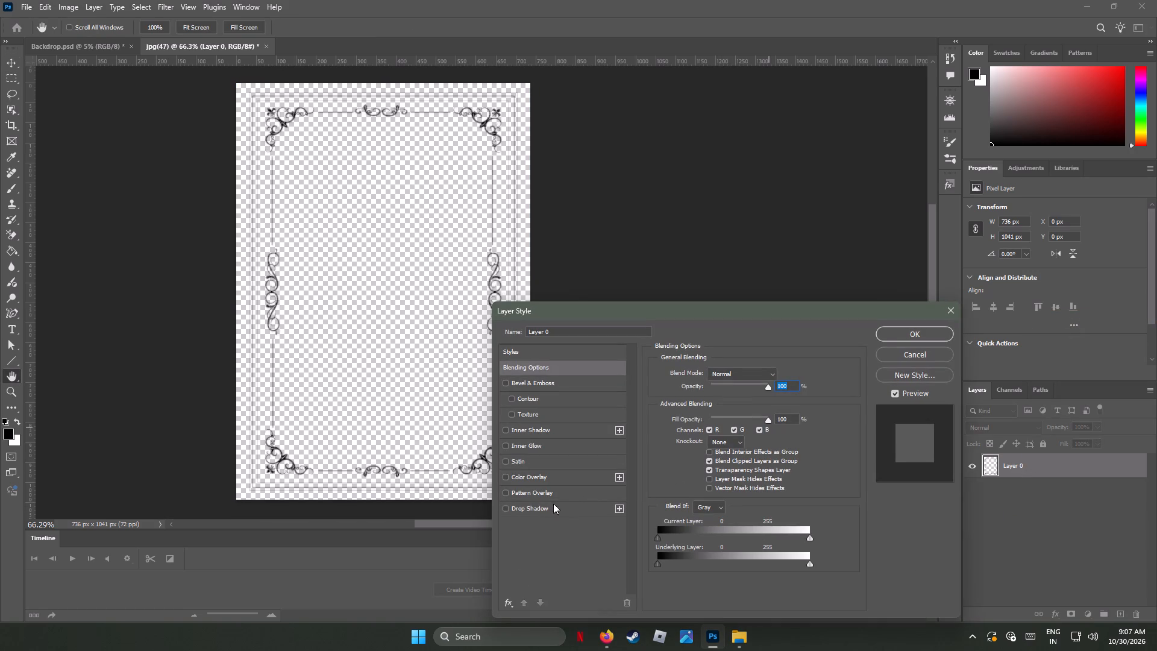
click(512, 474)
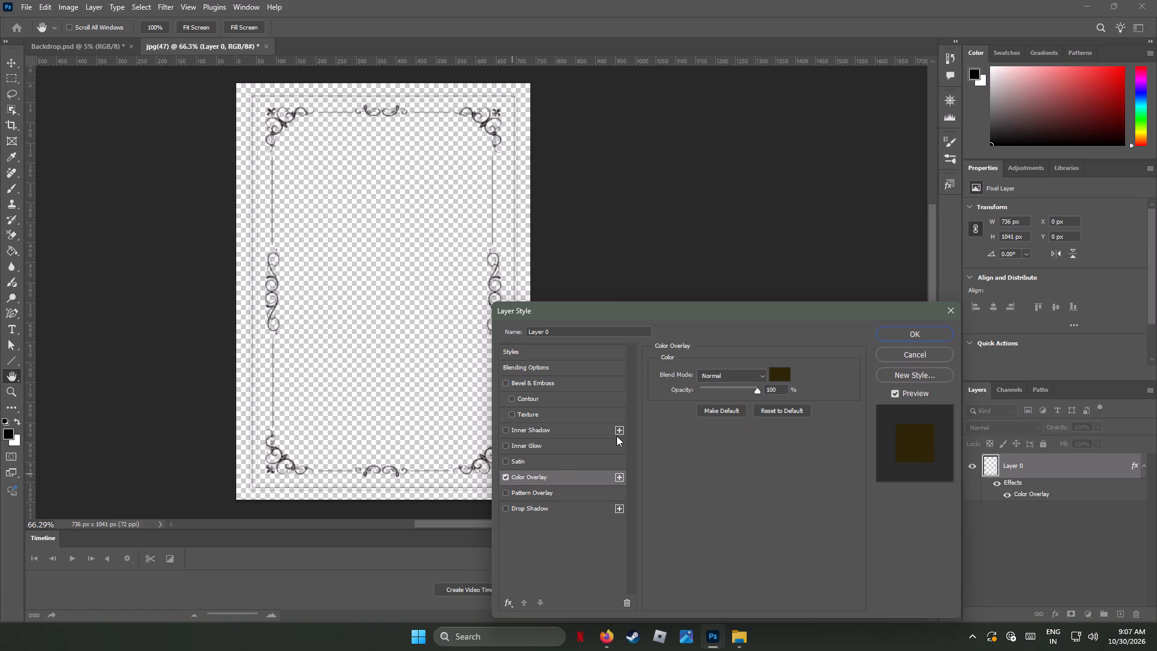
click(785, 375)
drag(648, 486, 732, 593)
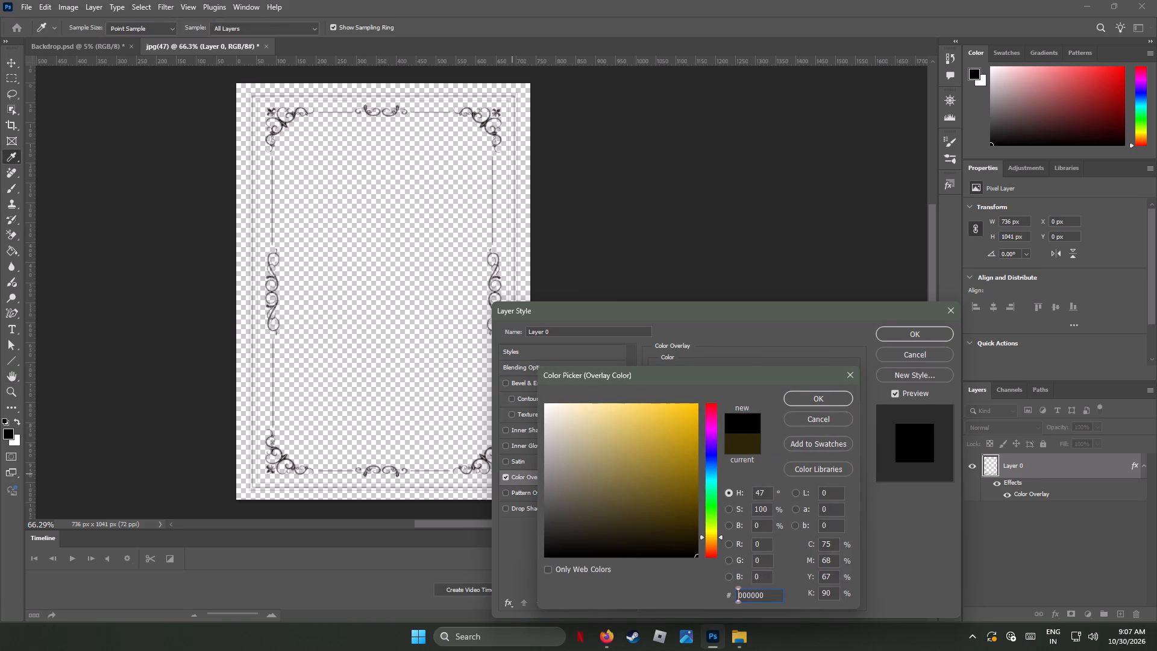
click(809, 400)
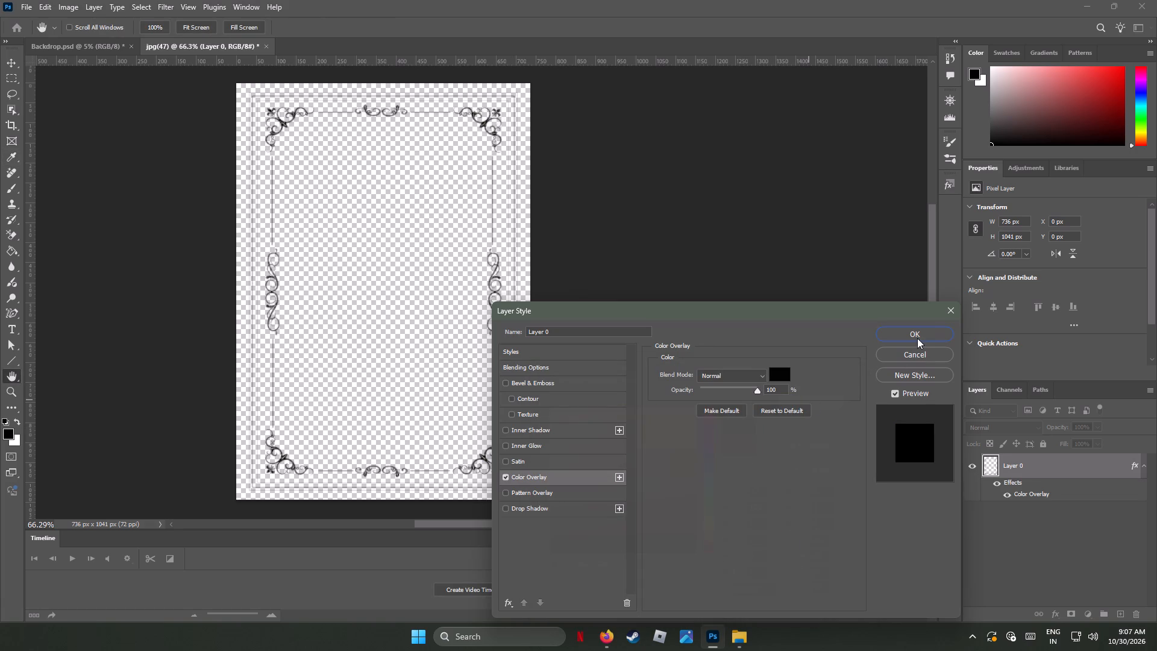
click(918, 332)
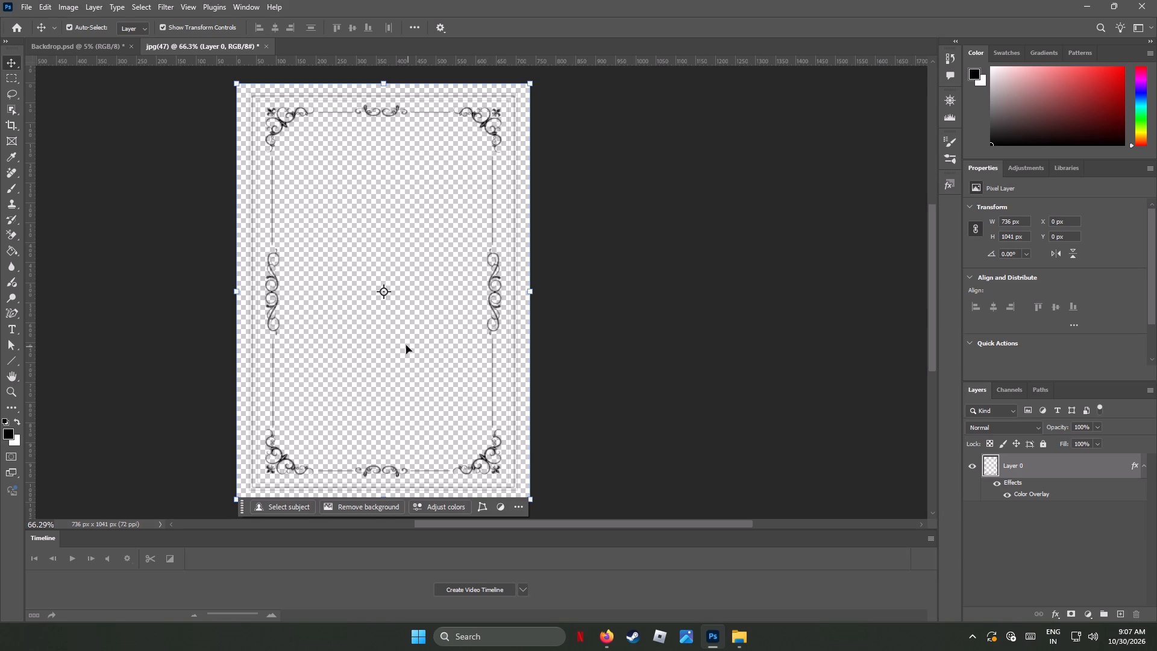
Examine the overlaid right-hand scroll ornament and border lines up close, and check the frame as a whole.
alt+scroll(492, 289, up, 4)
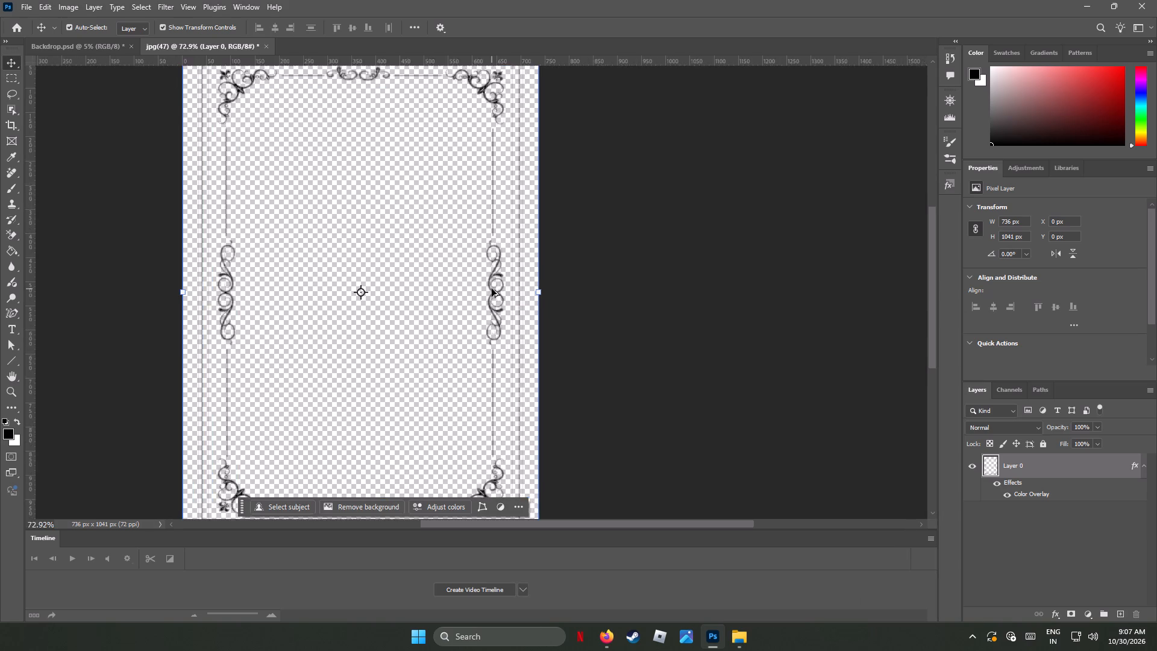
alt+scroll(492, 289, up, 19)
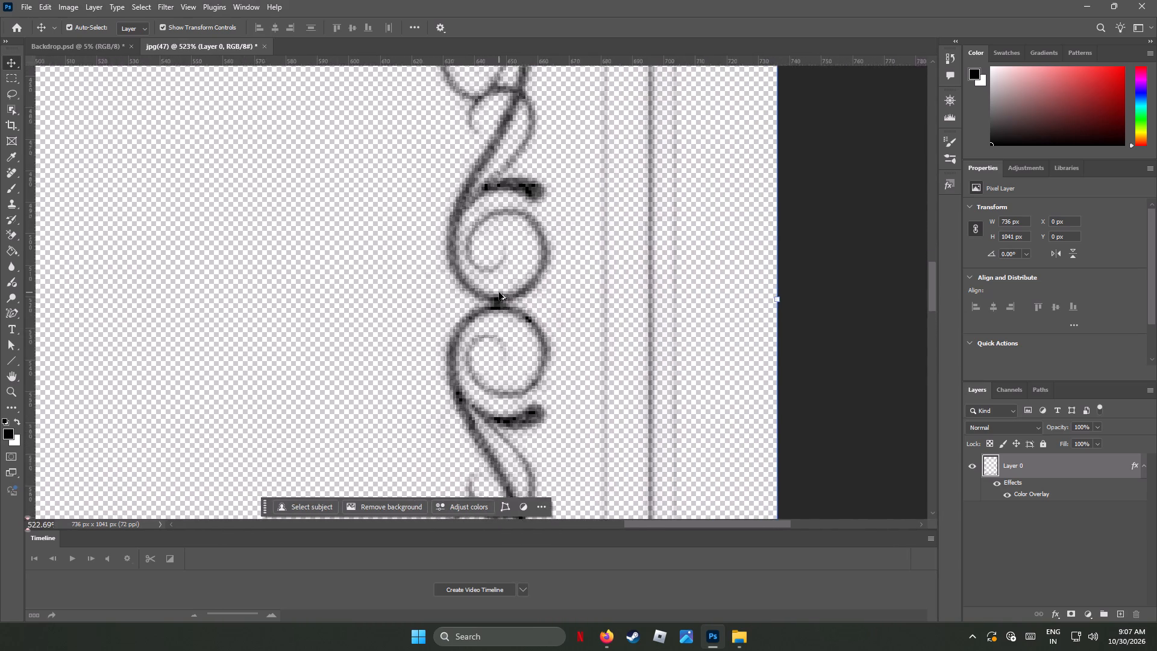
alt+scroll(499, 292, up, 5)
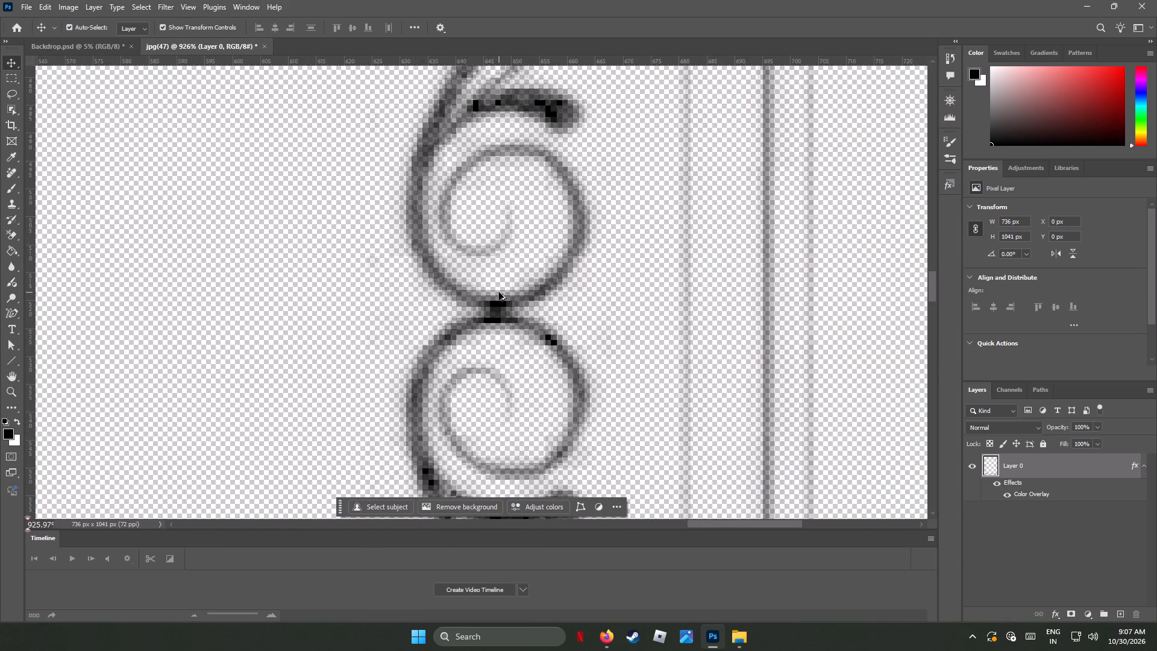
alt+scroll(499, 292, down, 8)
alt+scroll(499, 292, up, 1)
alt+scroll(499, 292, down, 10)
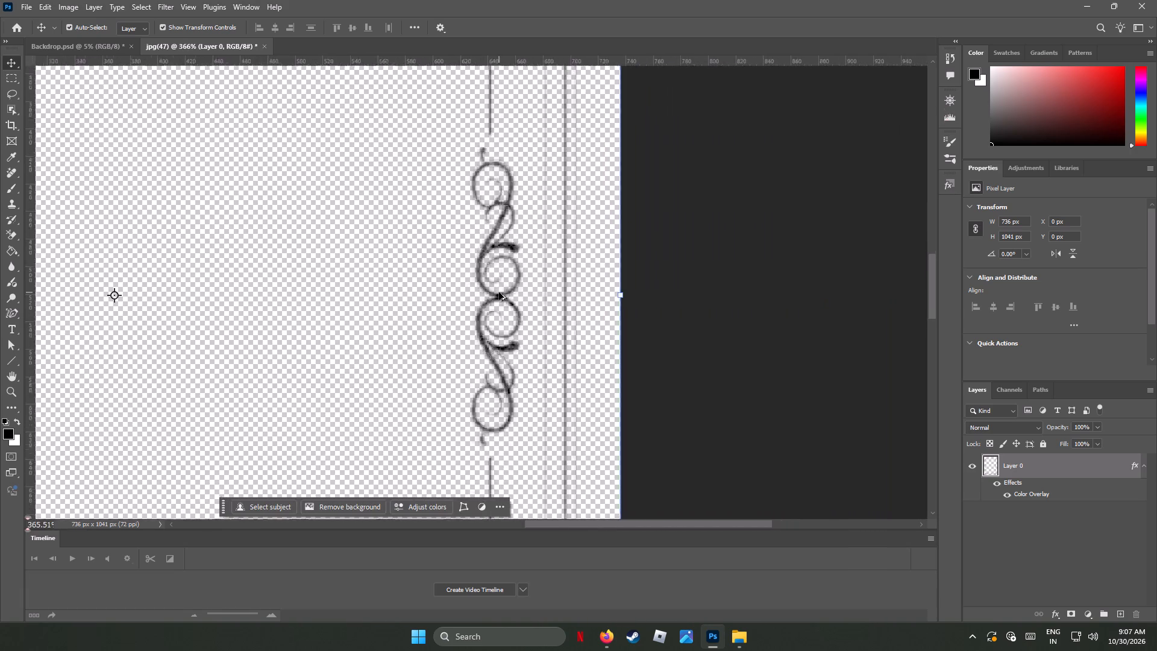
alt+scroll(499, 292, up, 1)
alt+scroll(499, 292, down, 3)
alt+scroll(499, 292, up, 6)
alt+scroll(499, 292, down, 9)
alt+scroll(499, 292, up, 2)
alt+scroll(499, 292, down, 14)
alt+scroll(499, 292, up, 3)
alt+scroll(499, 292, down, 2)
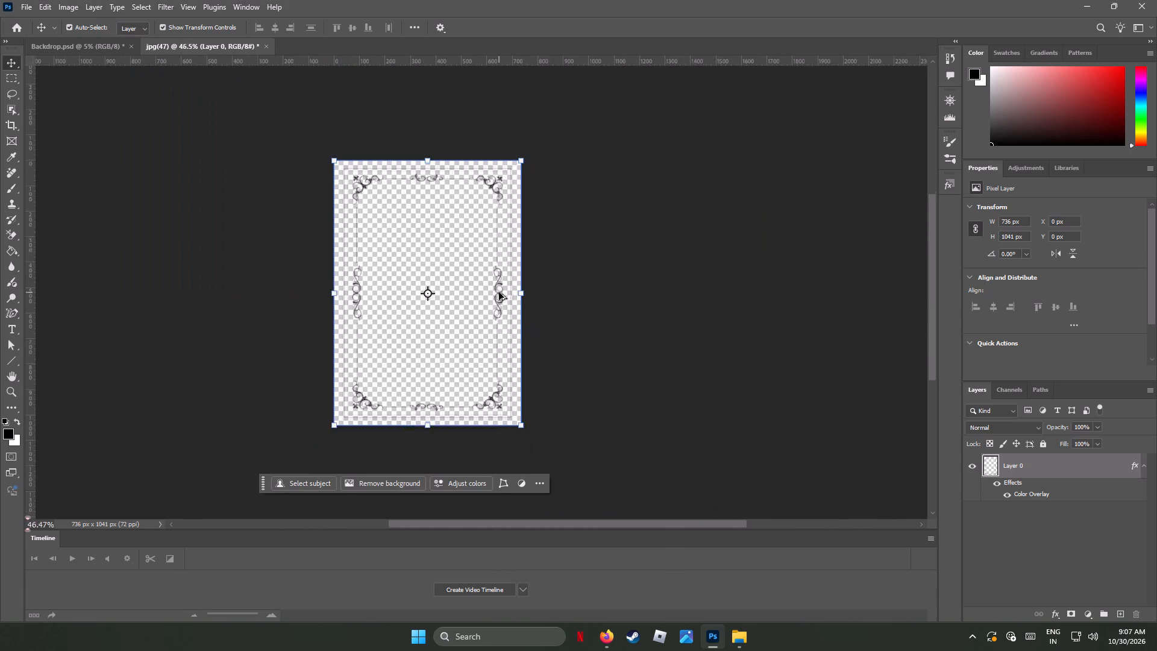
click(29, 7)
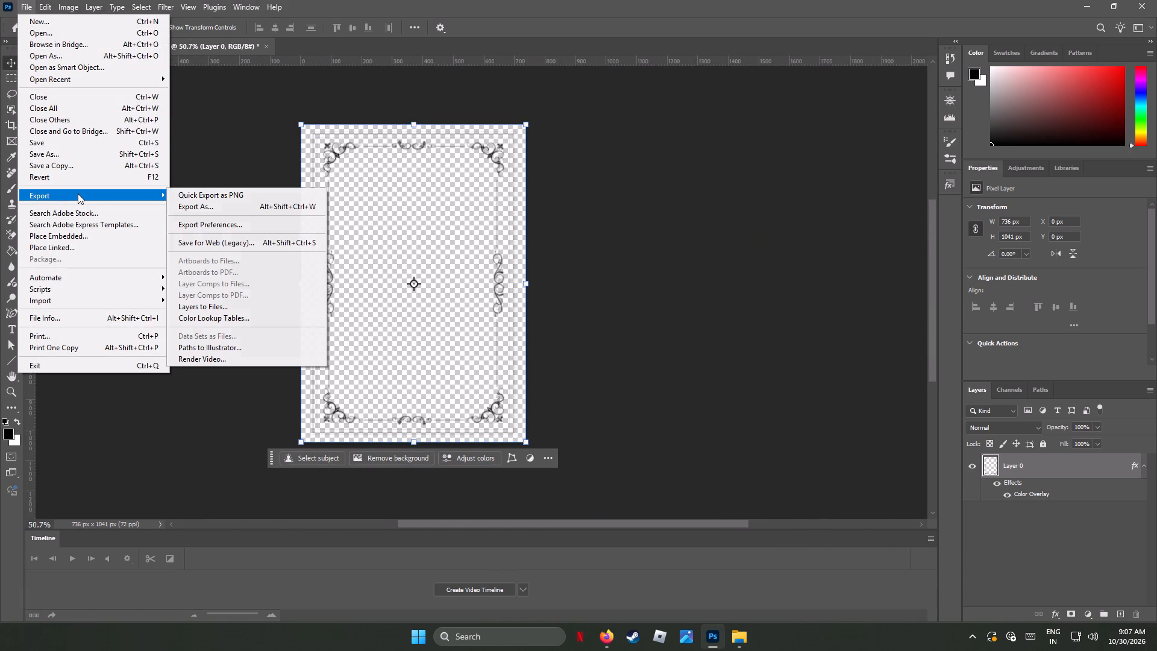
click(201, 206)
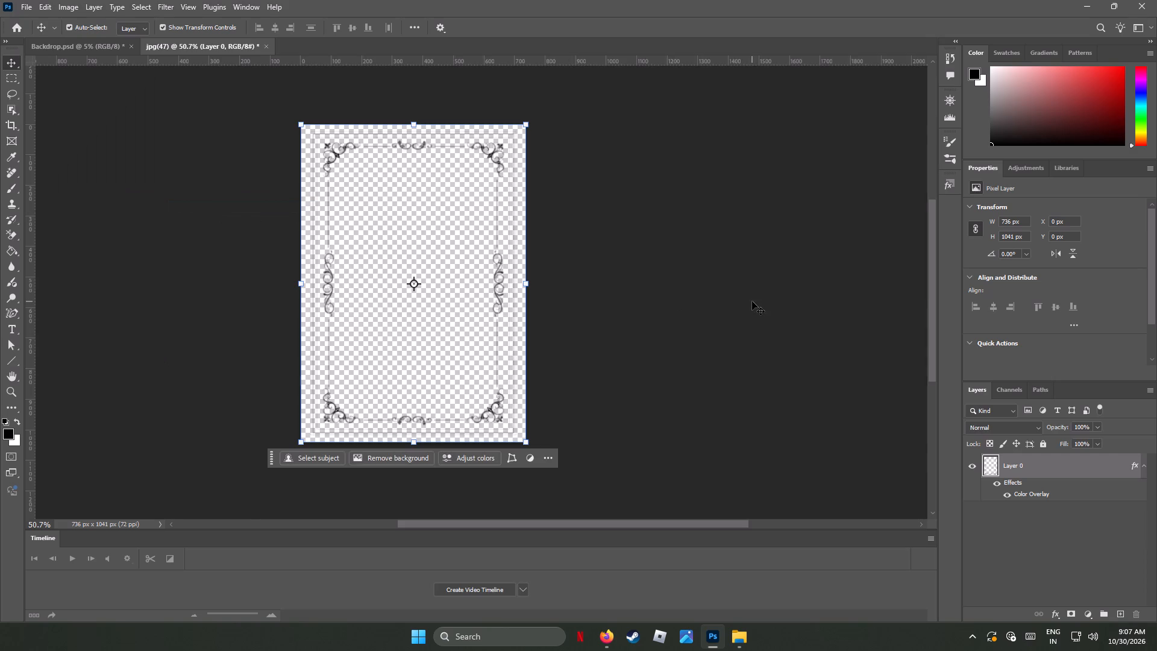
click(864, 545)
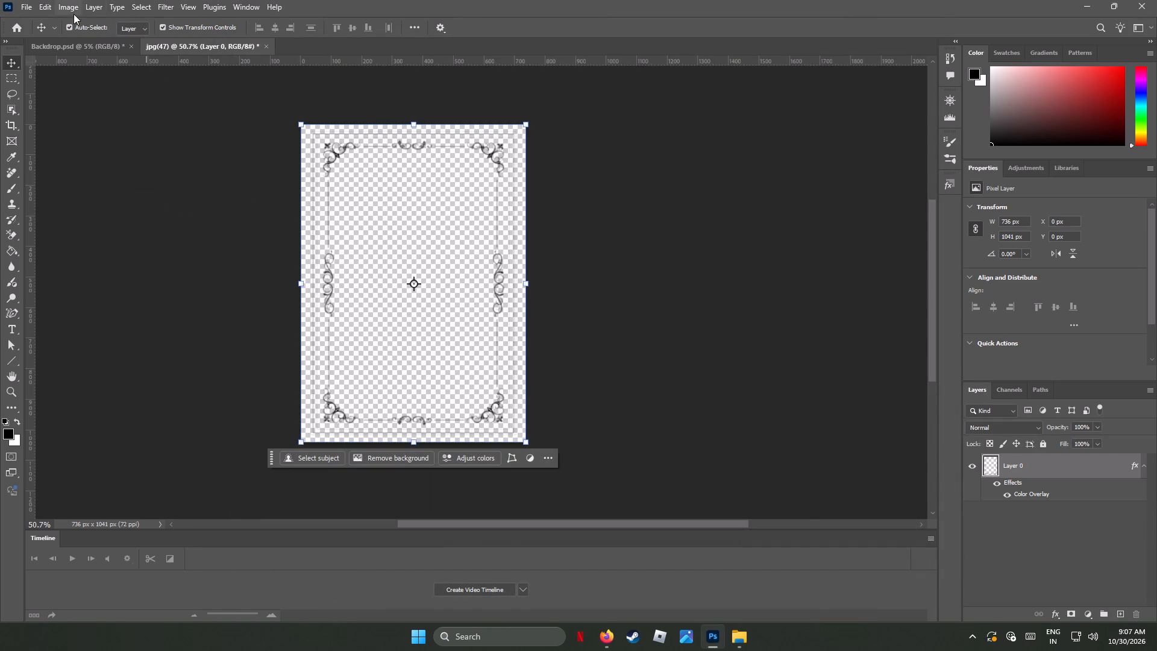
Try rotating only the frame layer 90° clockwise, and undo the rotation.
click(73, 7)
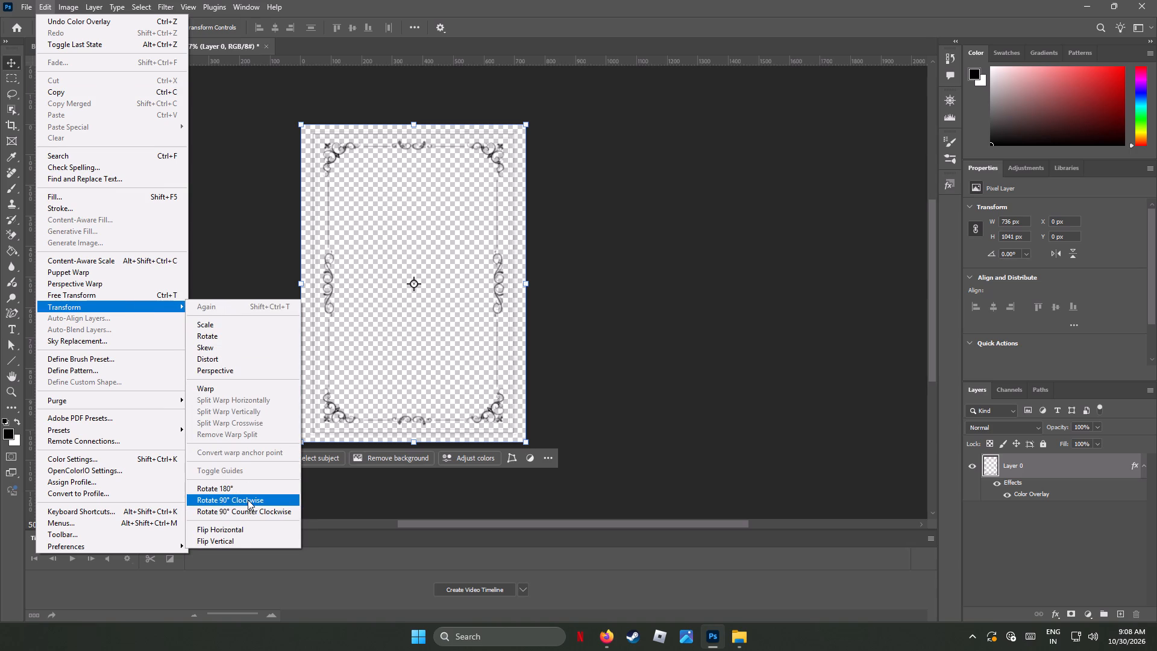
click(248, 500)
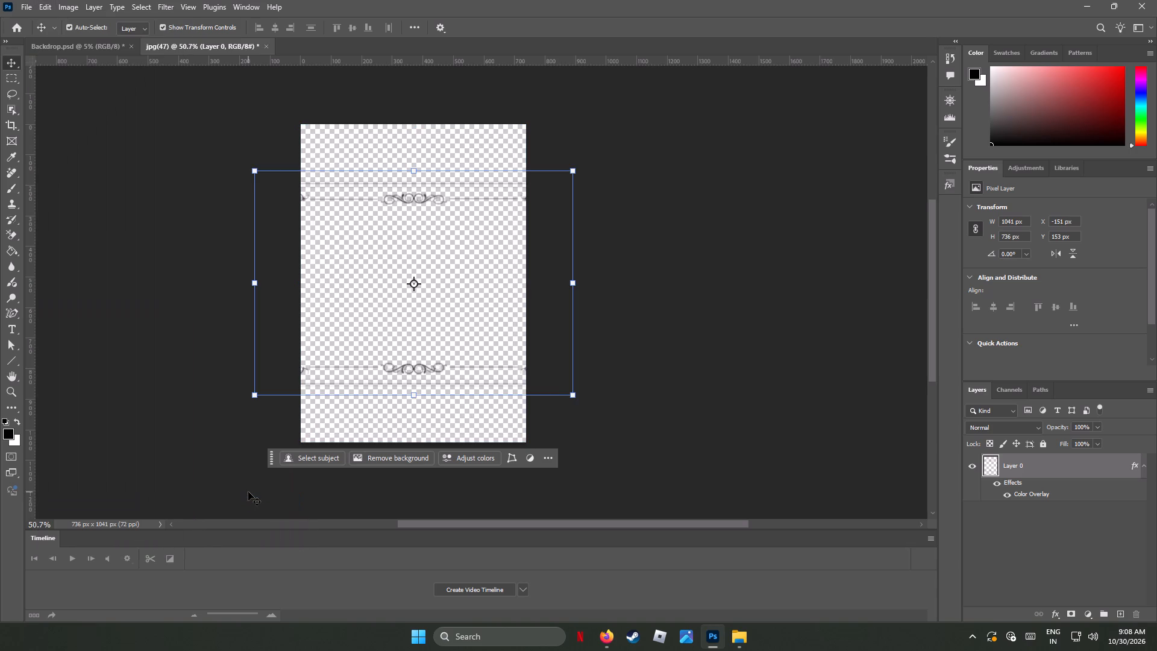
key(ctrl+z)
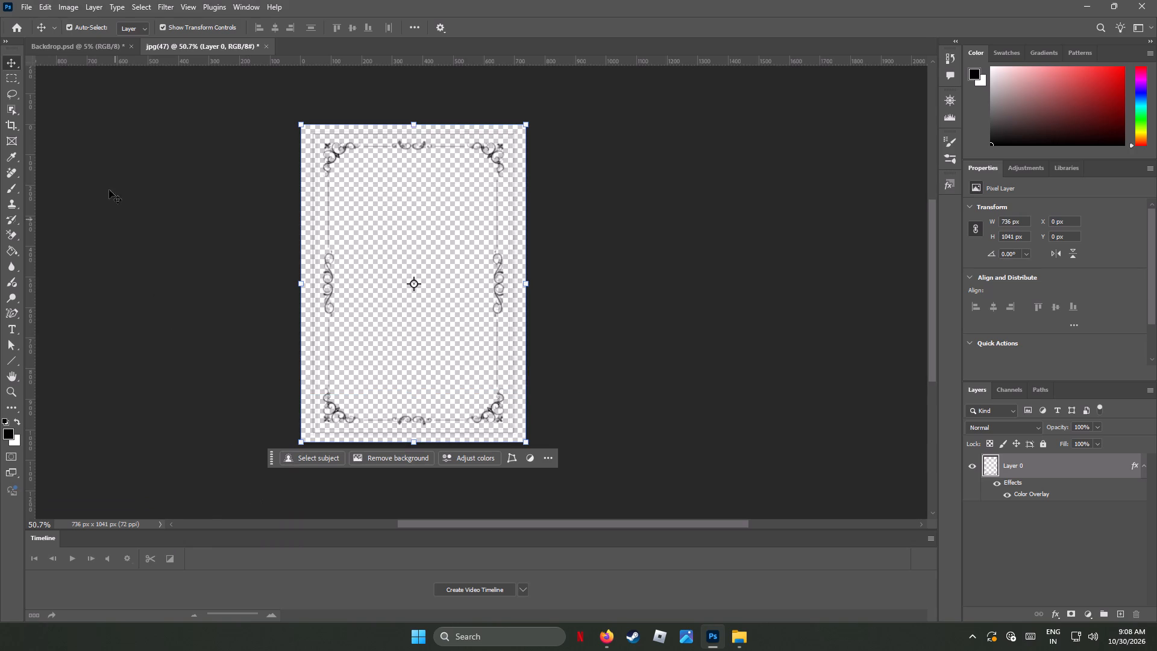
Rotate the whole frame image 90° clockwise into landscape orientation.
click(68, 7)
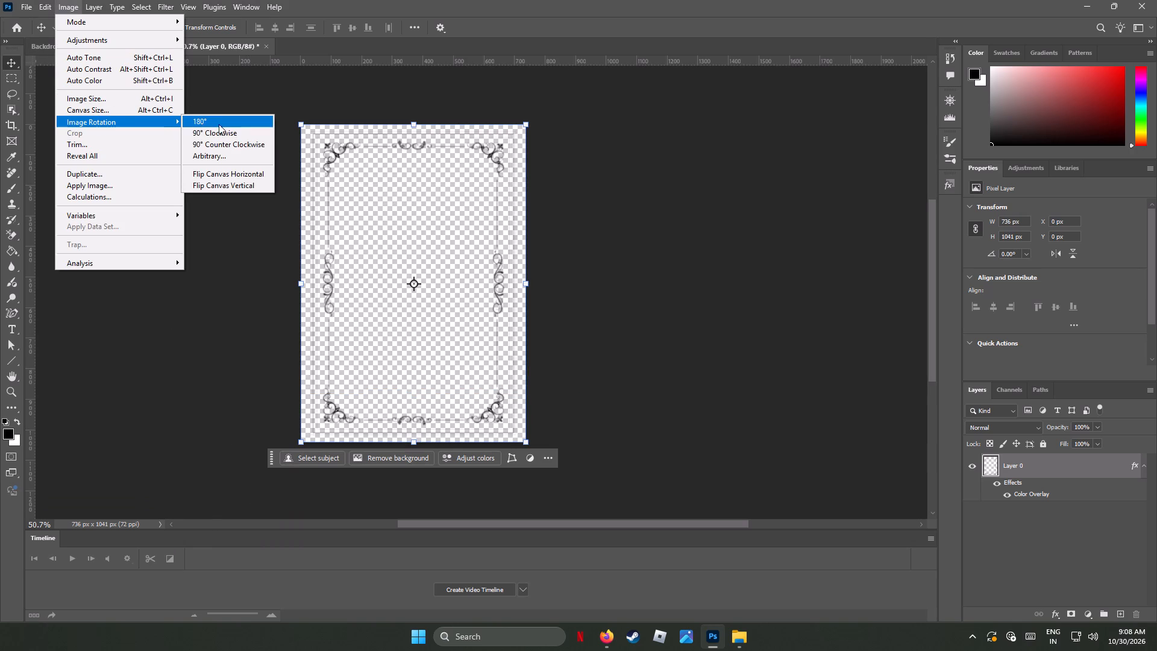
click(224, 132)
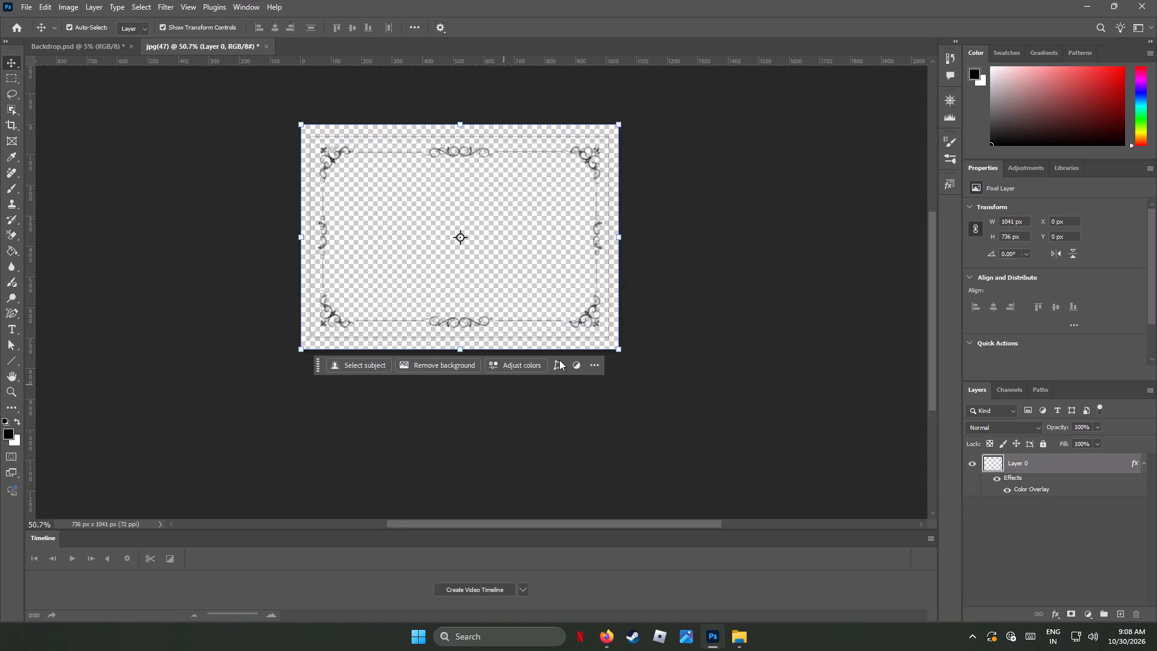
scroll(592, 307, up, 9)
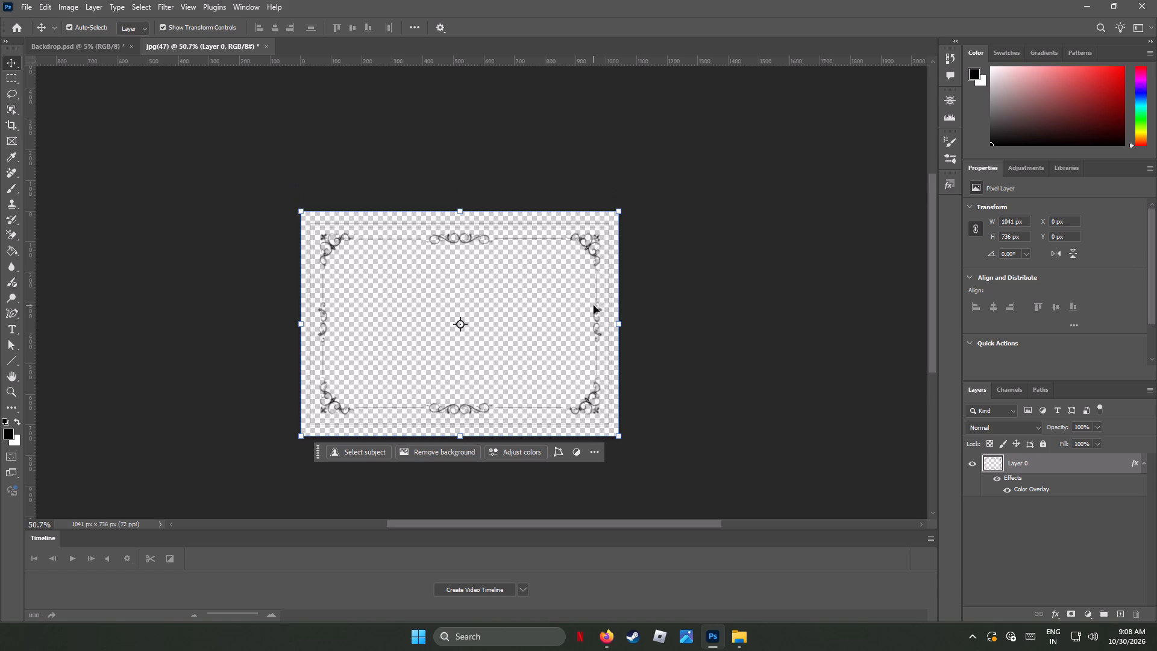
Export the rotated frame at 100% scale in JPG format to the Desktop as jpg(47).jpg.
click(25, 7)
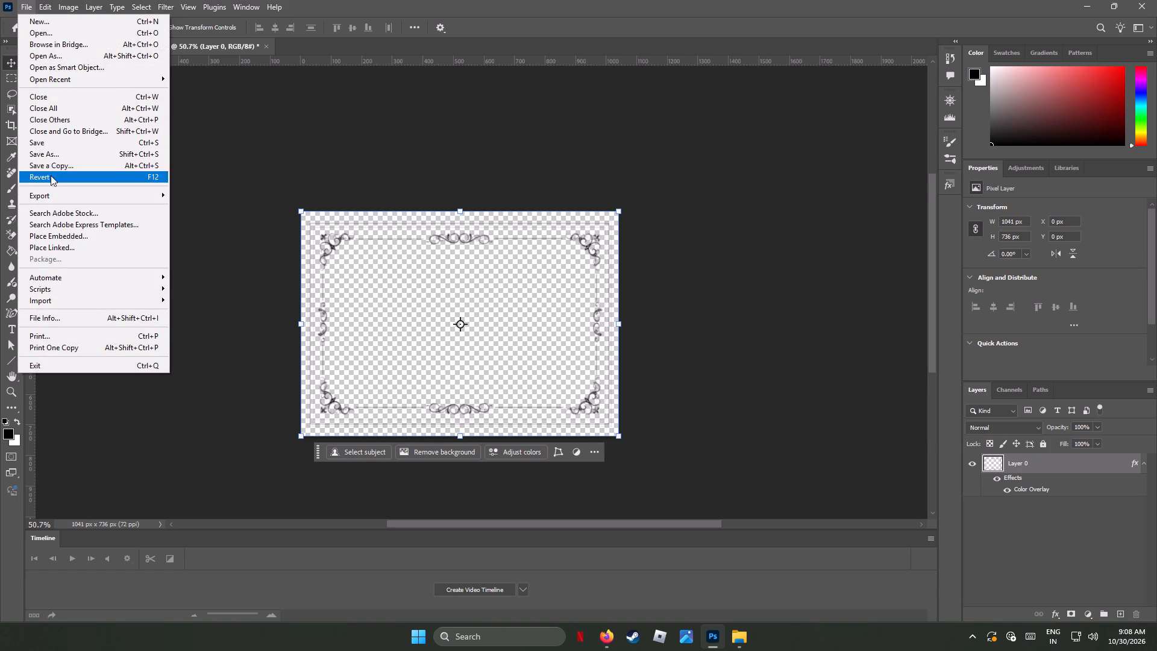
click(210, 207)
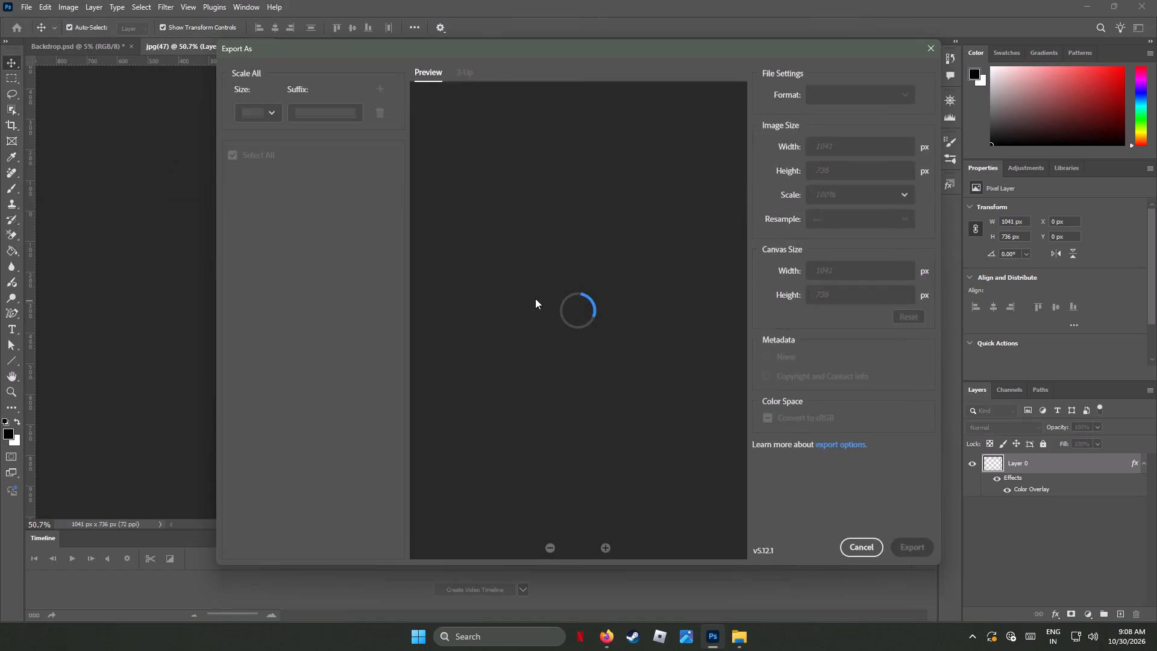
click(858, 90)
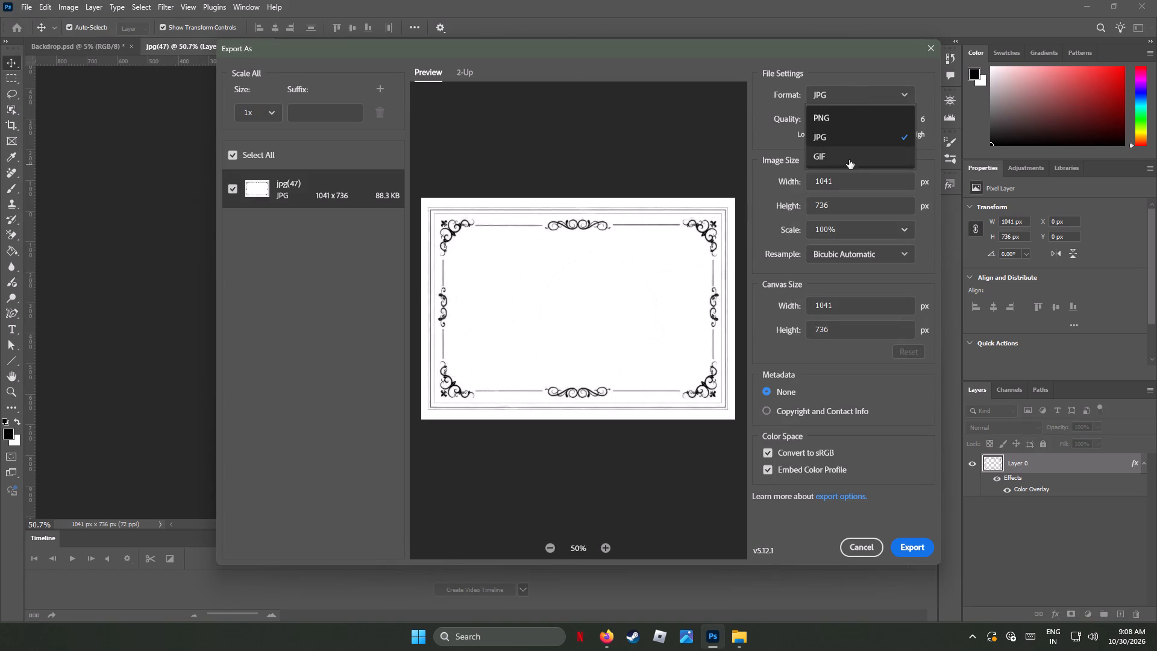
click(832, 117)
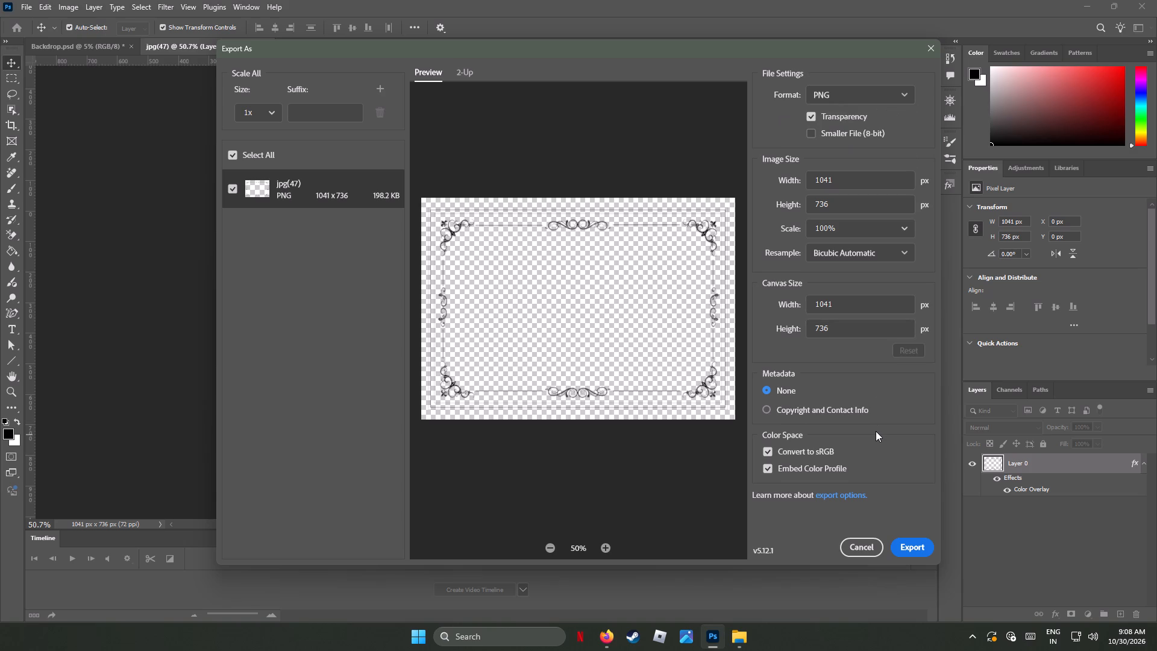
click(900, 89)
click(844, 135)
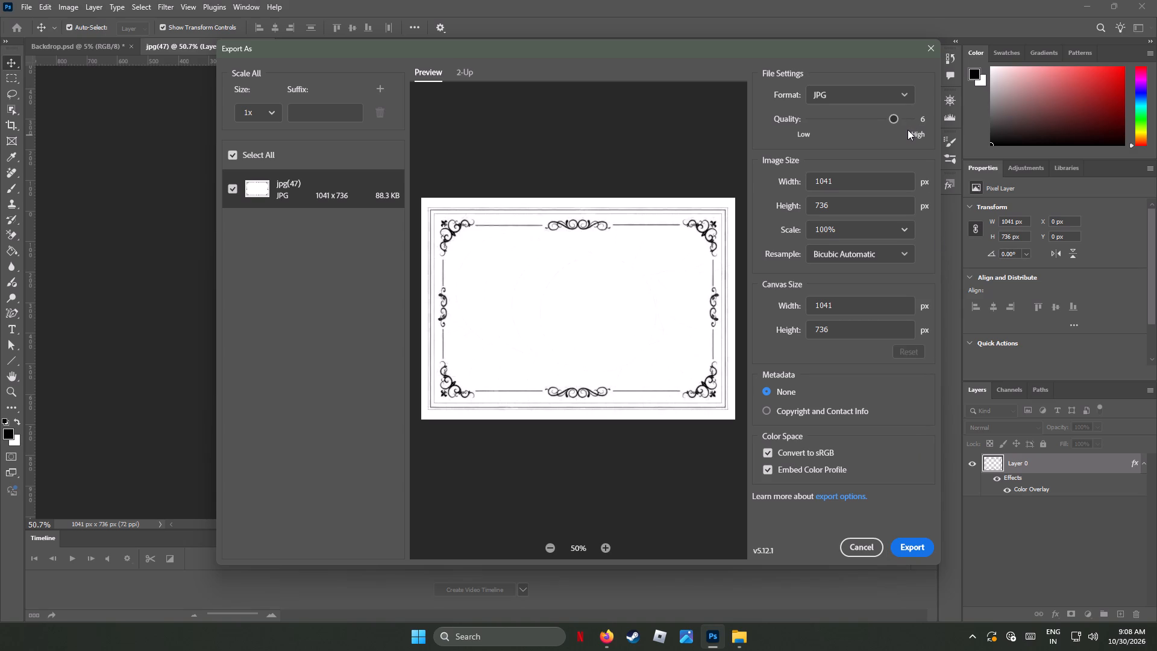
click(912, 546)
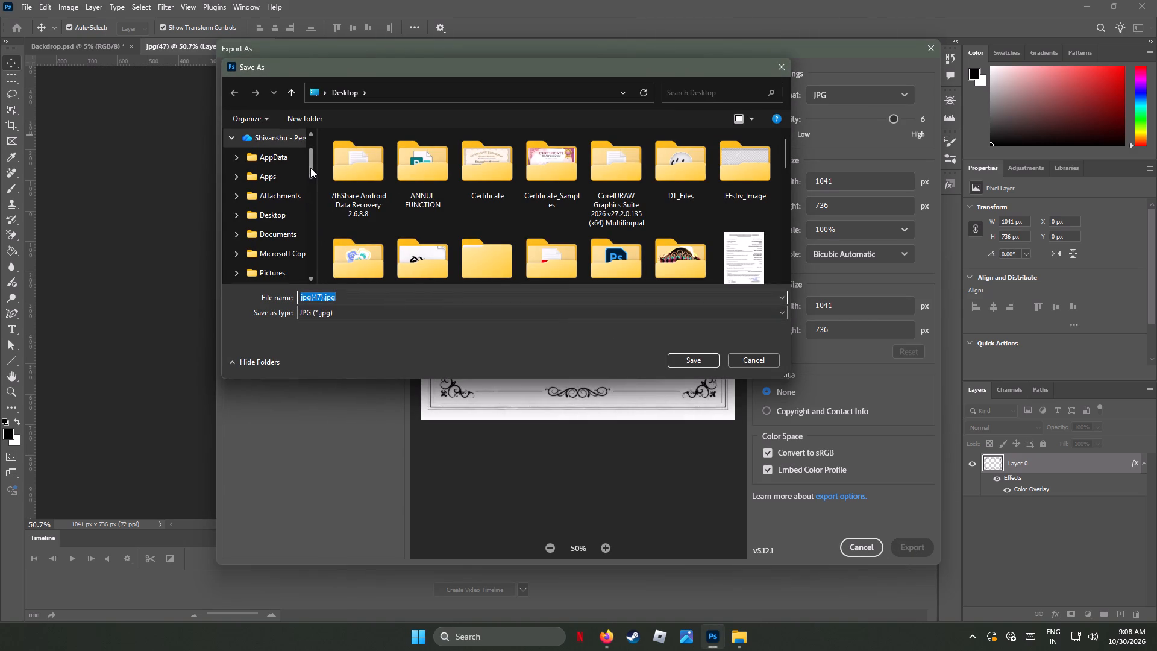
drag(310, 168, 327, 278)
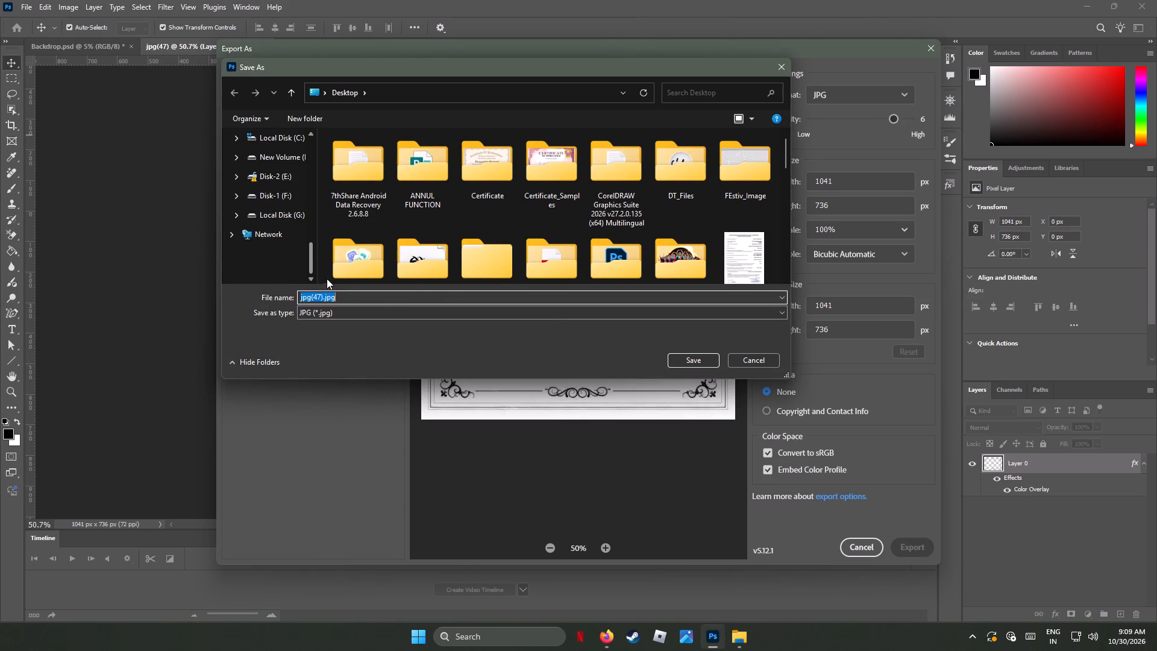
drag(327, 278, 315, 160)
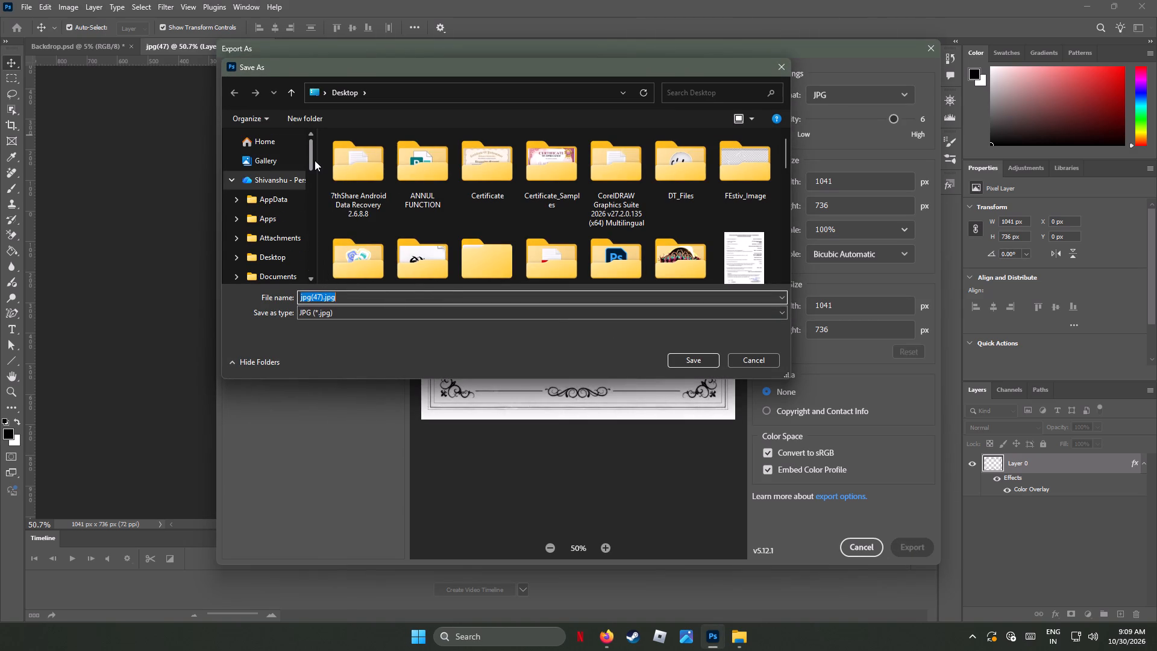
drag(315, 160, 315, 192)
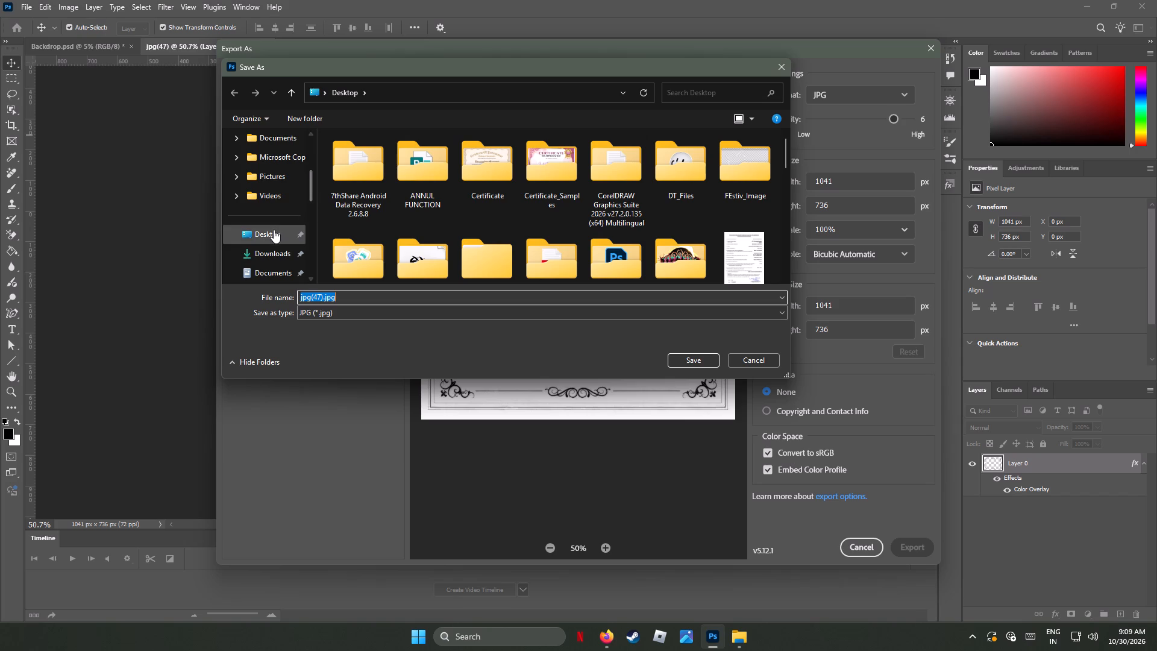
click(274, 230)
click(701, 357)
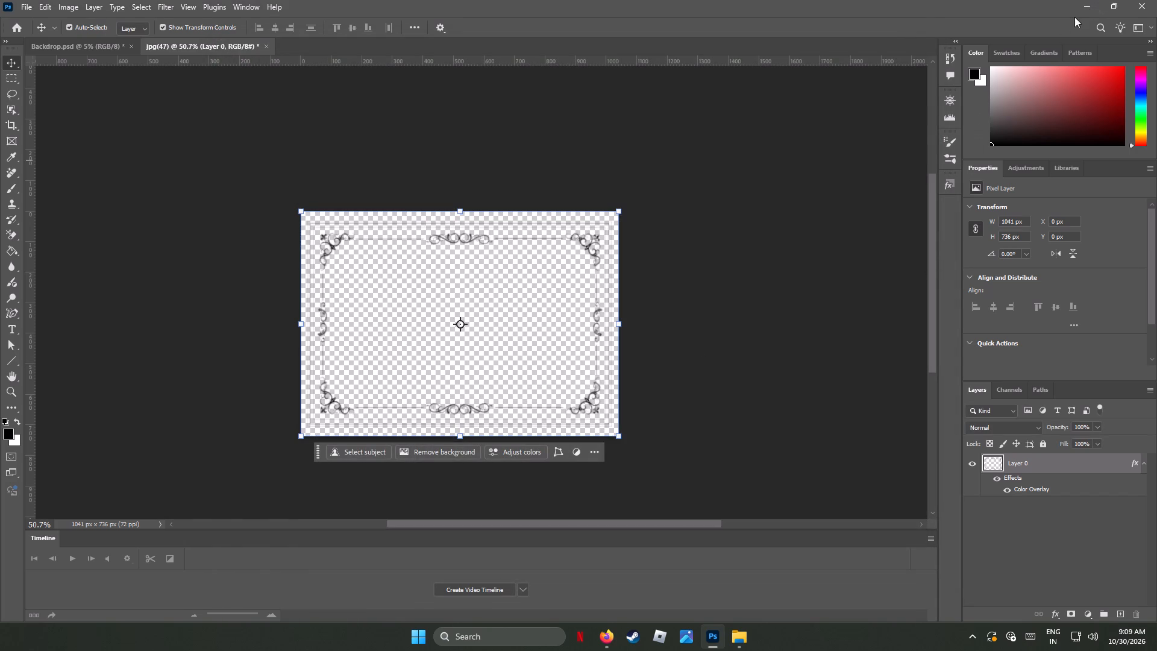
Open the exported jpg(47).jpg from the desktop and examine its scroll ornaments, corner and border lines up close.
click(1091, 4)
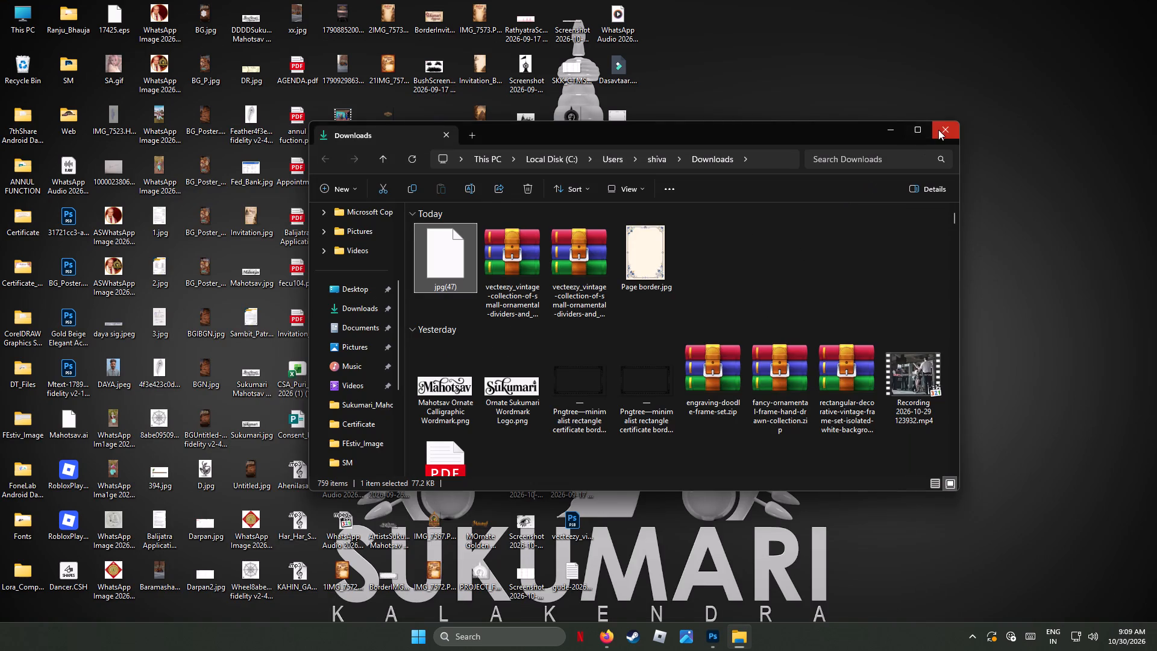
click(953, 127)
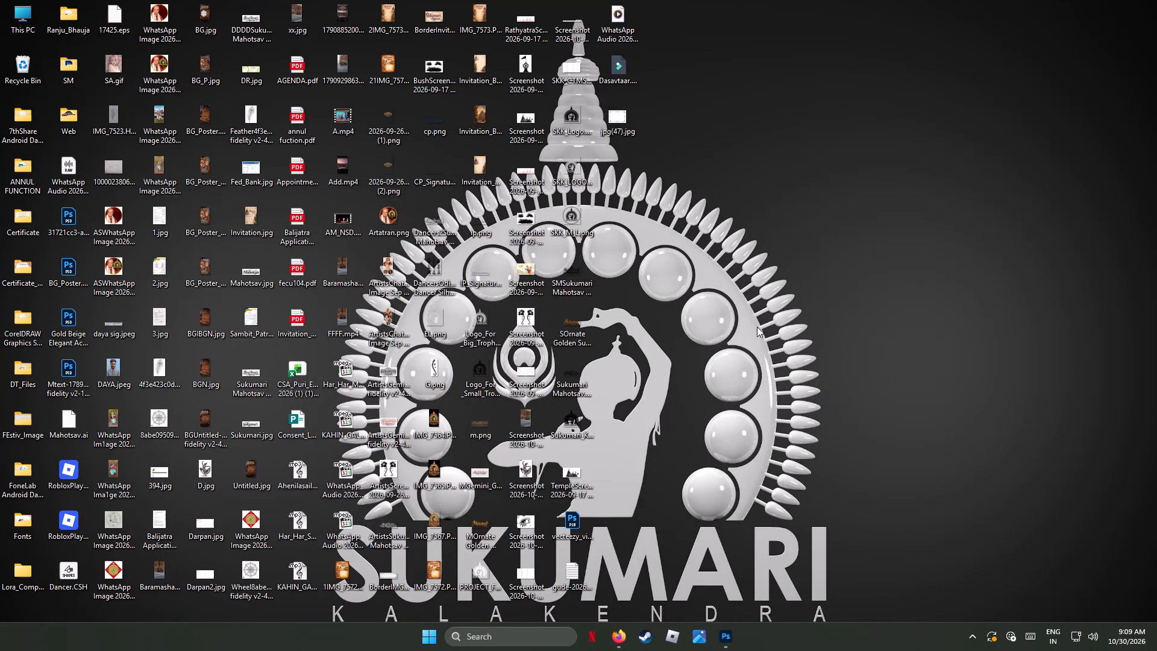
double_click(620, 119)
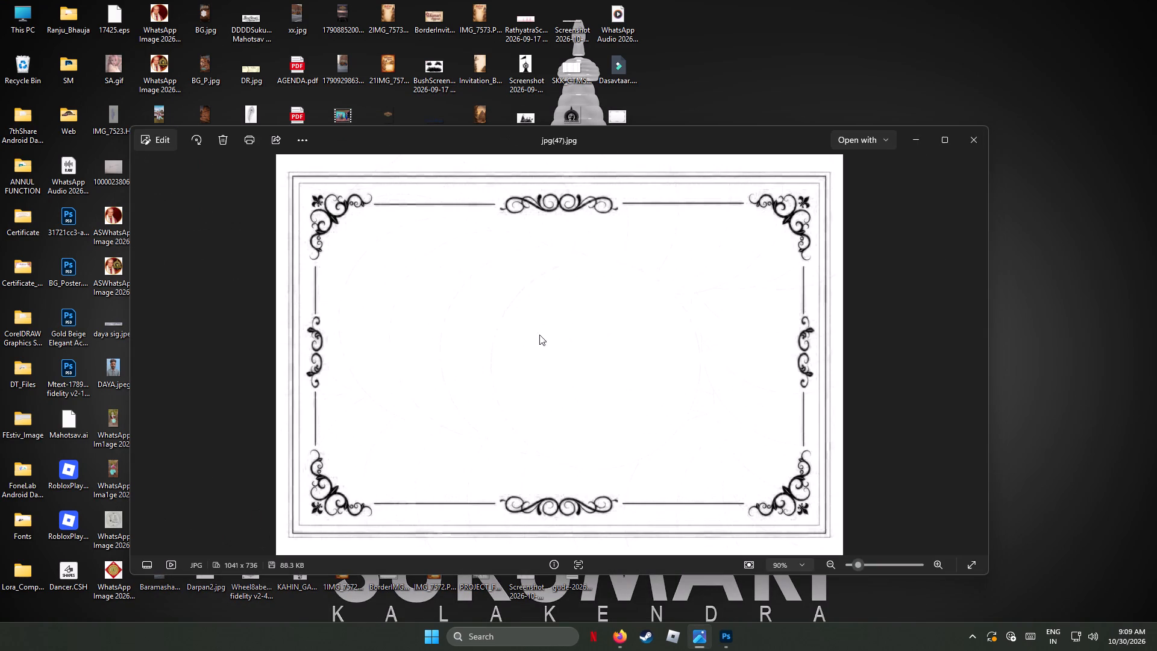
scroll(311, 471, up, 7)
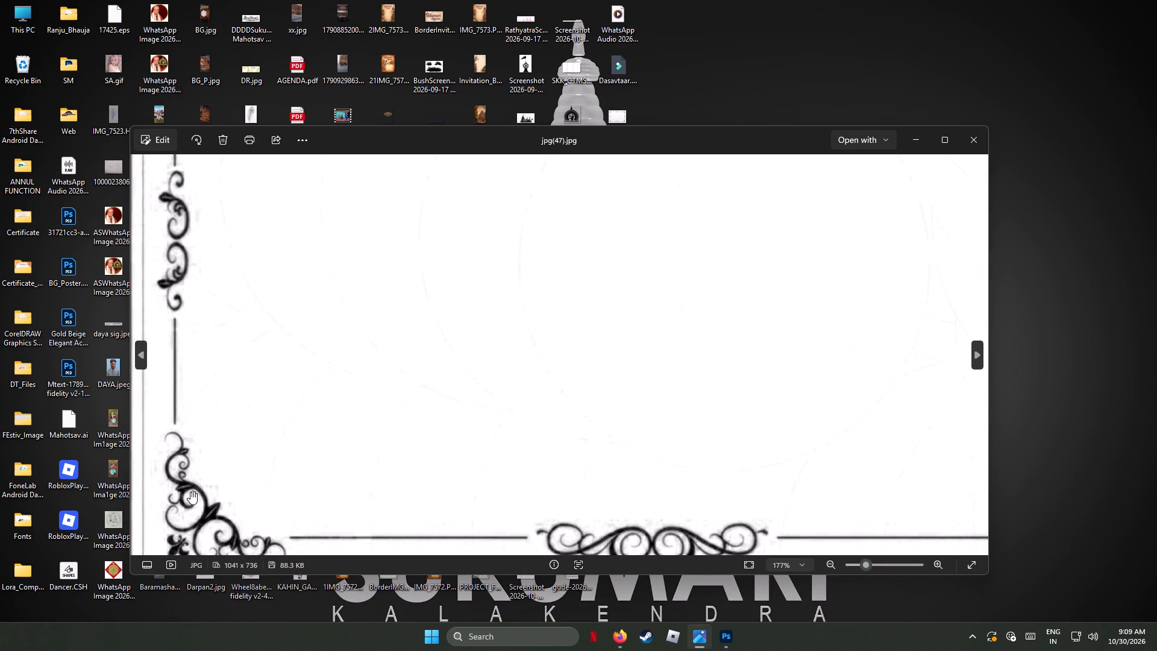
scroll(181, 482, up, 7)
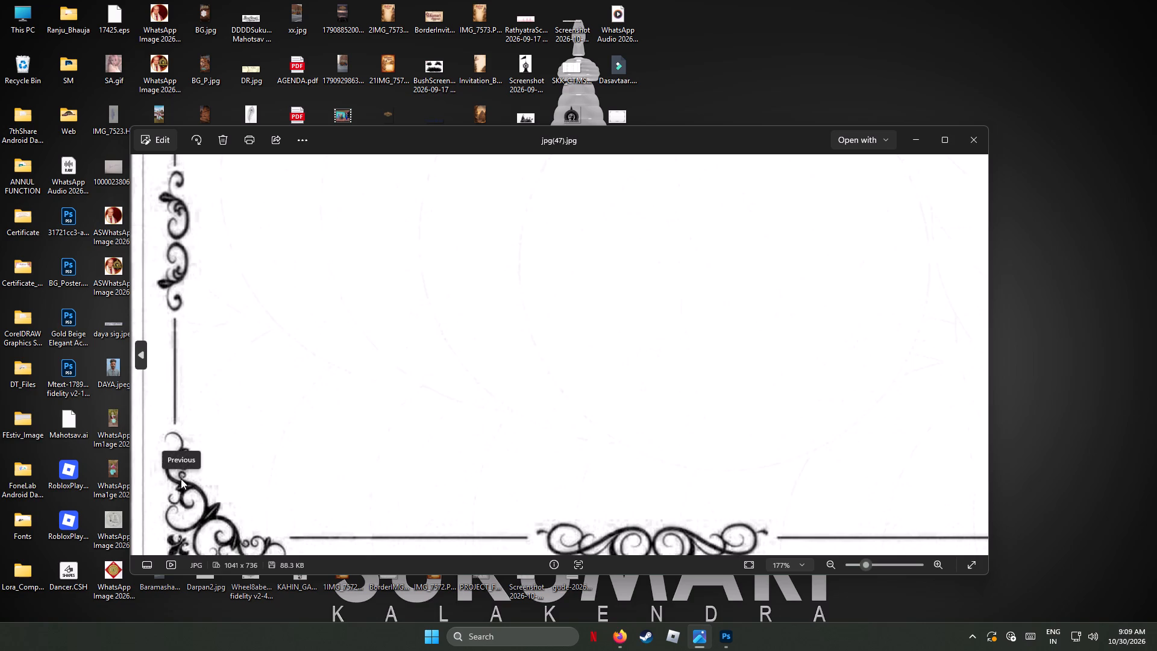
scroll(181, 479, down, 1)
scroll(181, 479, up, 3)
scroll(181, 479, down, 4)
click(975, 143)
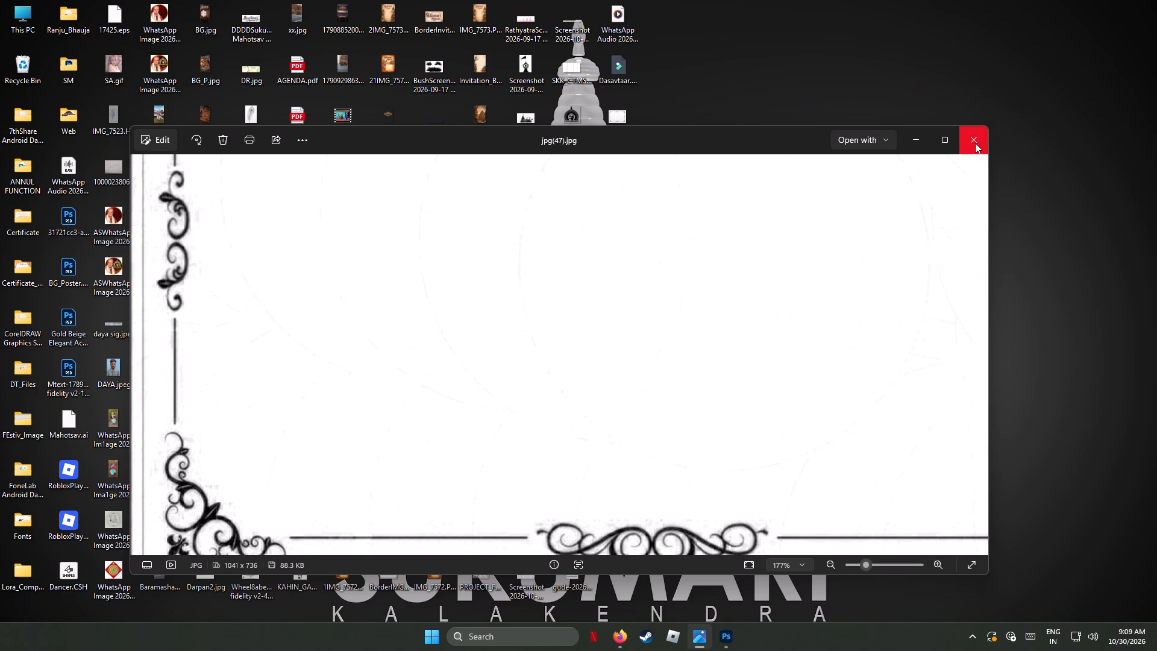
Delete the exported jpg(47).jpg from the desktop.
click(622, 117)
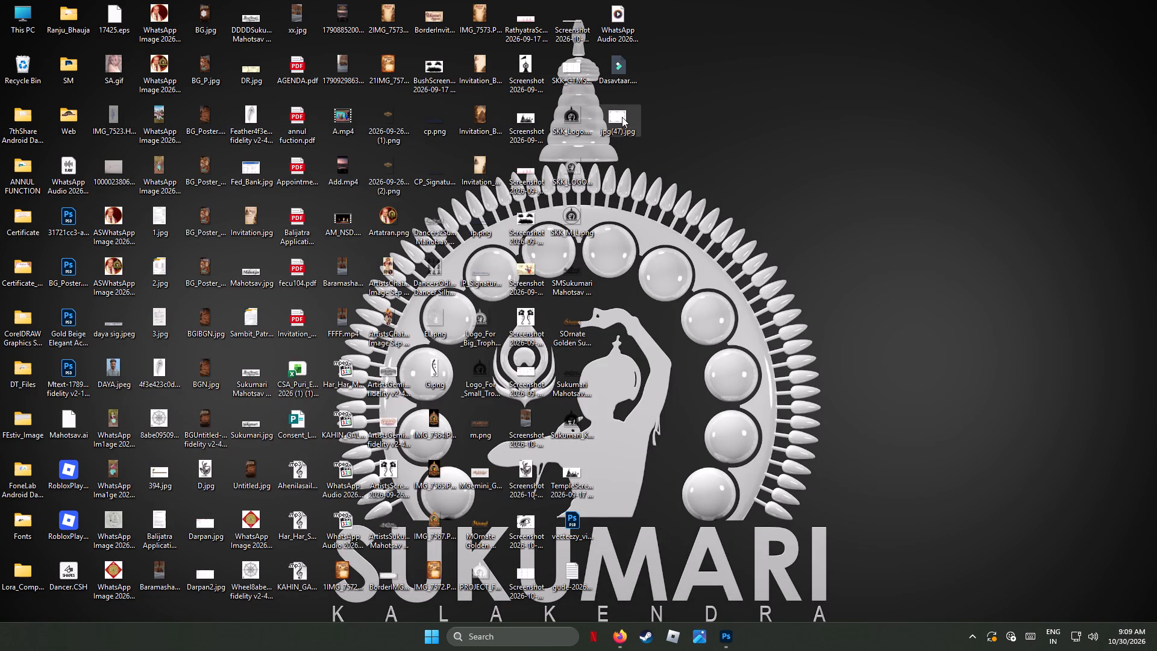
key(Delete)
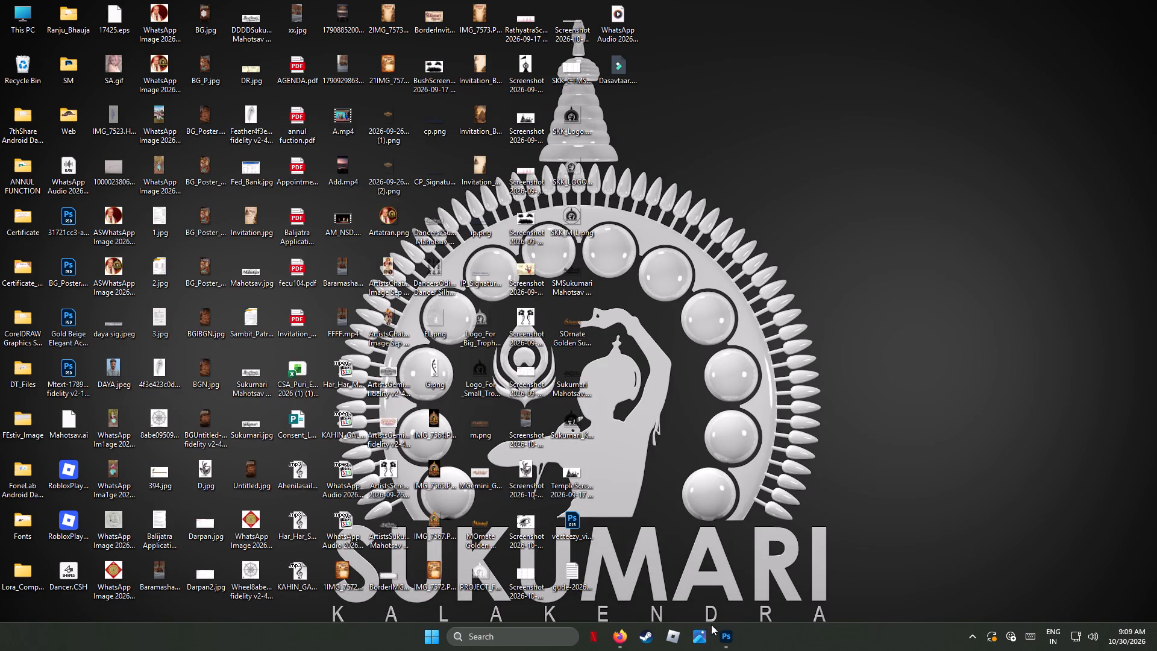
Switch to Firefox and apply the See more option to the opened gold ornate border pin on Pinterest.
click(613, 636)
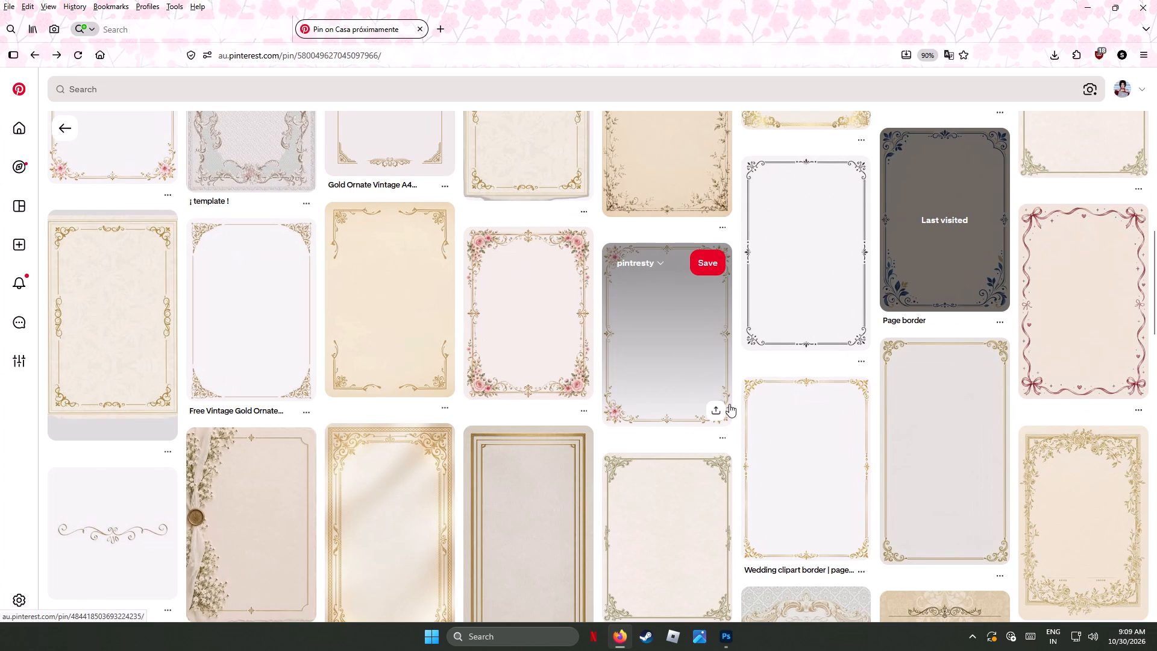
scroll(729, 404, up, 4)
scroll(729, 404, down, 2)
scroll(729, 404, up, 12)
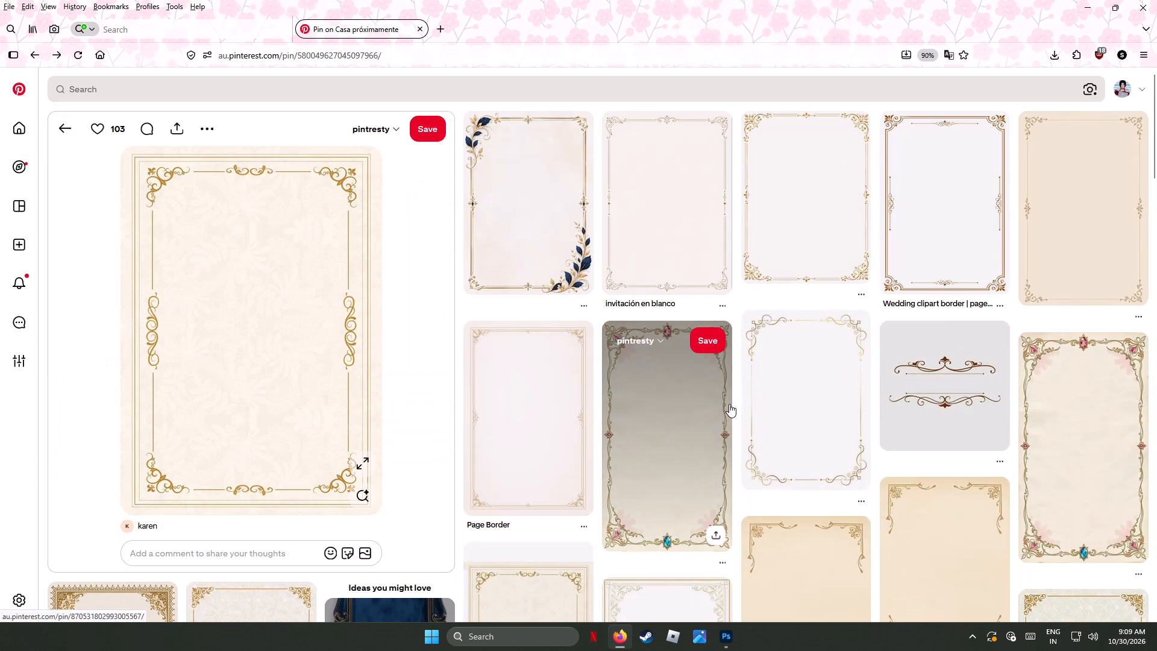
click(209, 121)
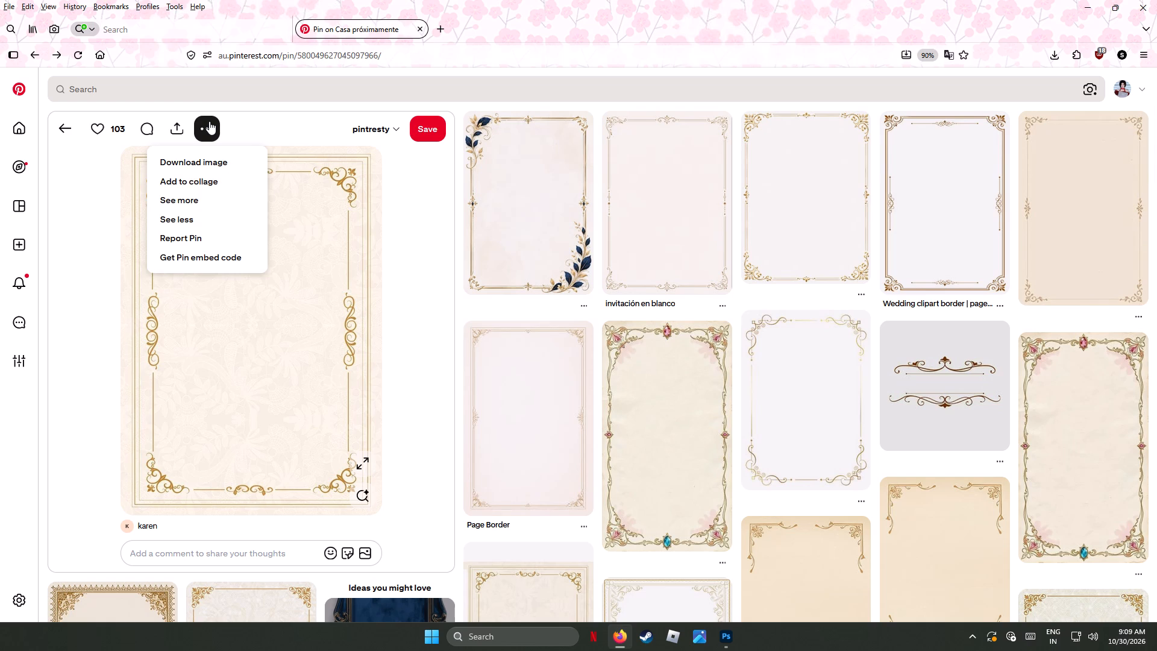
click(194, 198)
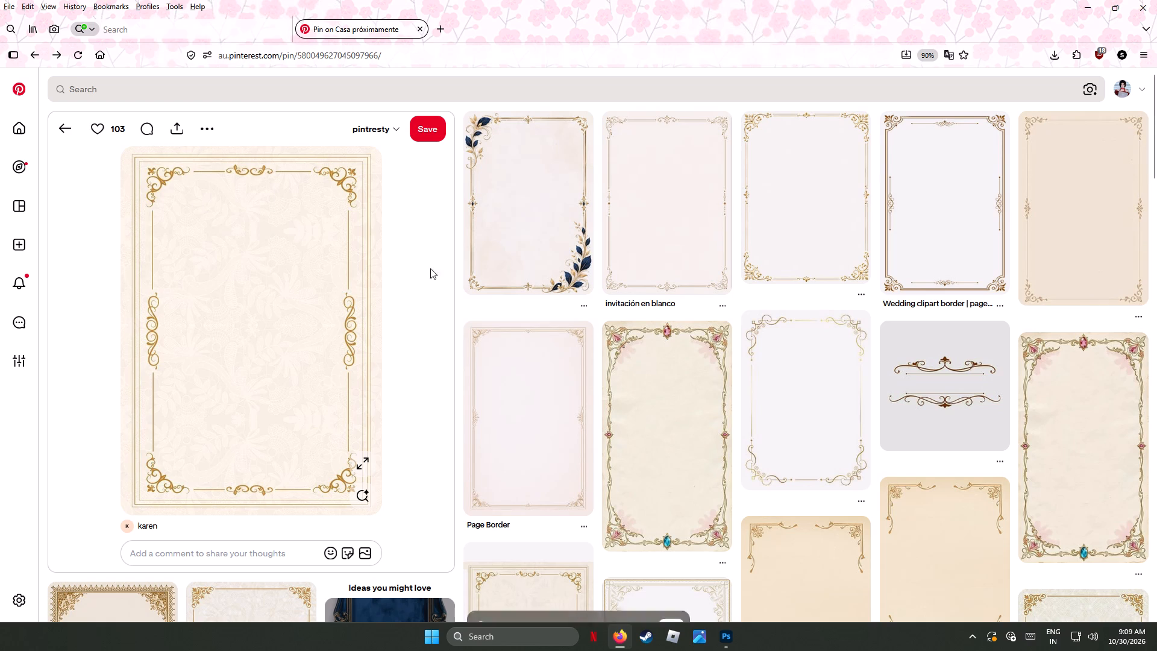
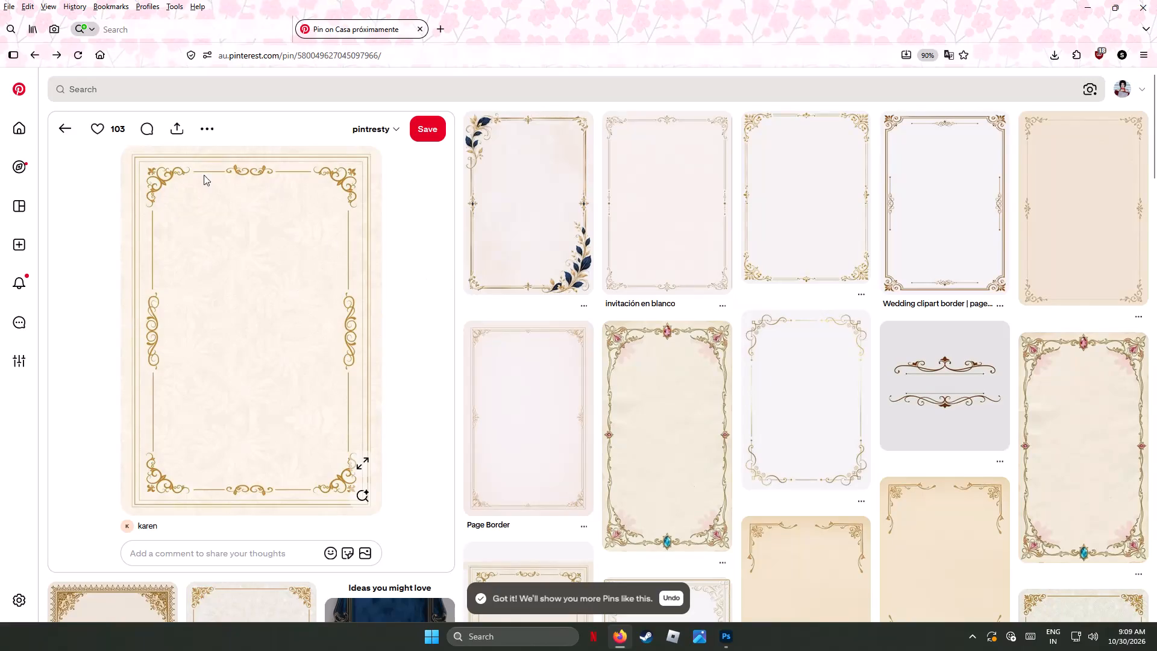
Return to the Google search for border shapes for photoshop free download and browse its image results for a suitable frame.
click(33, 53)
click(34, 53)
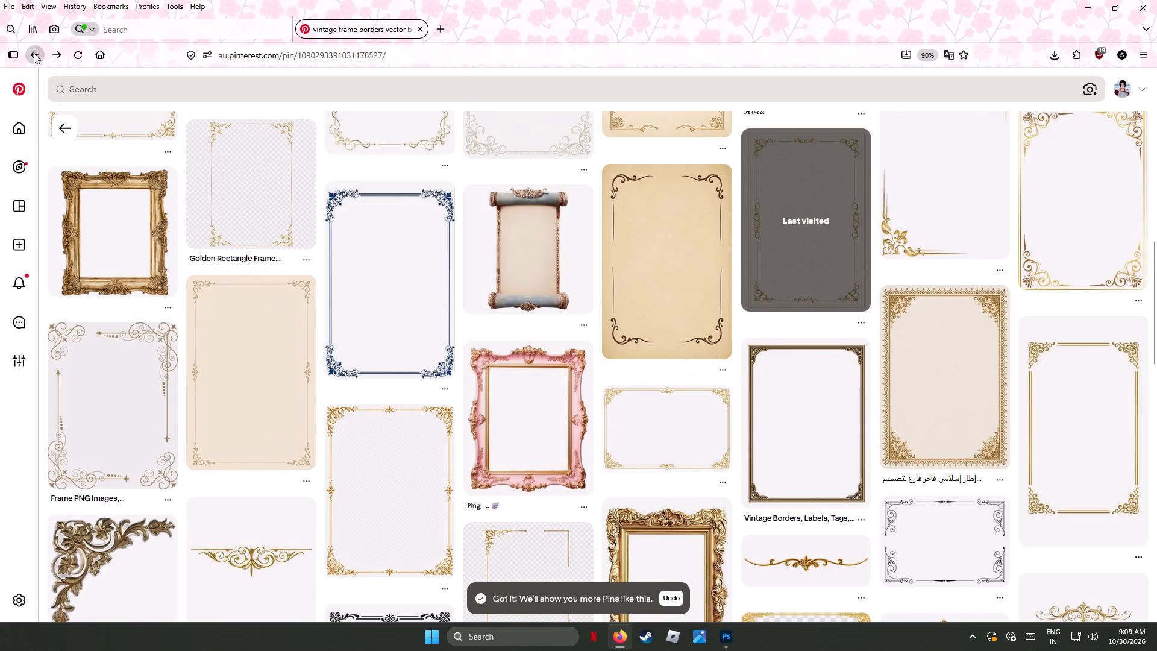
click(34, 53)
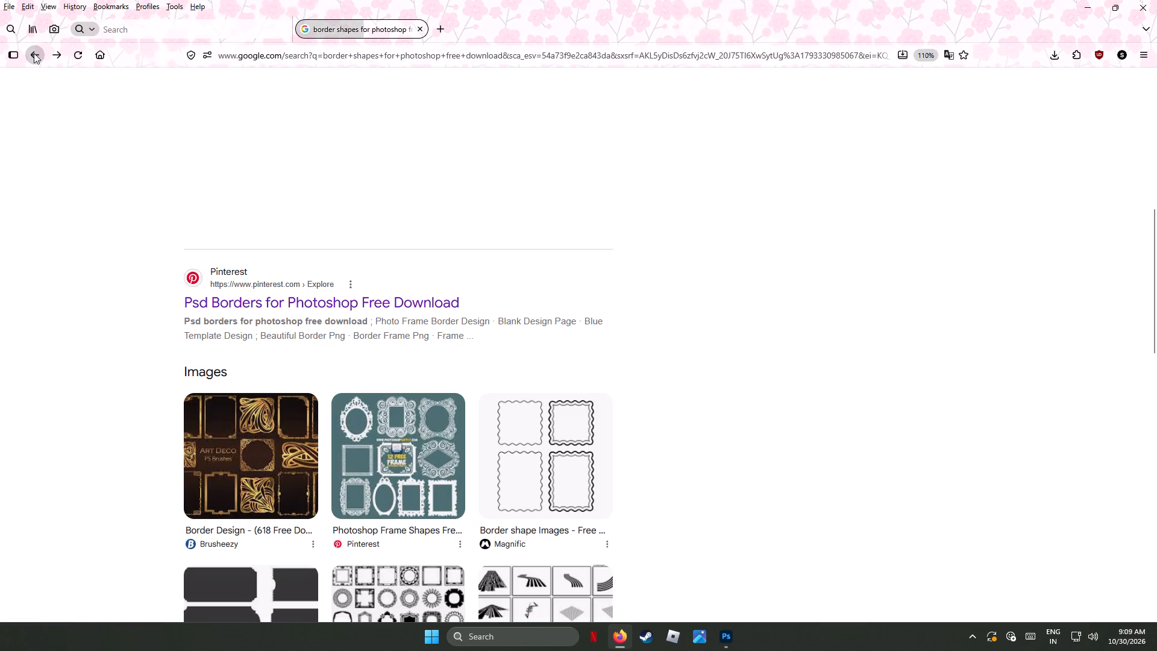
scroll(795, 414, up, 3)
scroll(795, 414, down, 2)
scroll(795, 414, up, 1)
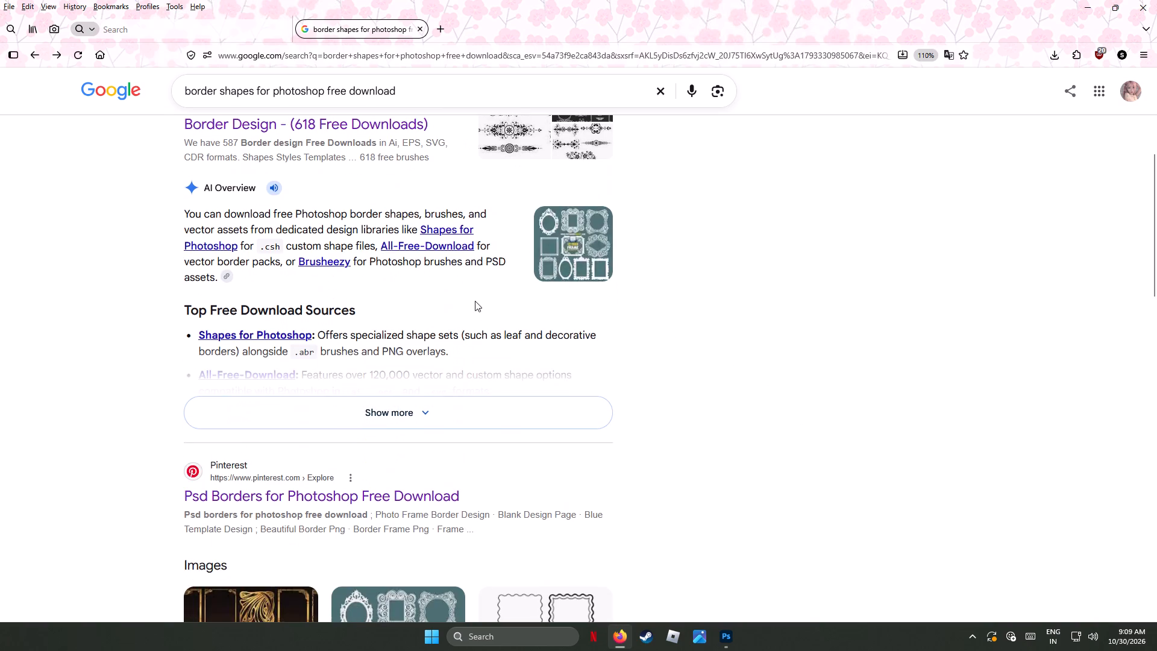
scroll(474, 292, up, 2)
scroll(474, 292, down, 1)
scroll(474, 292, up, 7)
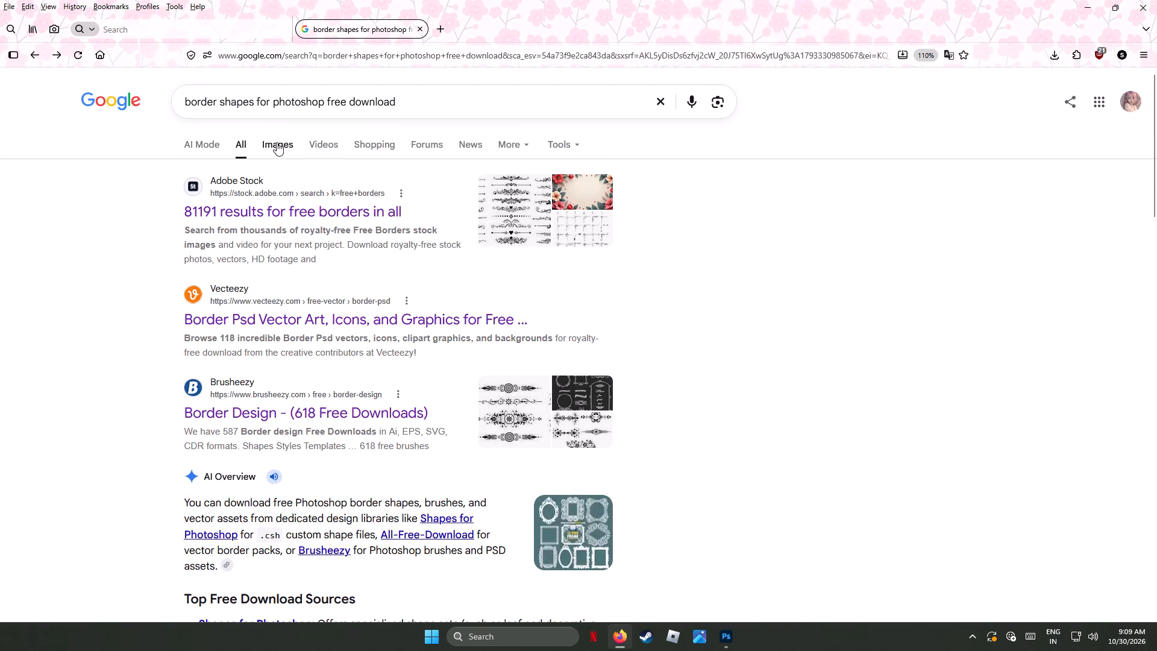
click(278, 139)
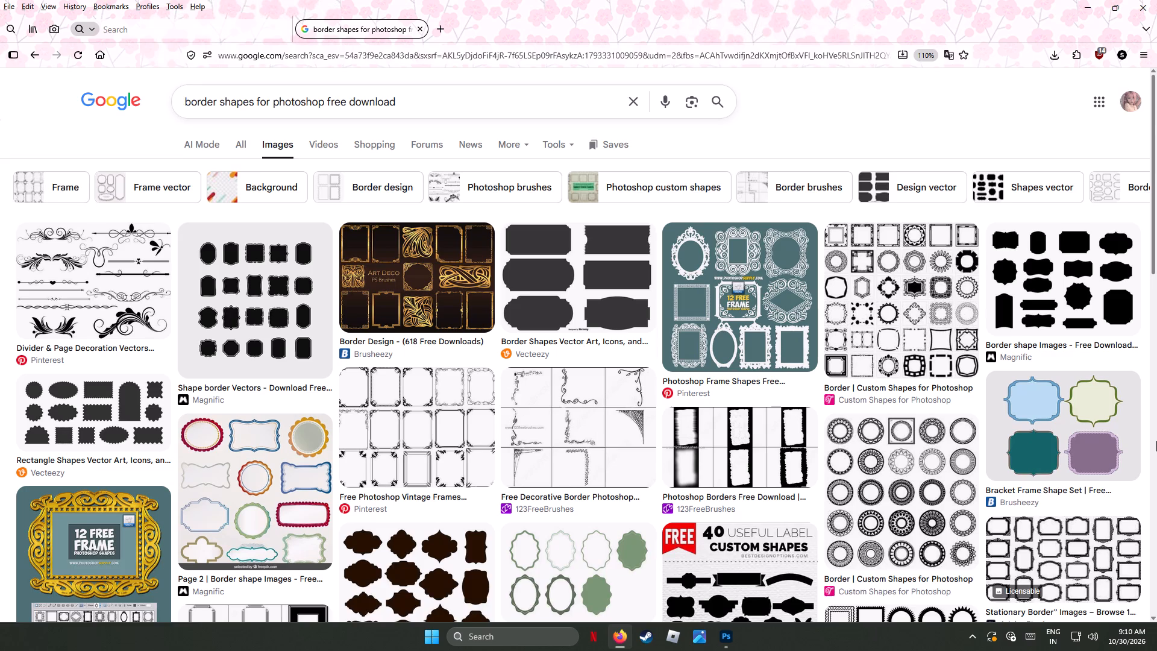
scroll(1156, 441, down, 4)
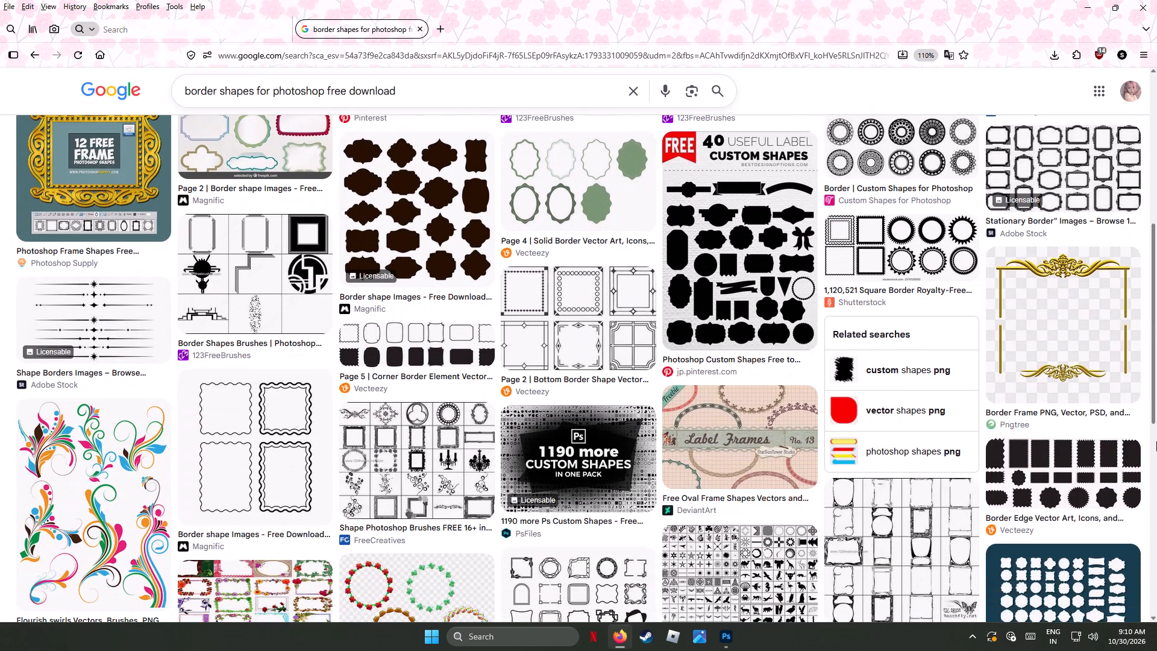
scroll(1156, 441, down, 2)
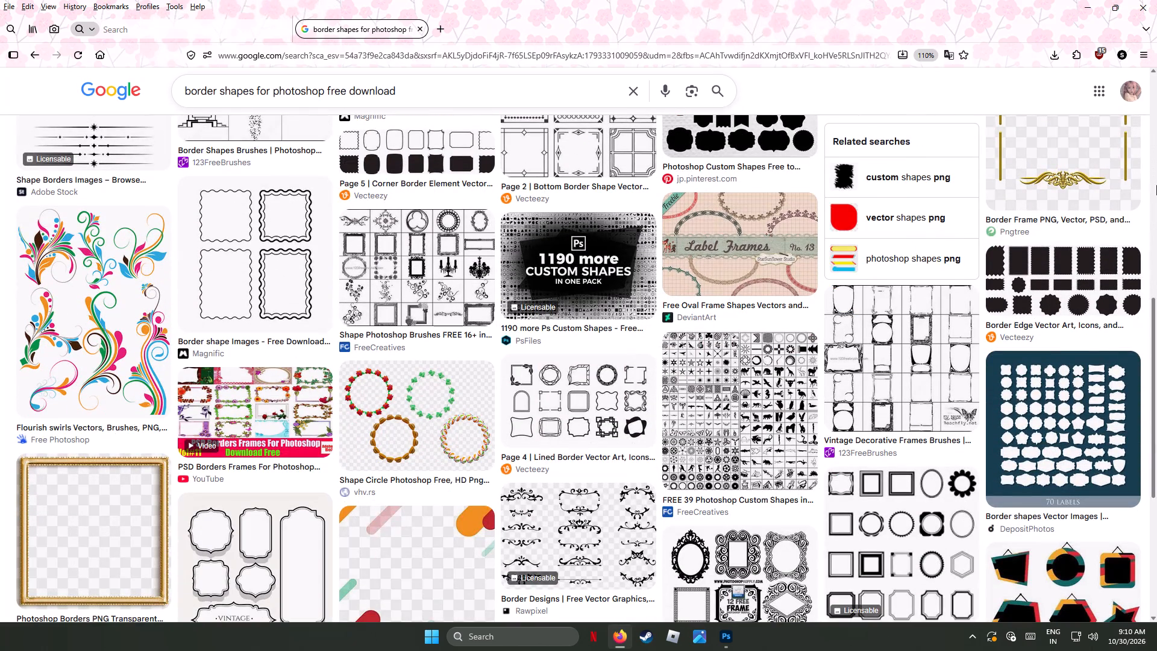
Switch to Photoshop and close the jpg(47) frame document without saving its changes.
click(1091, 1)
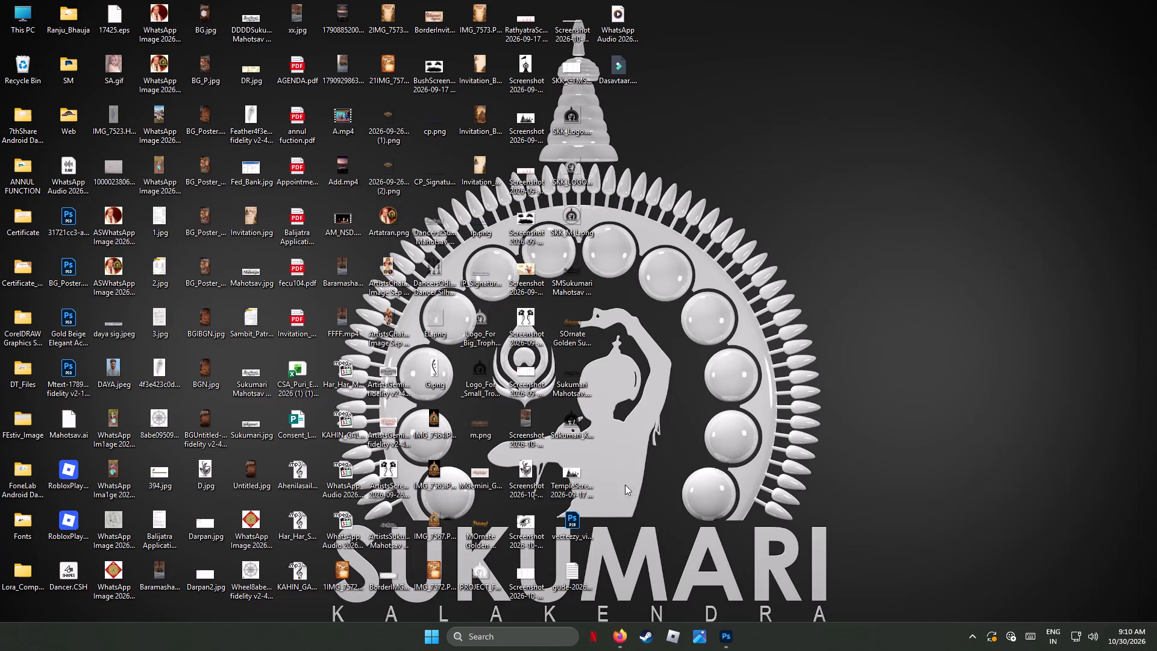
click(723, 634)
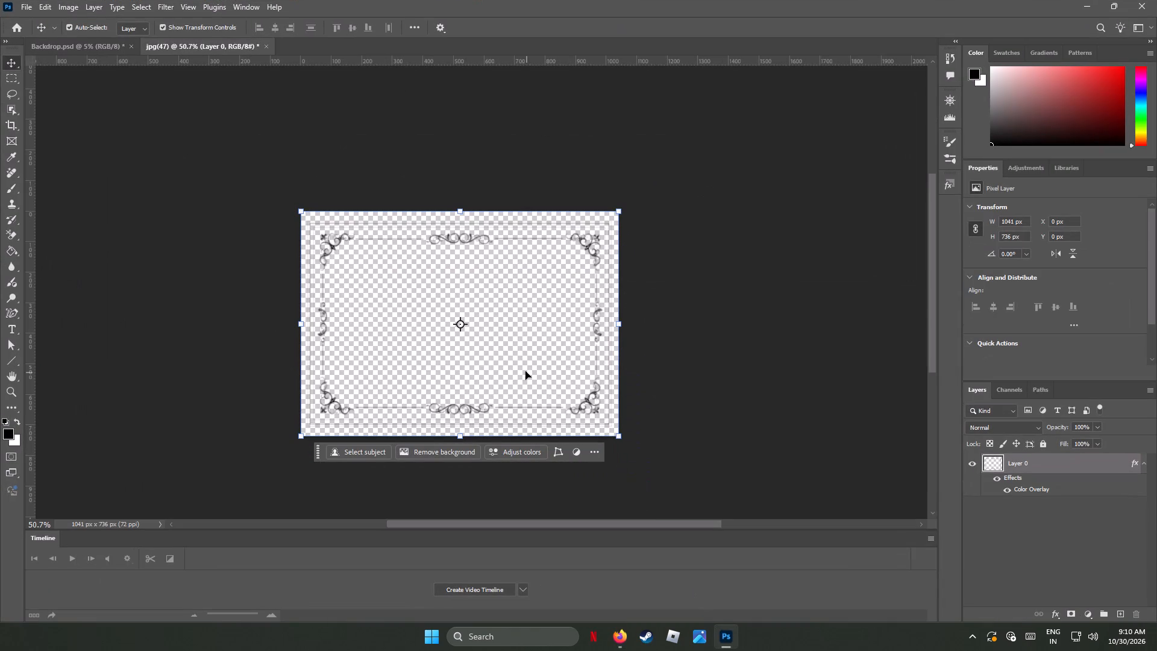
click(267, 47)
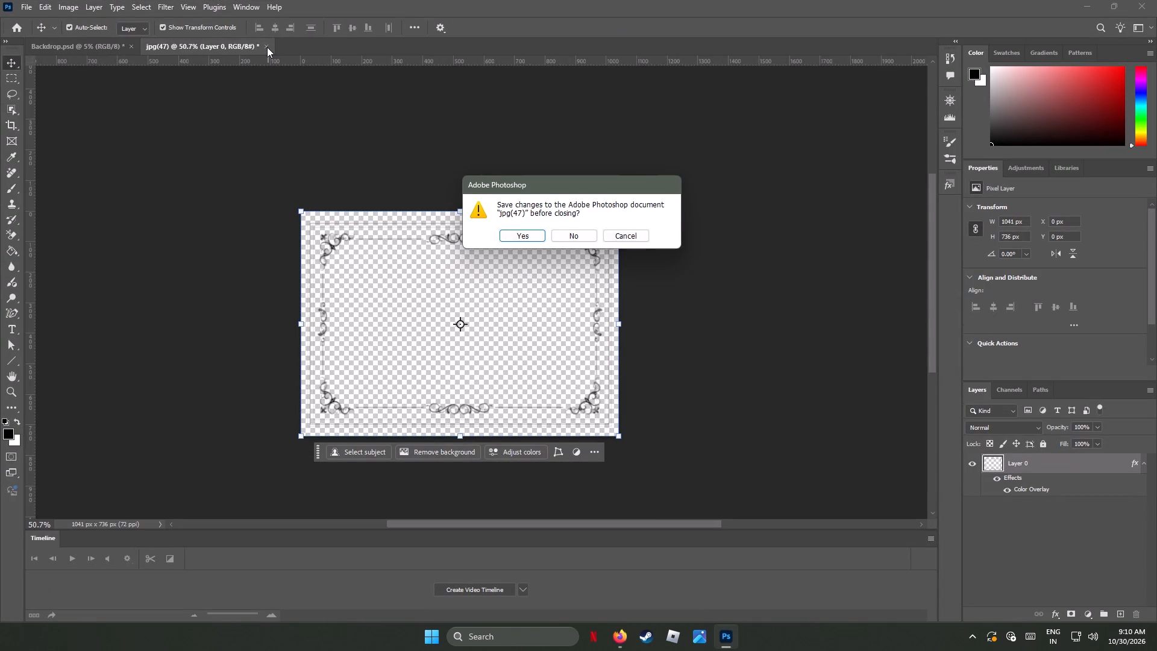
click(568, 236)
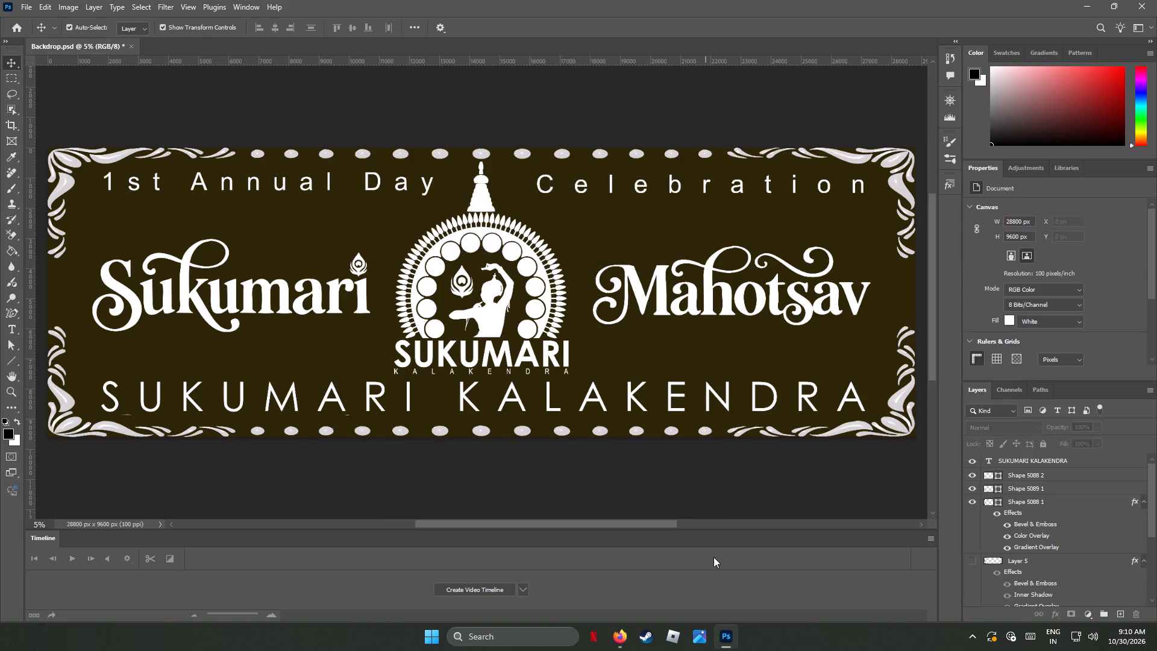
Examine the Backdrop.psd layers, toggling the visibility of the central logo and the ornate border to identify them.
scroll(1058, 550, down, 4)
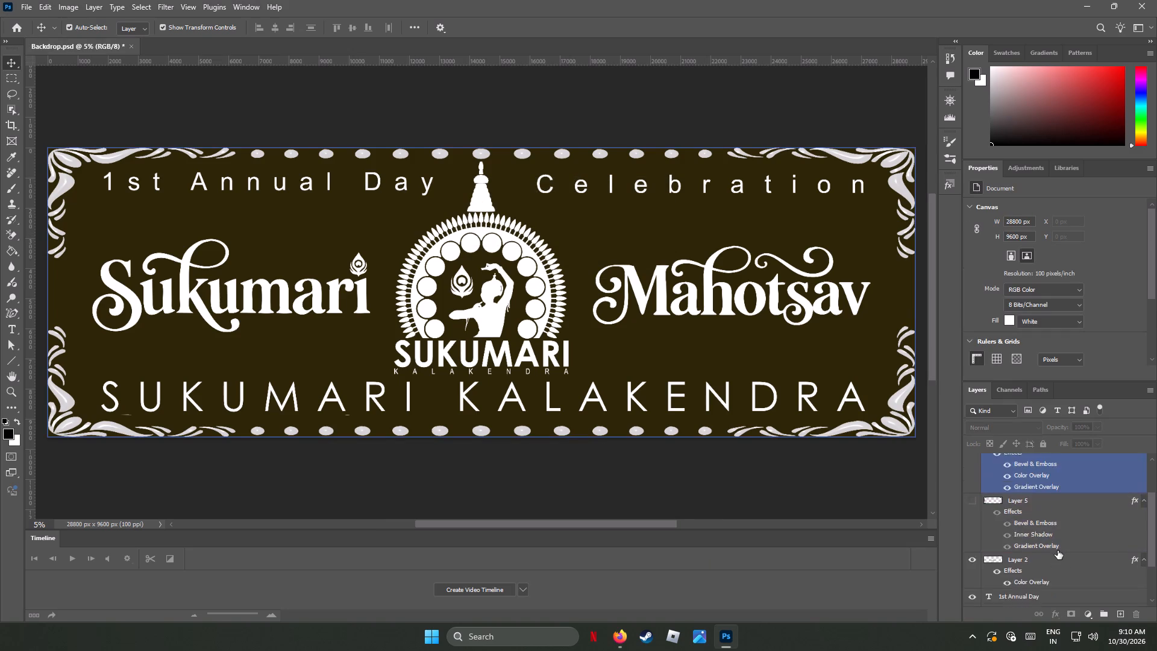
scroll(1058, 550, down, 9)
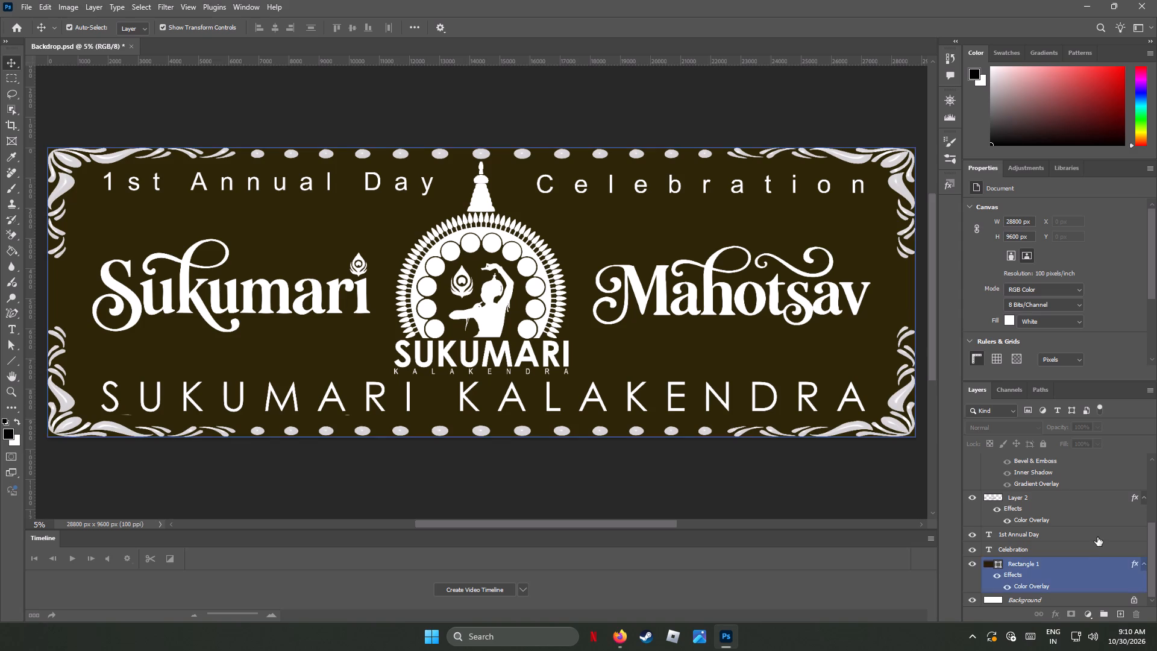
scroll(1100, 536, down, 6)
scroll(1101, 547, up, 4)
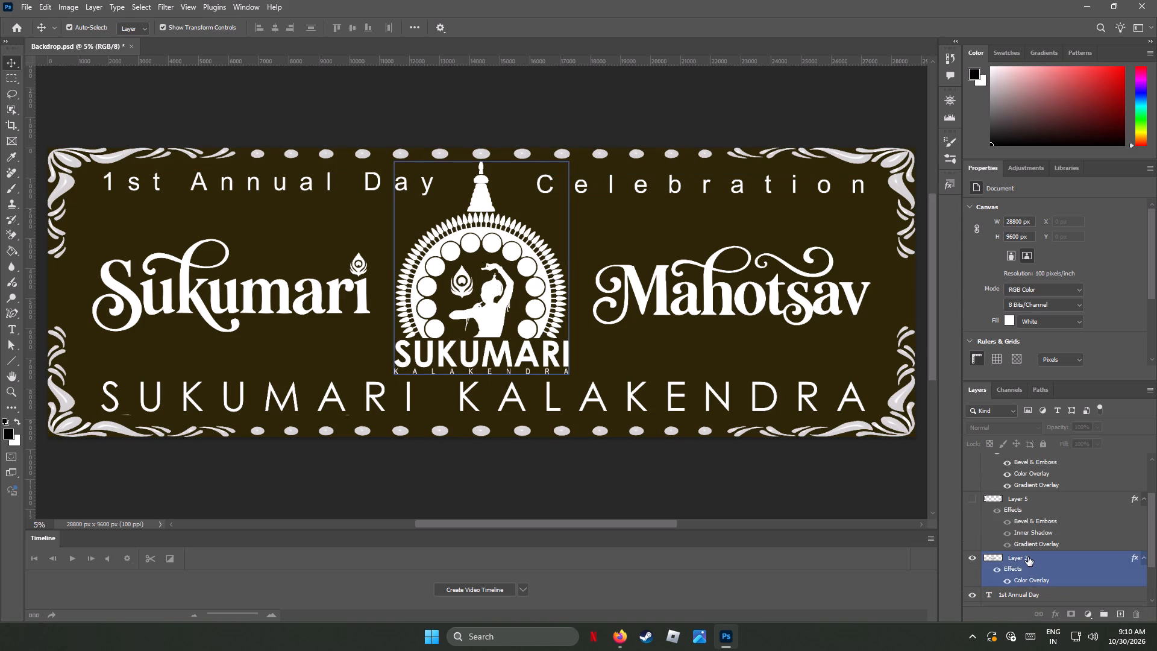
click(1028, 557)
click(974, 558)
click(974, 558)
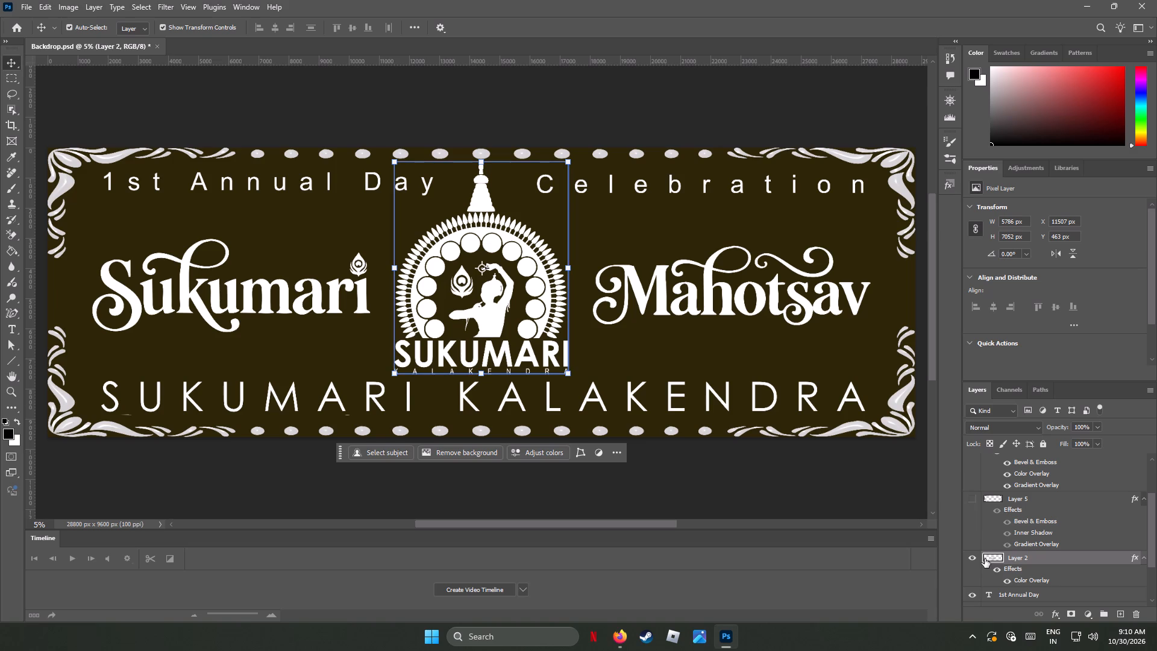
scroll(985, 559, up, 2)
click(975, 468)
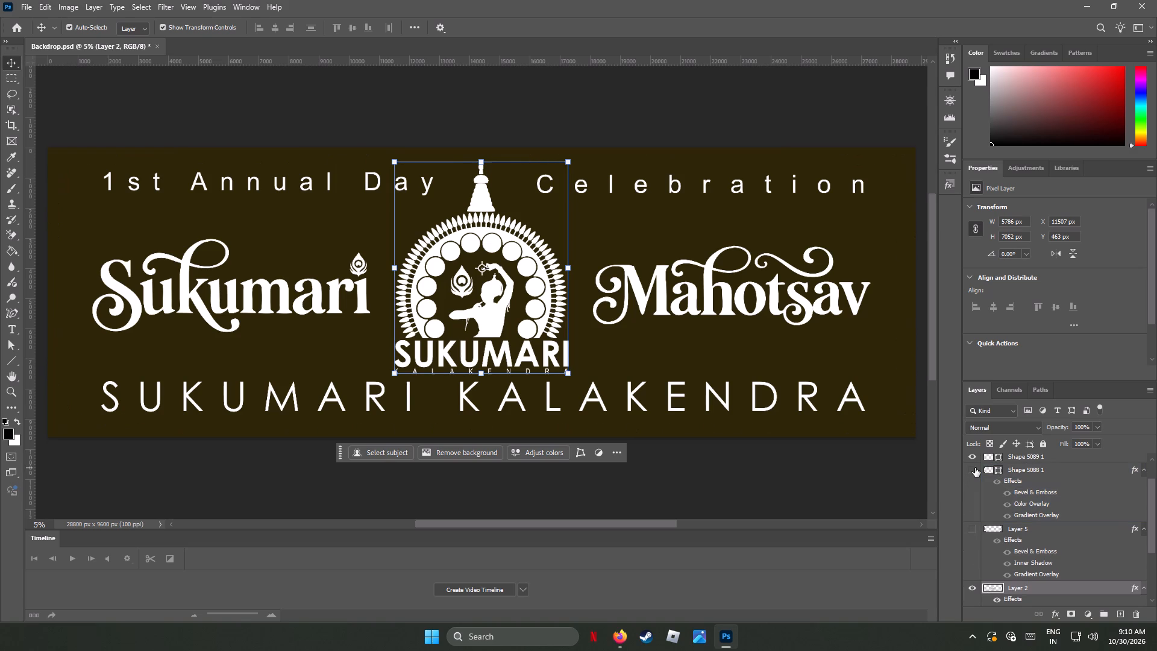
click(975, 468)
Narrow the Shape 5088 1 ornate border from its right edge to about 16460 px wide at full 9600 px height, and collapse its effects.
click(1017, 469)
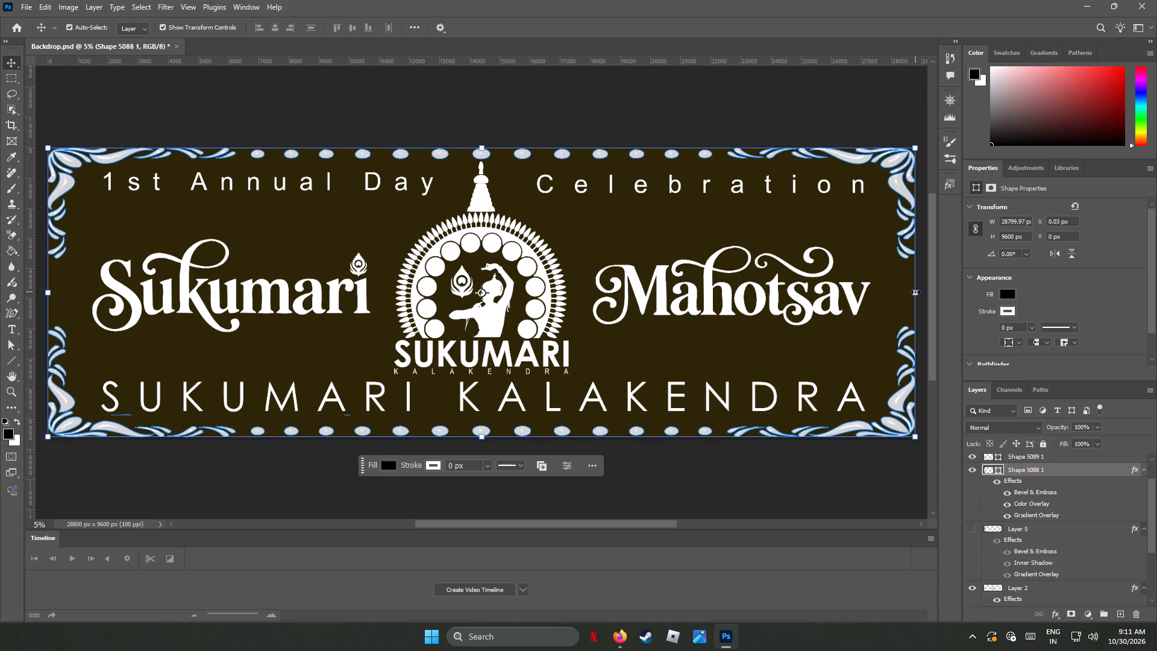
drag(915, 292, 827, 298)
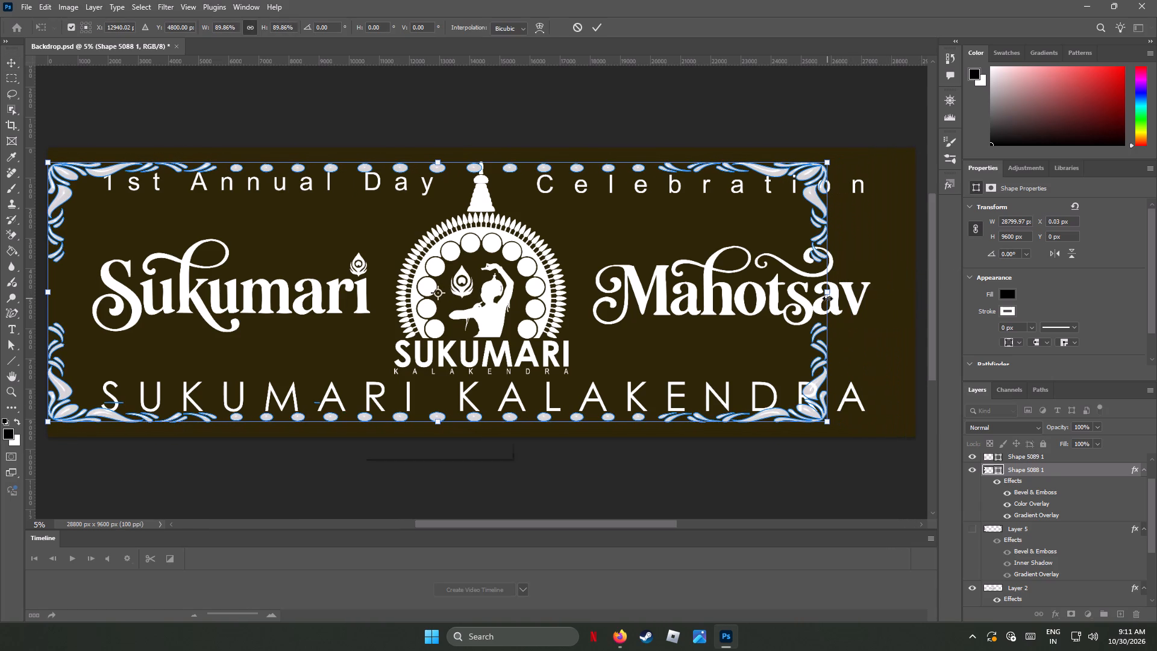
key(ctrl+z)
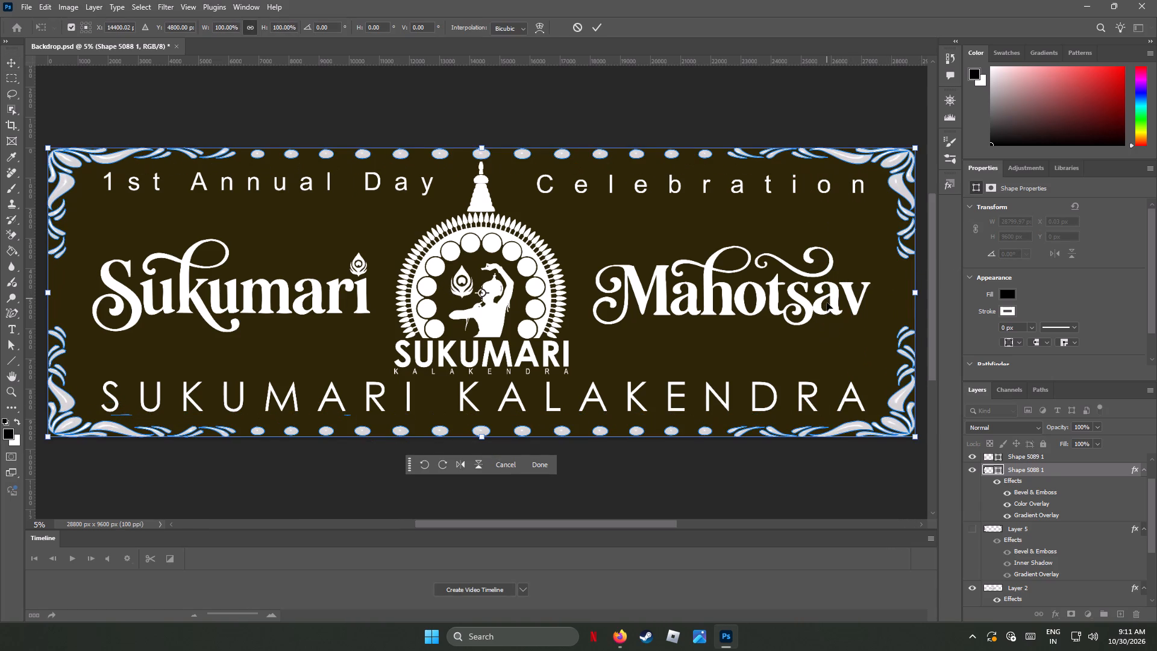
shift+drag(915, 292, 859, 294)
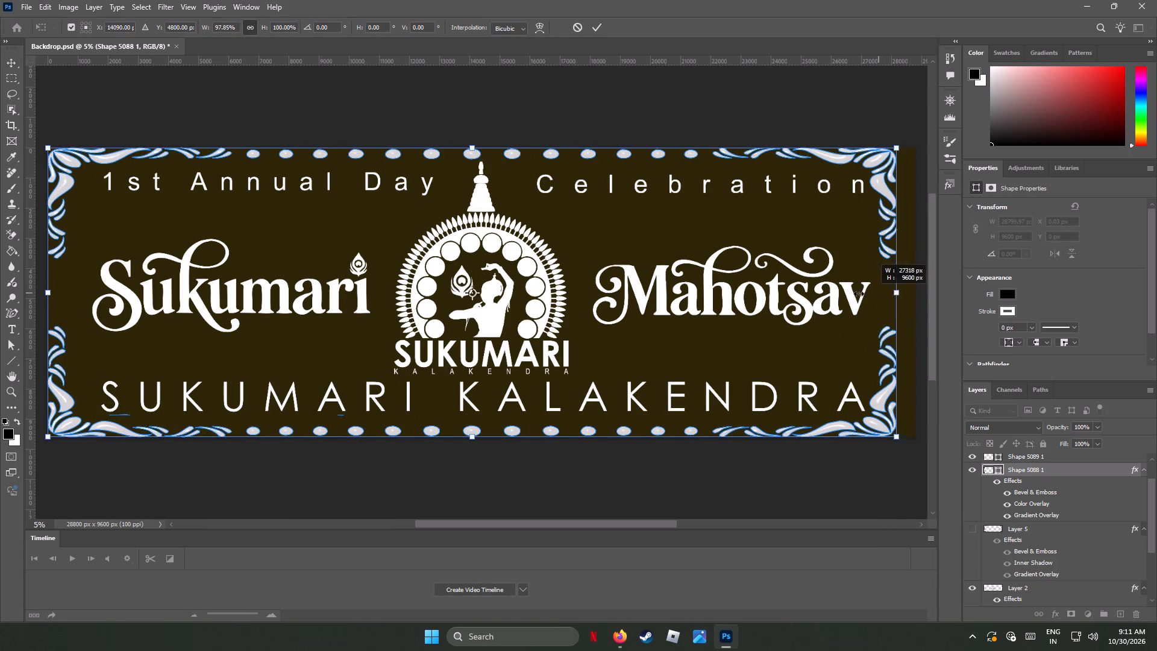
shift+drag(859, 294, 545, 325)
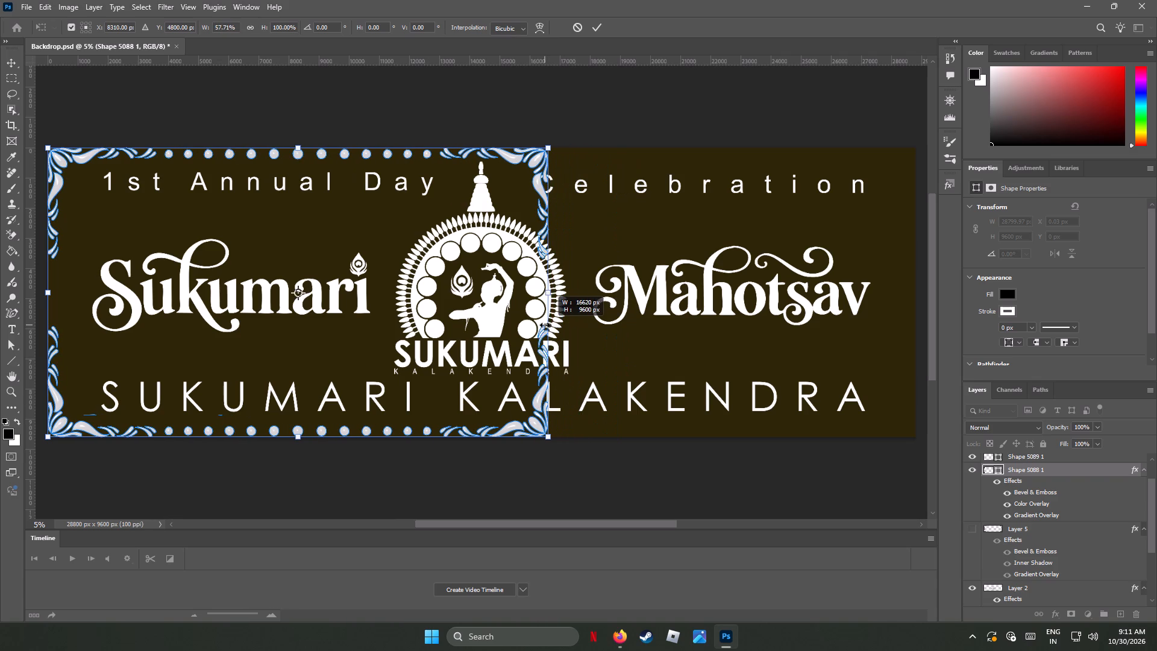
shift+drag(545, 325, 544, 325)
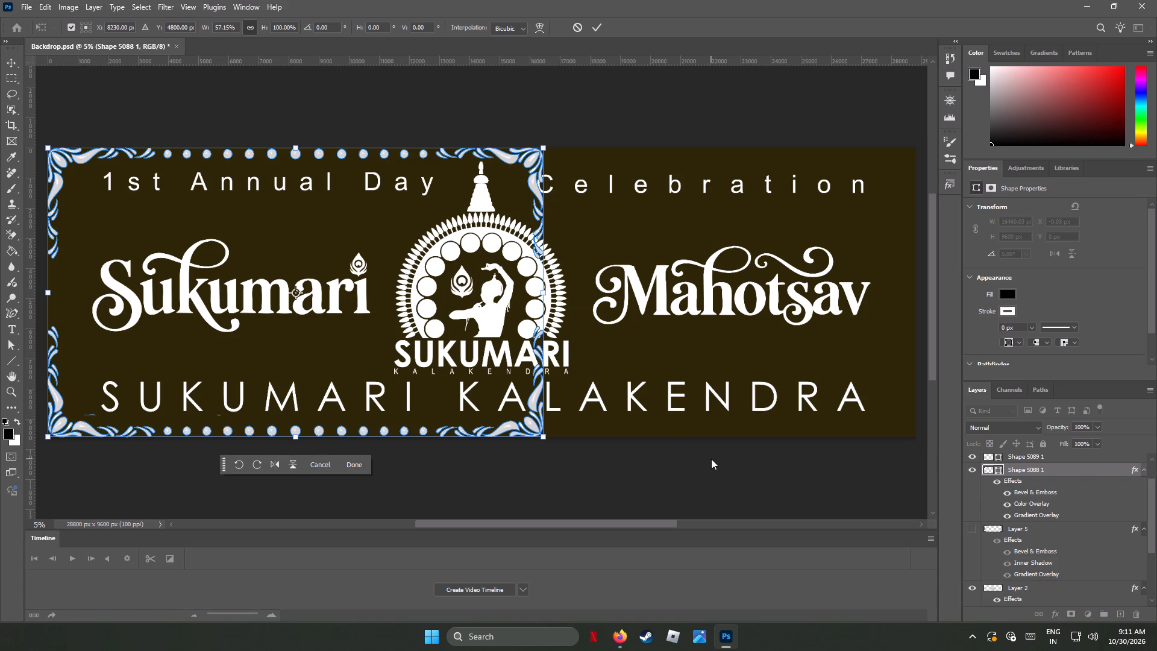
click(1147, 470)
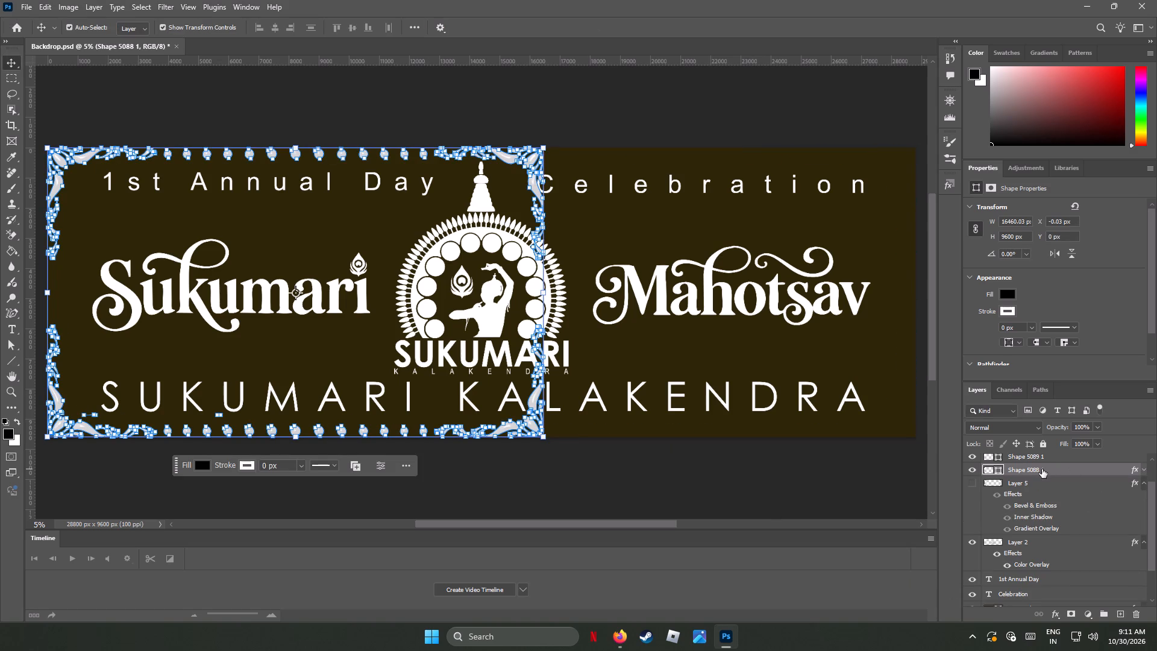
Inspect the border layer's effects and toggle the visibility of Shape 5089 1 and Shape 5088 1 to check what each holds.
right_click(1041, 469)
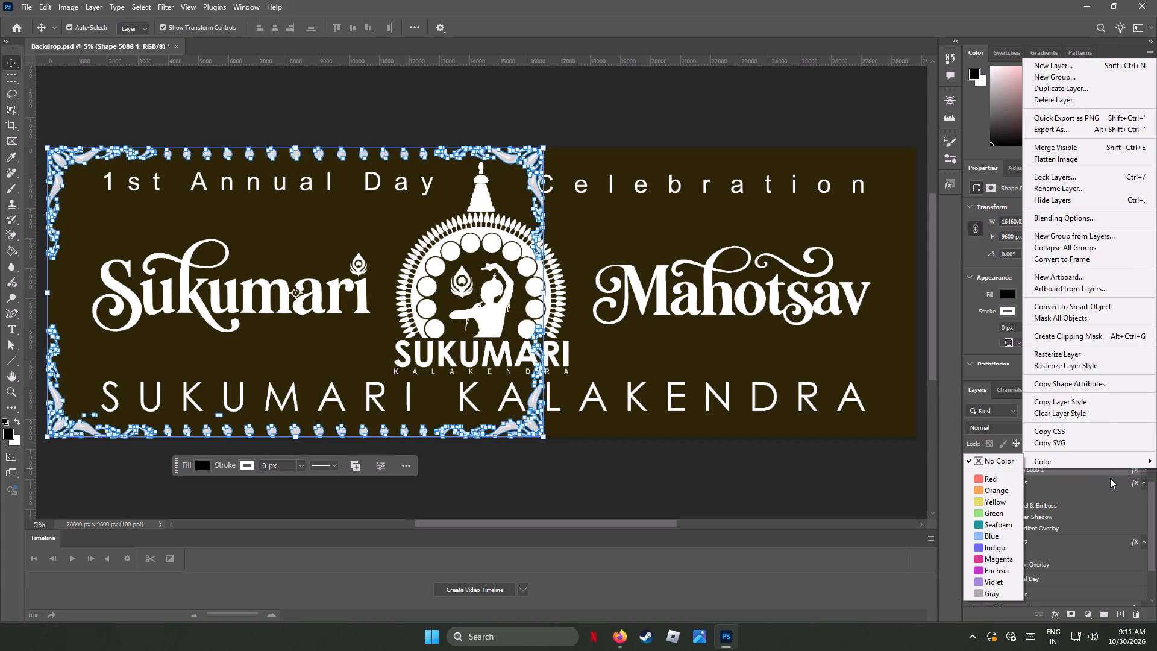
click(1017, 470)
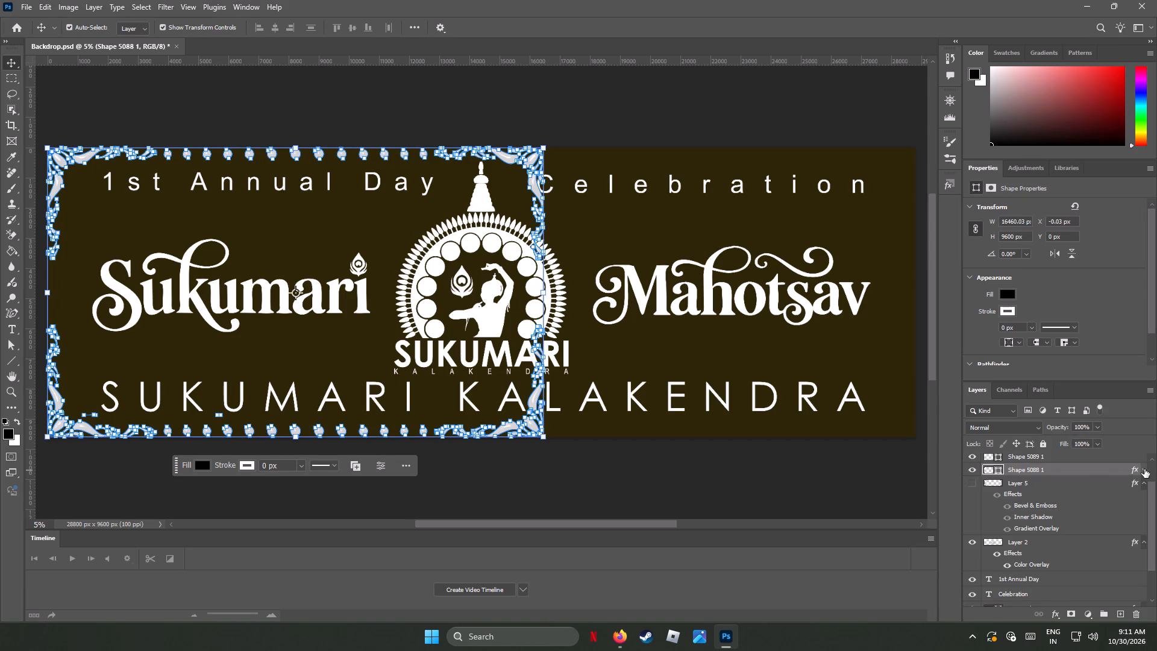
click(1144, 469)
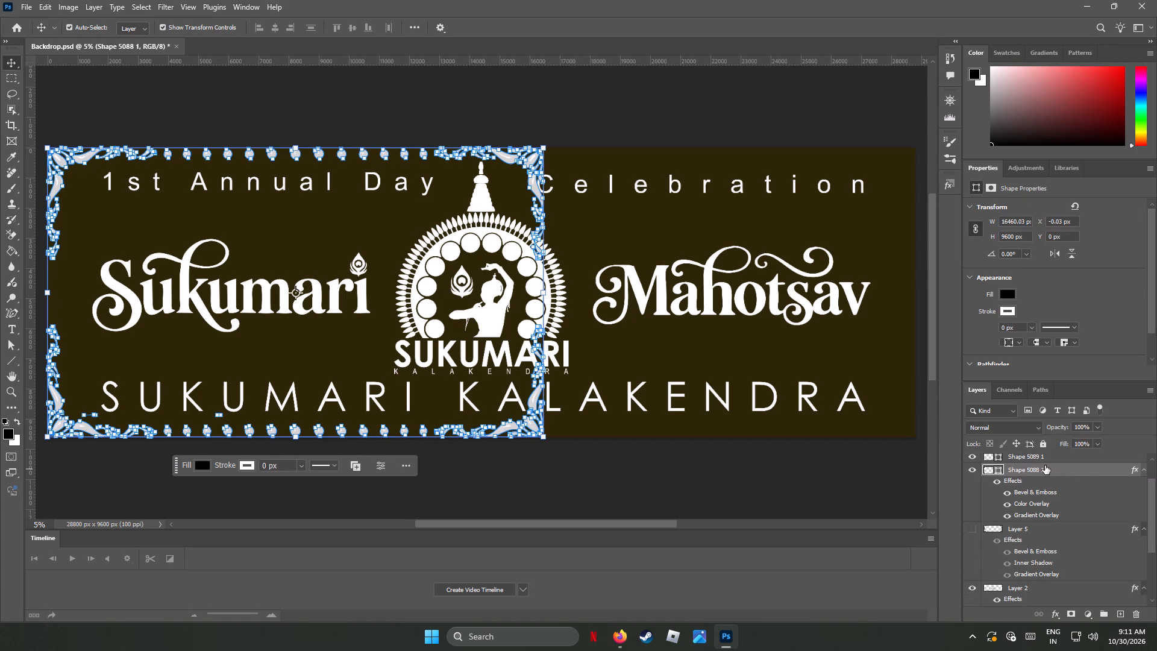
click(1143, 467)
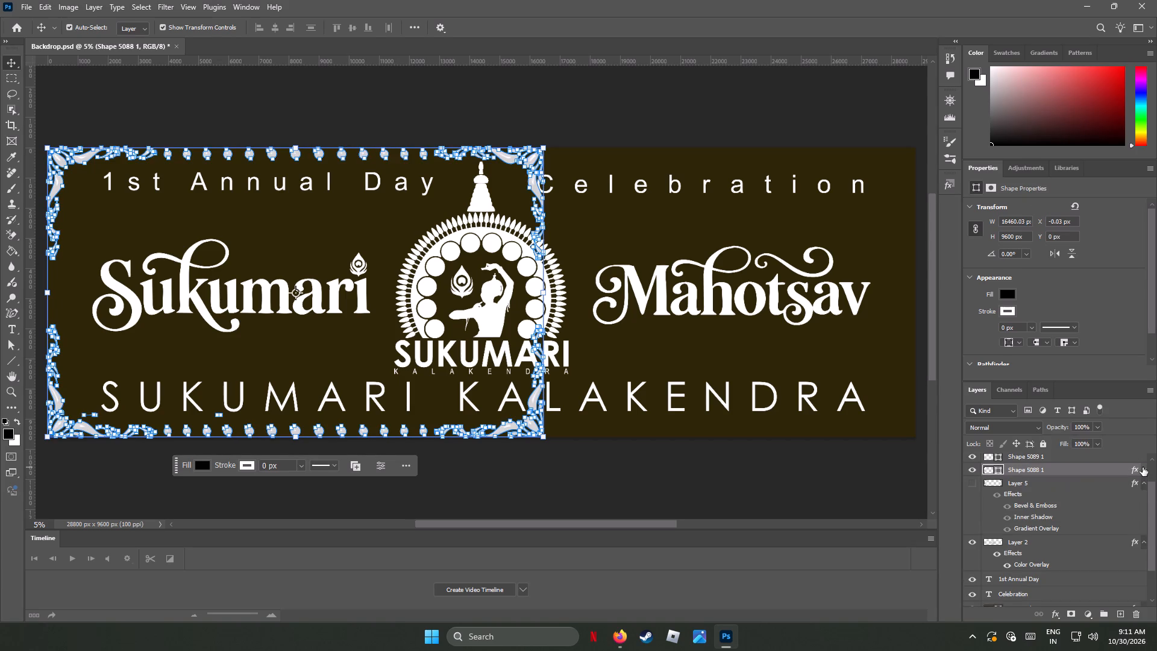
scroll(1050, 473, up, 1)
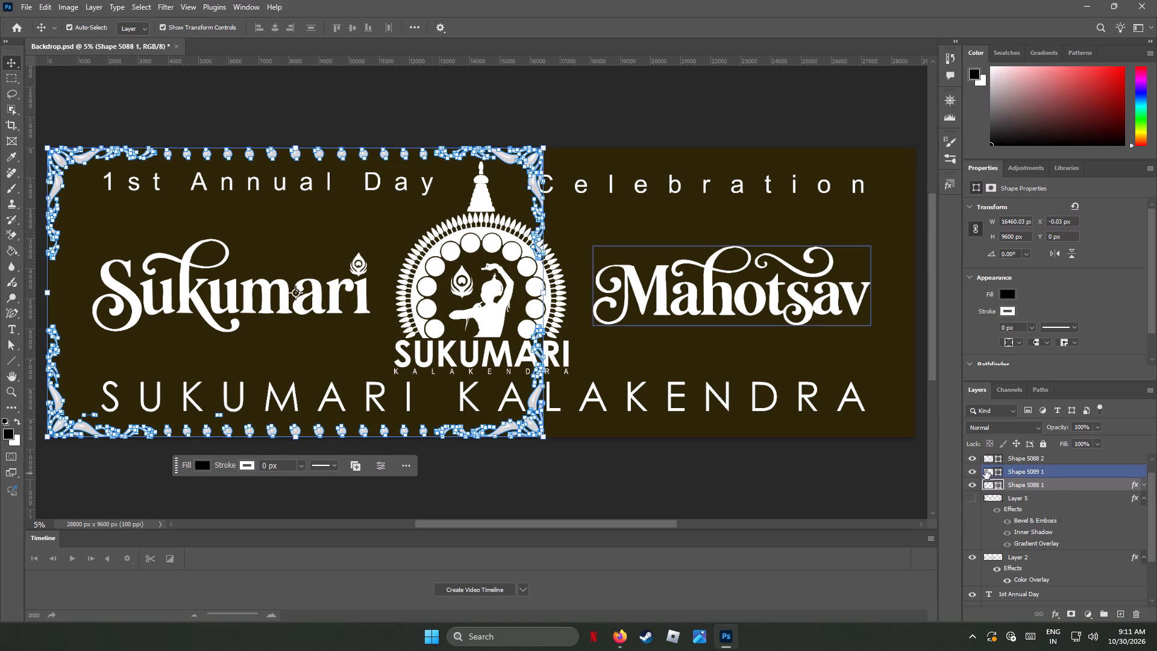
click(973, 470)
click(973, 470)
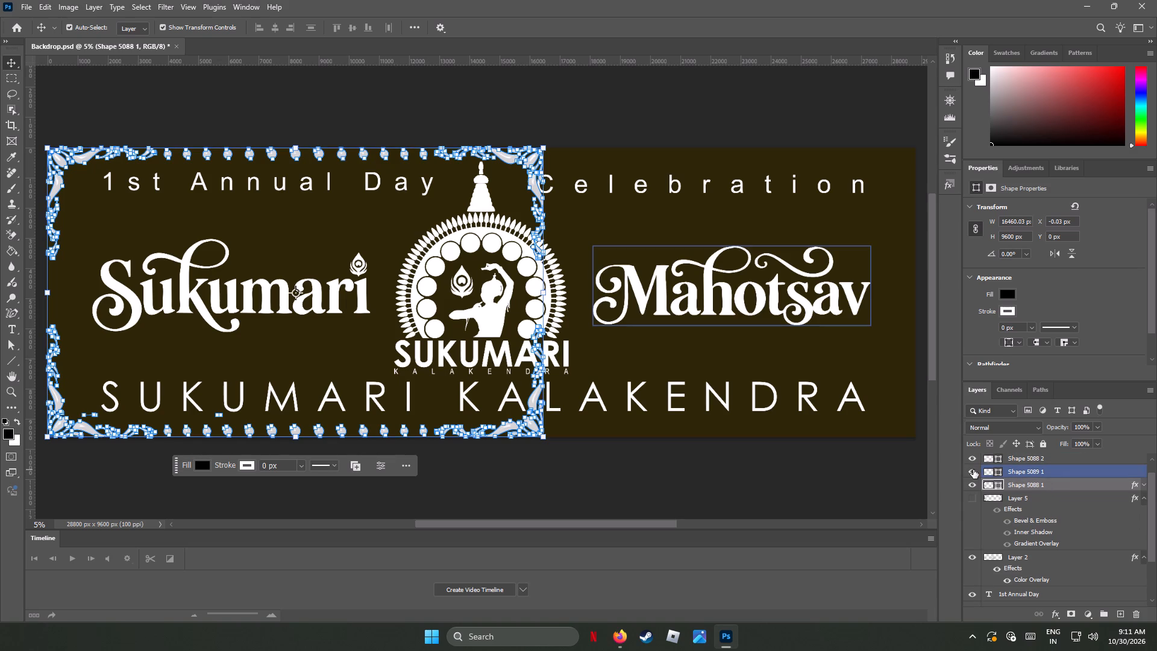
click(973, 482)
click(973, 482)
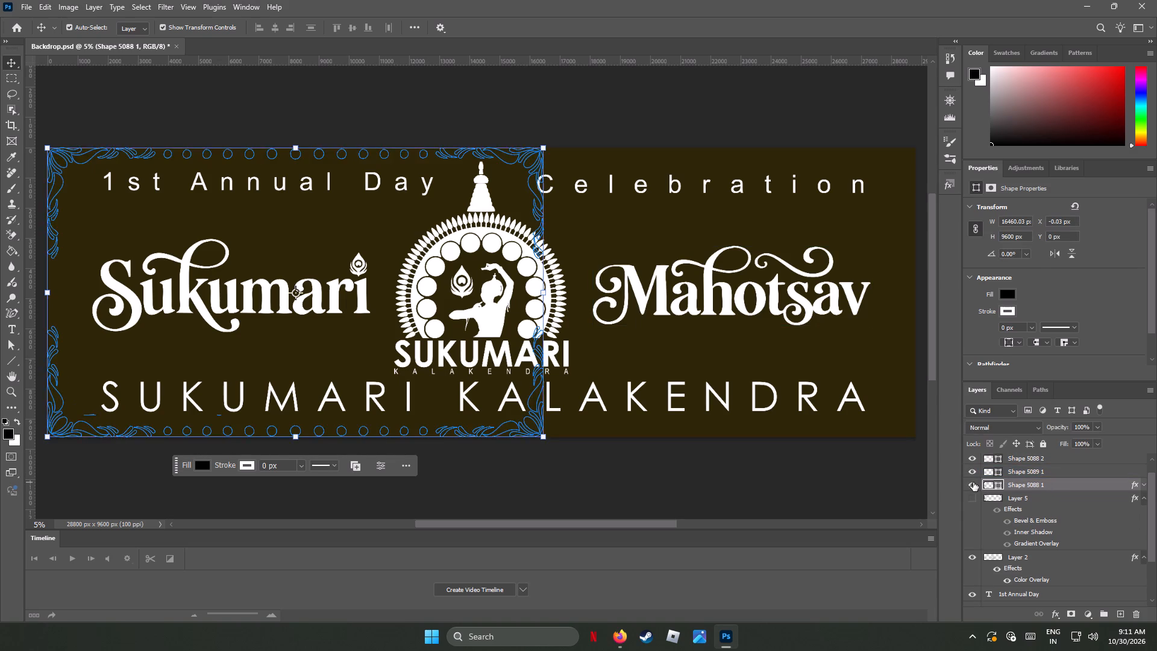
click(1145, 485)
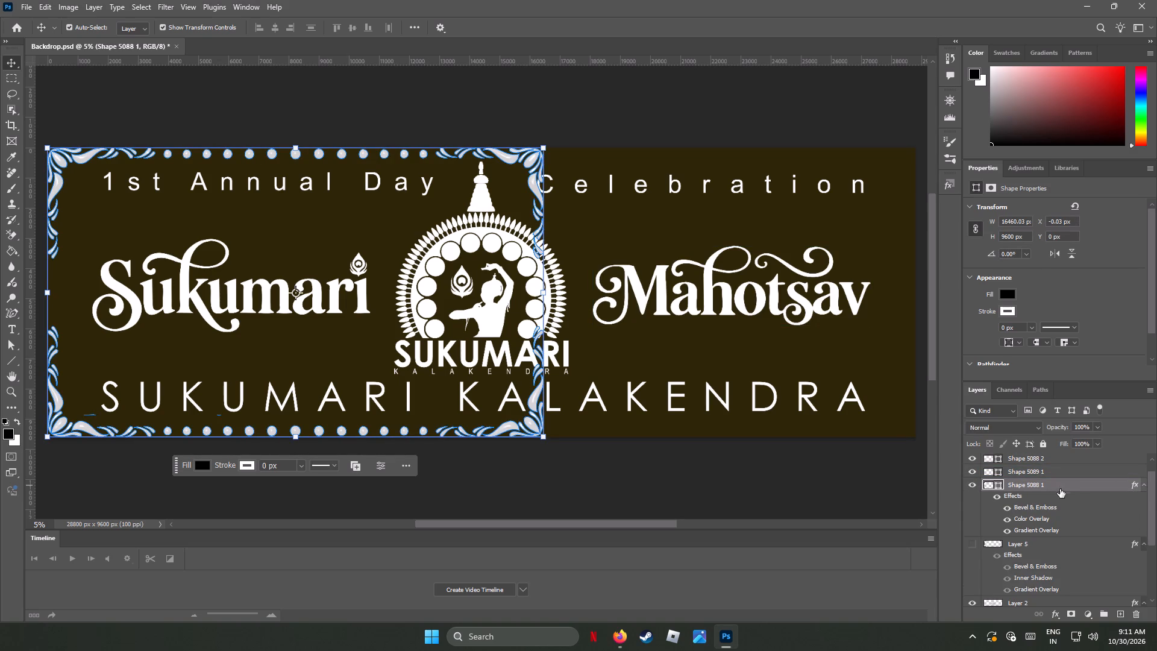
click(1143, 486)
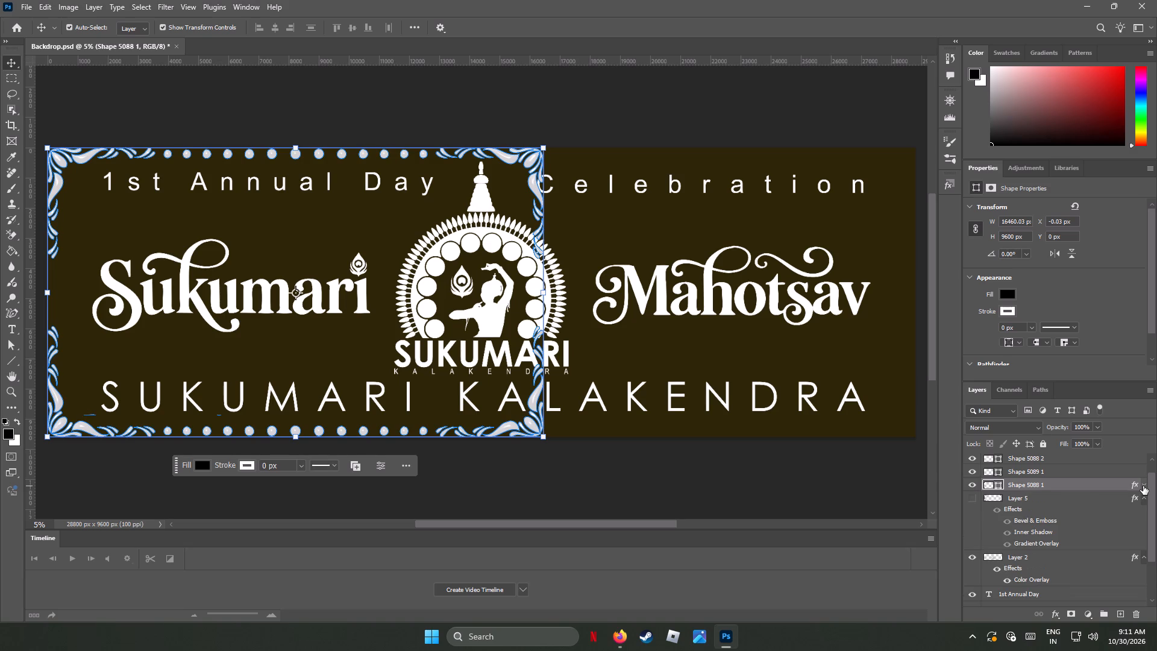
click(975, 482)
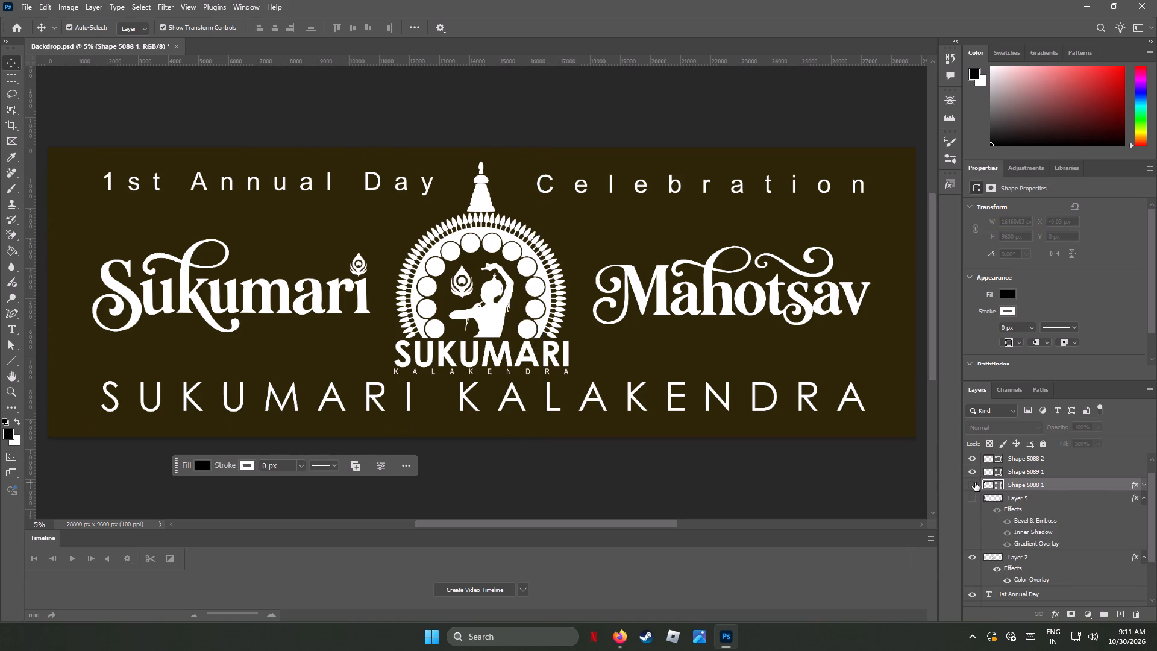
click(975, 482)
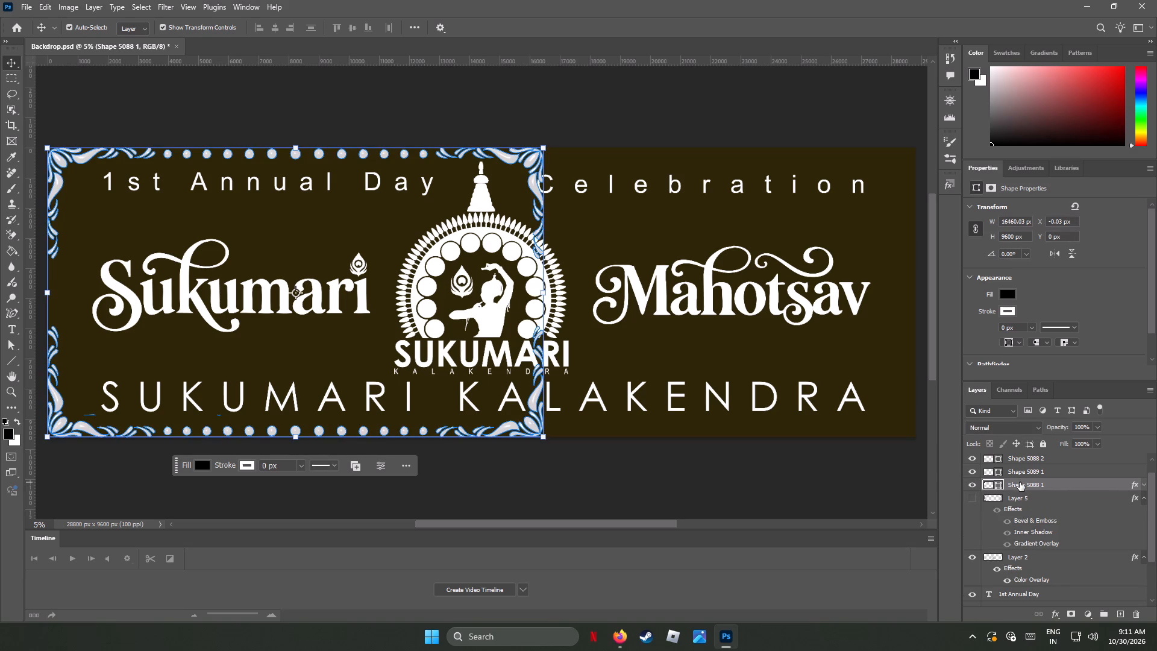
Duplicate the Shape 5088 1 border layer and move the copy horizontally to the backdrop's right side, at about X 12020 px, Y 0.
right_click(1020, 482)
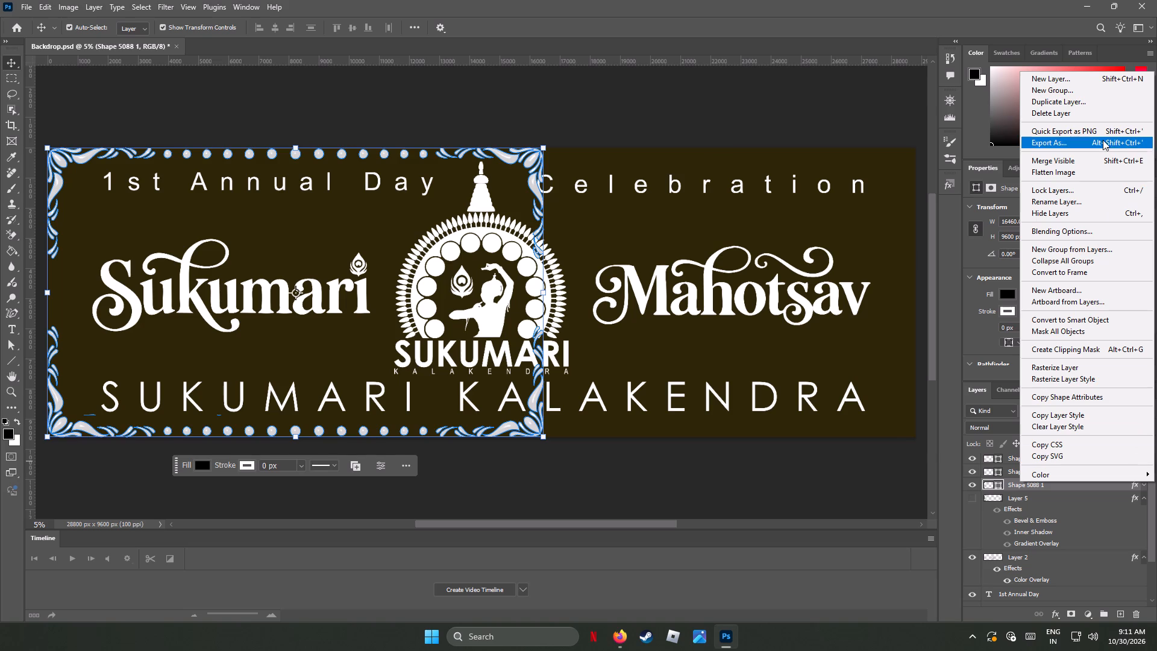
click(1085, 98)
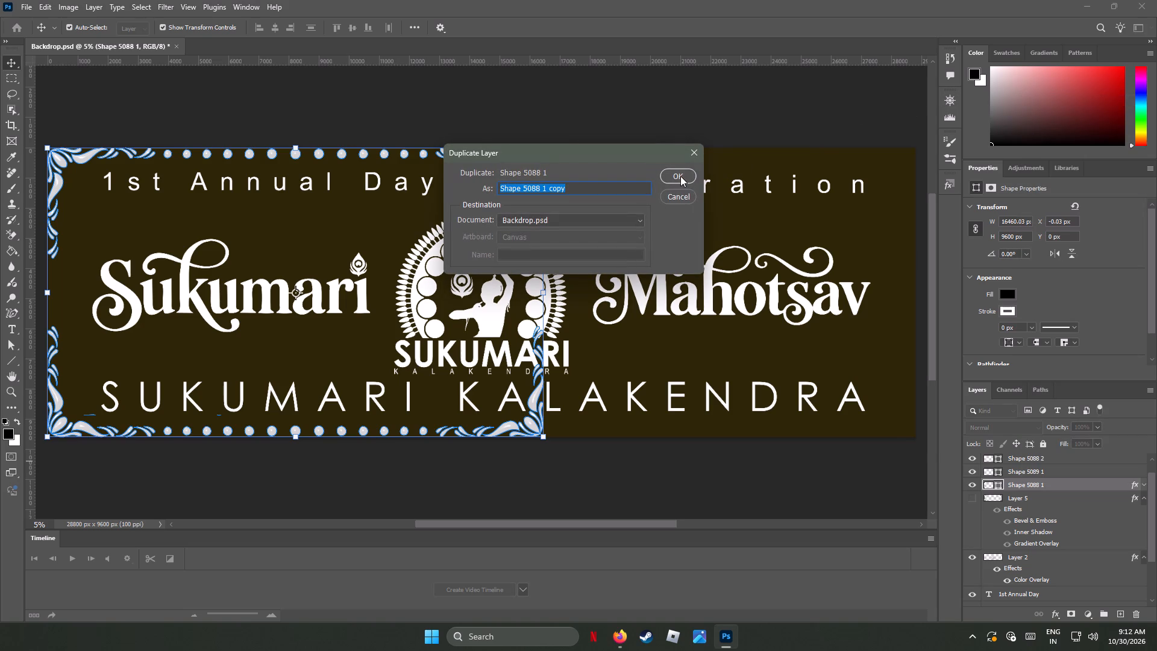
click(680, 176)
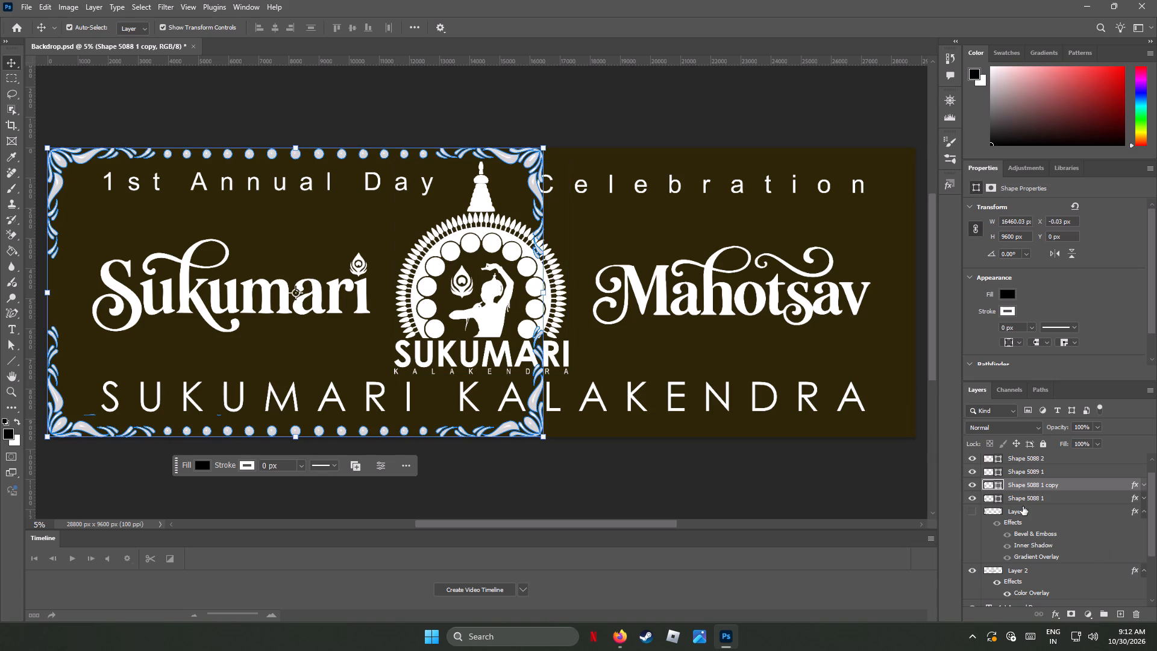
click(974, 485)
click(974, 485)
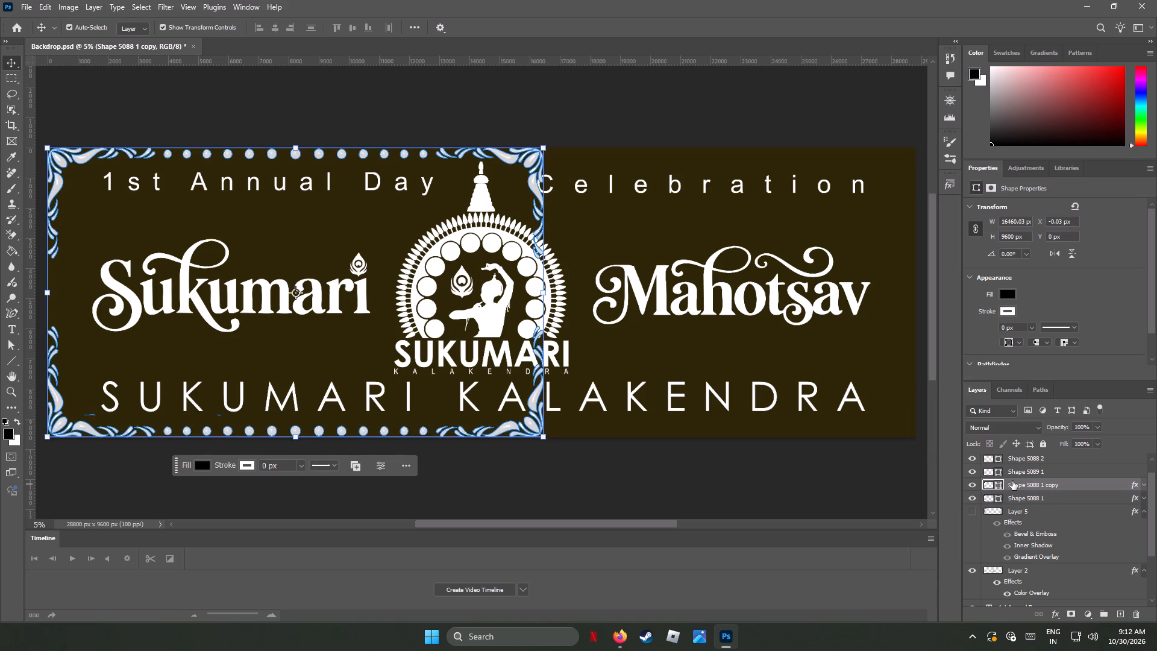
click(1014, 481)
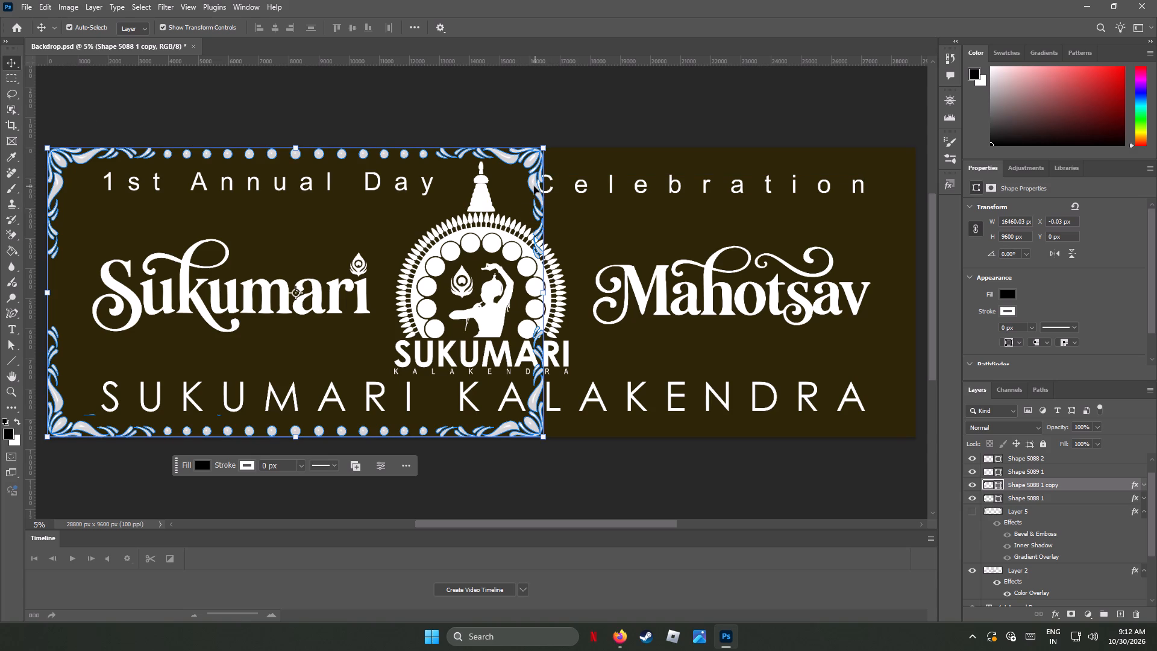
drag(534, 186, 857, 191)
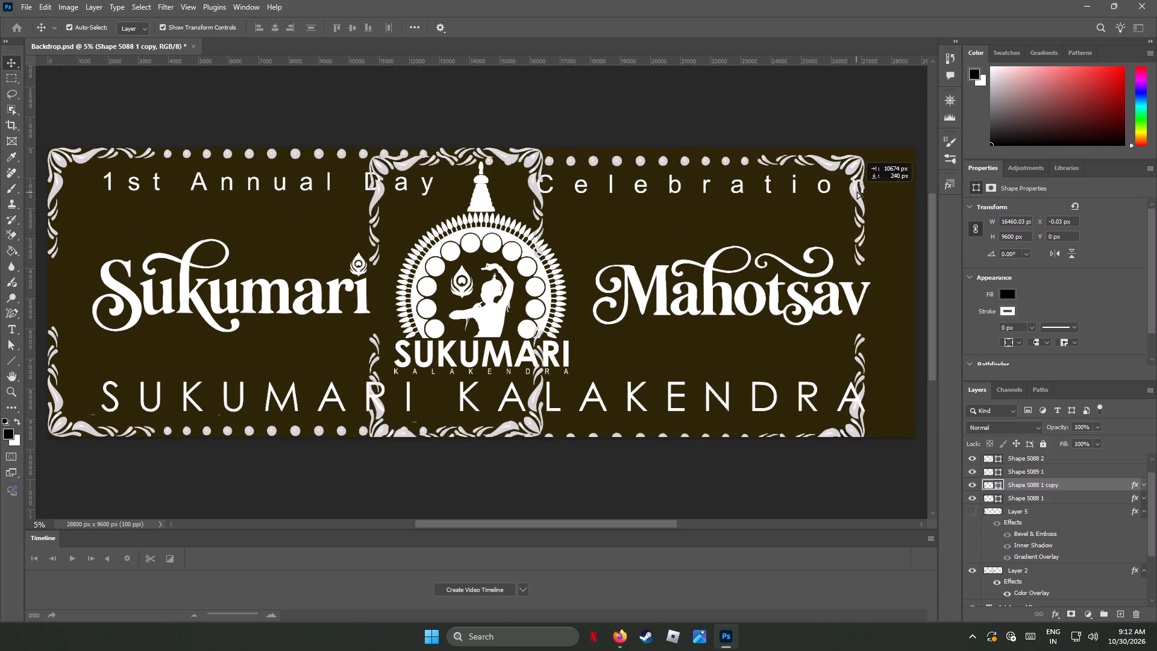
drag(857, 191, 989, 203)
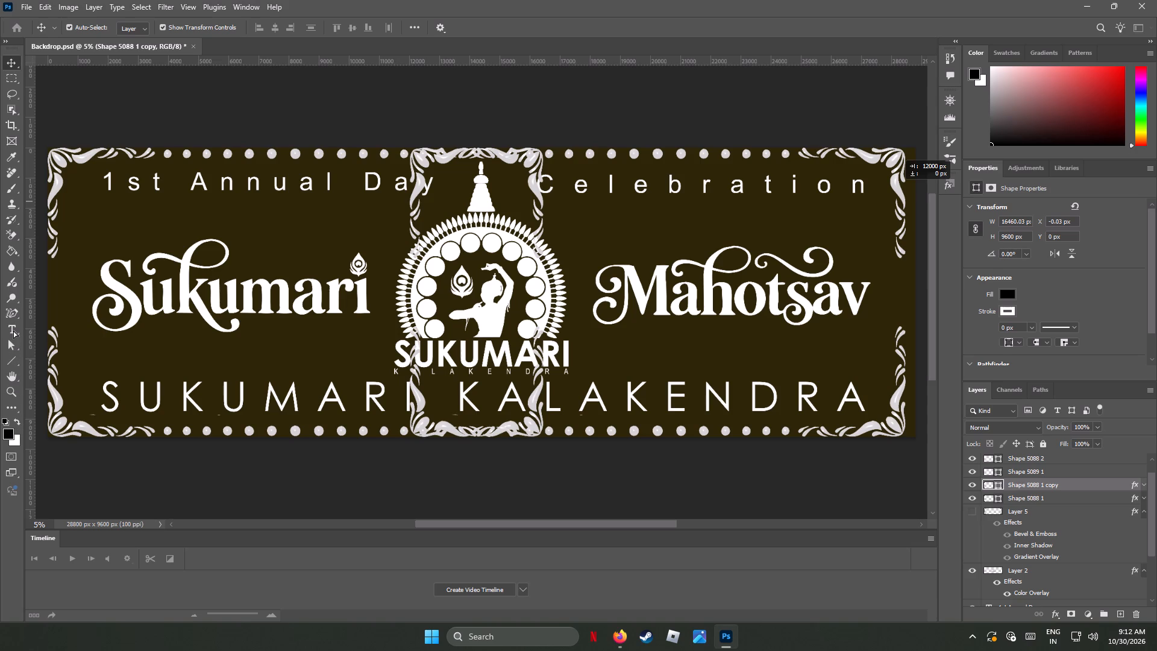
Activate the Eraser tool and set its brush size to 127 px.
right_click(14, 236)
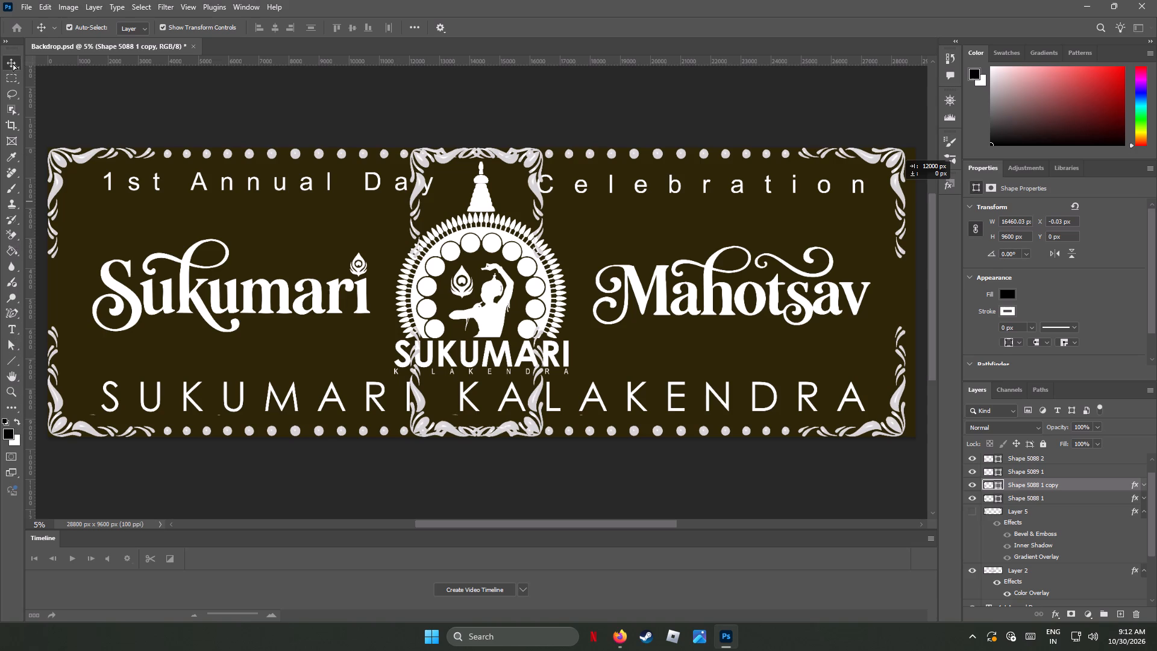
click(13, 63)
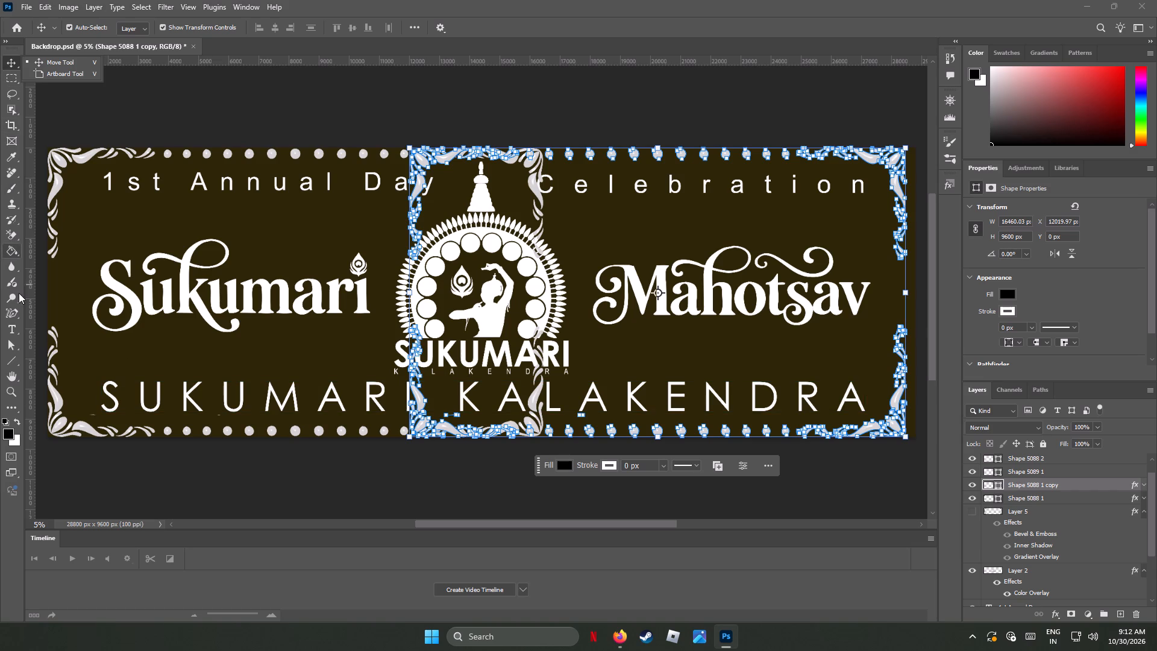
right_click(11, 234)
click(55, 237)
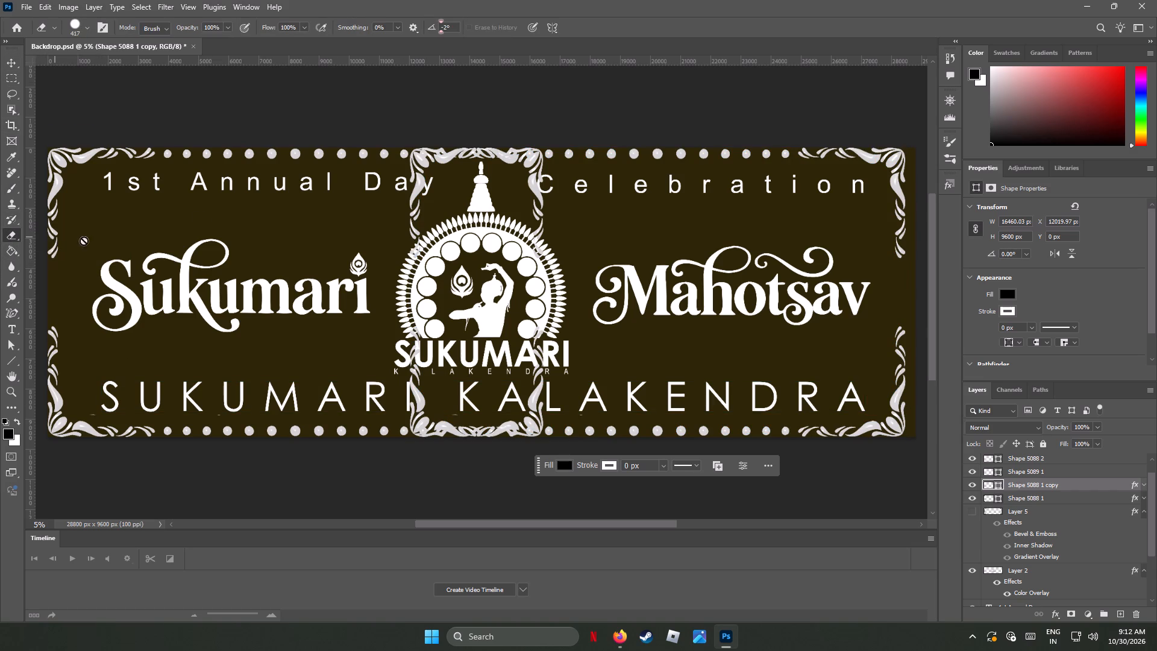
click(90, 26)
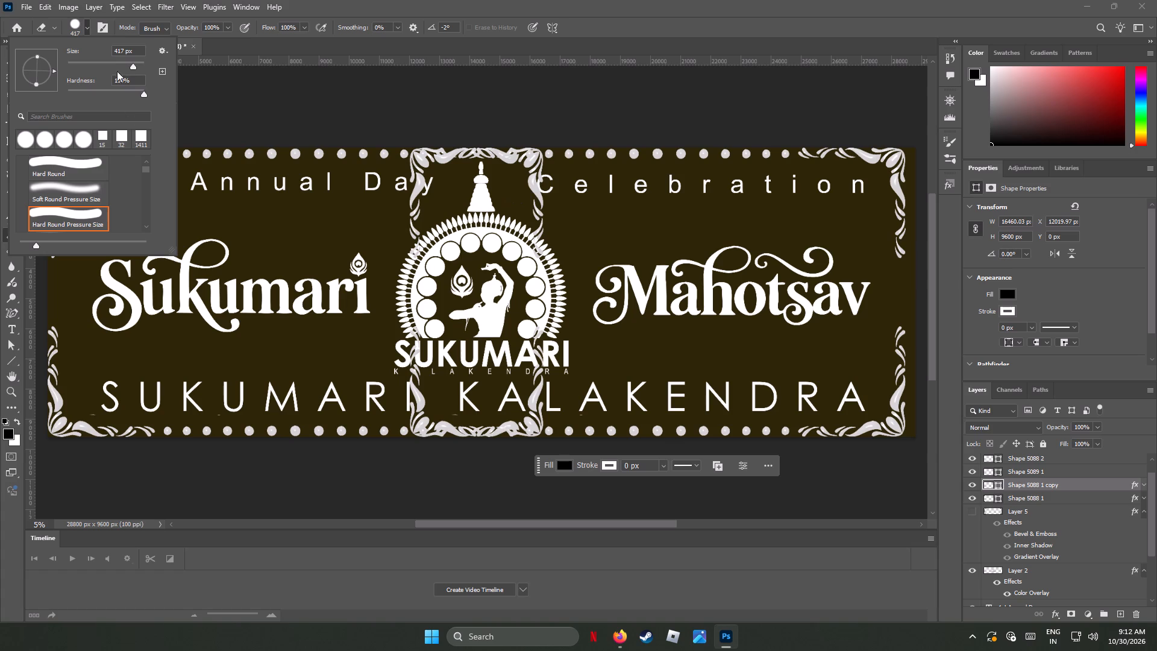
click(111, 62)
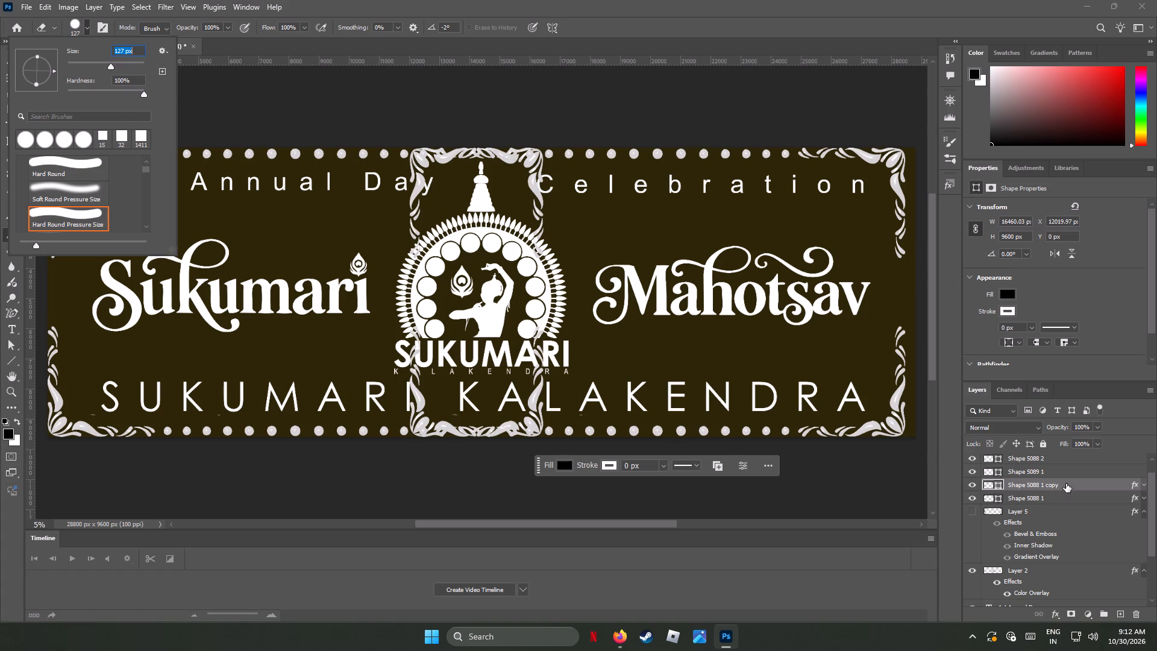
Rasterize both border layers, Shape 5088 1 copy and the original Shape 5088 1.
click(1066, 483)
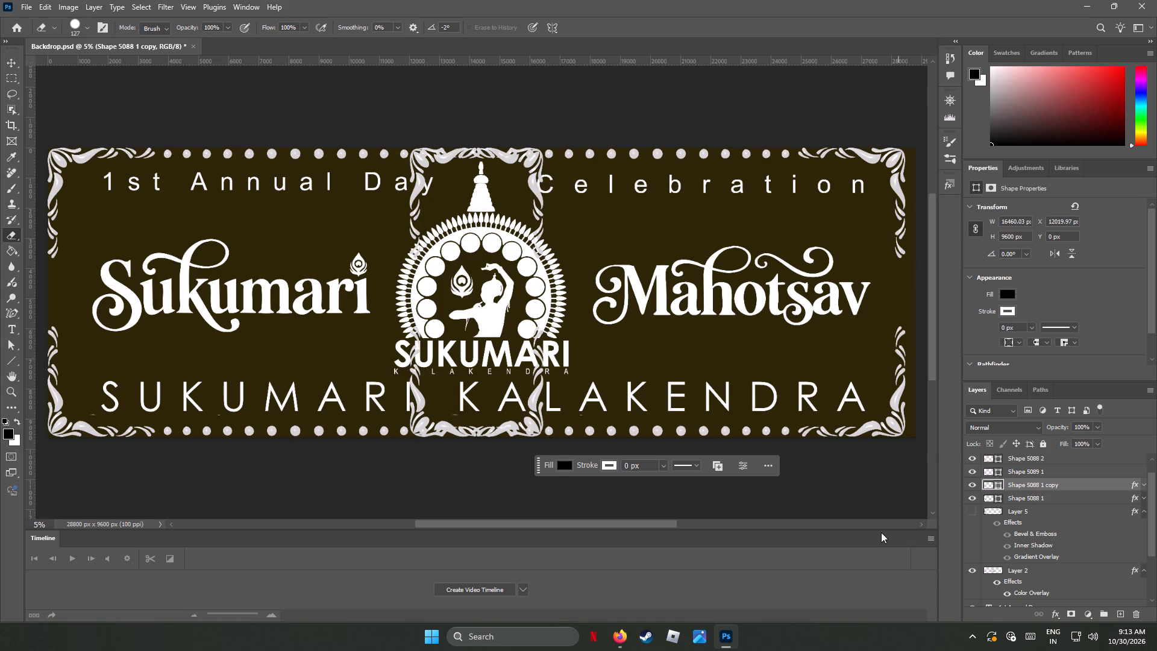
right_click(1057, 483)
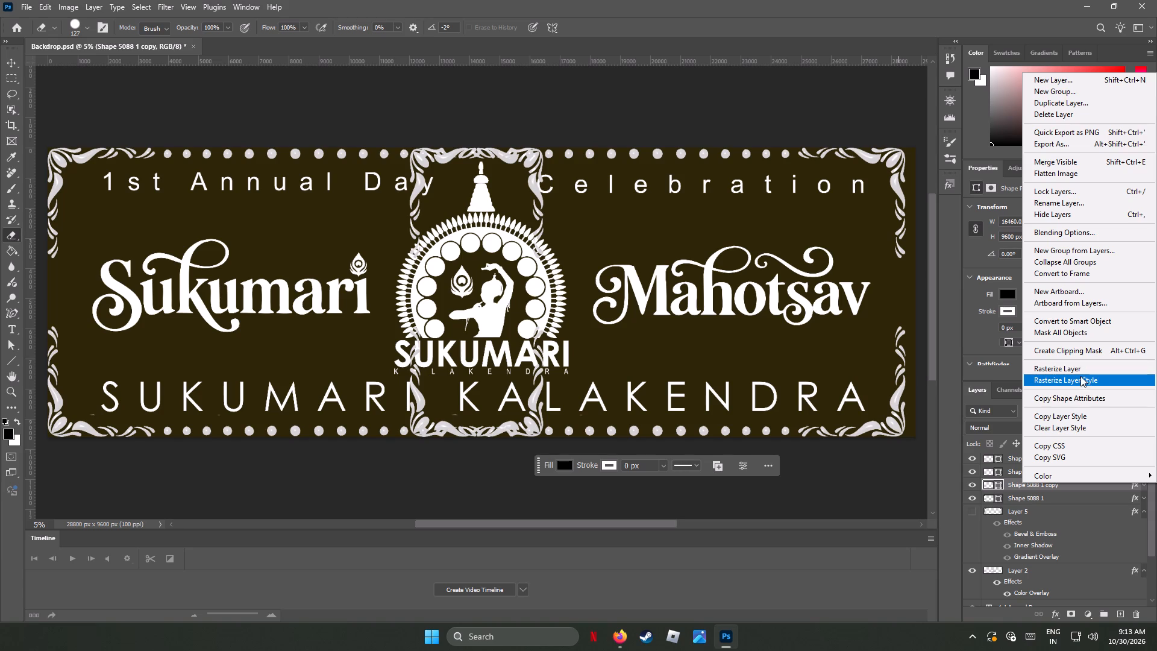
click(1081, 368)
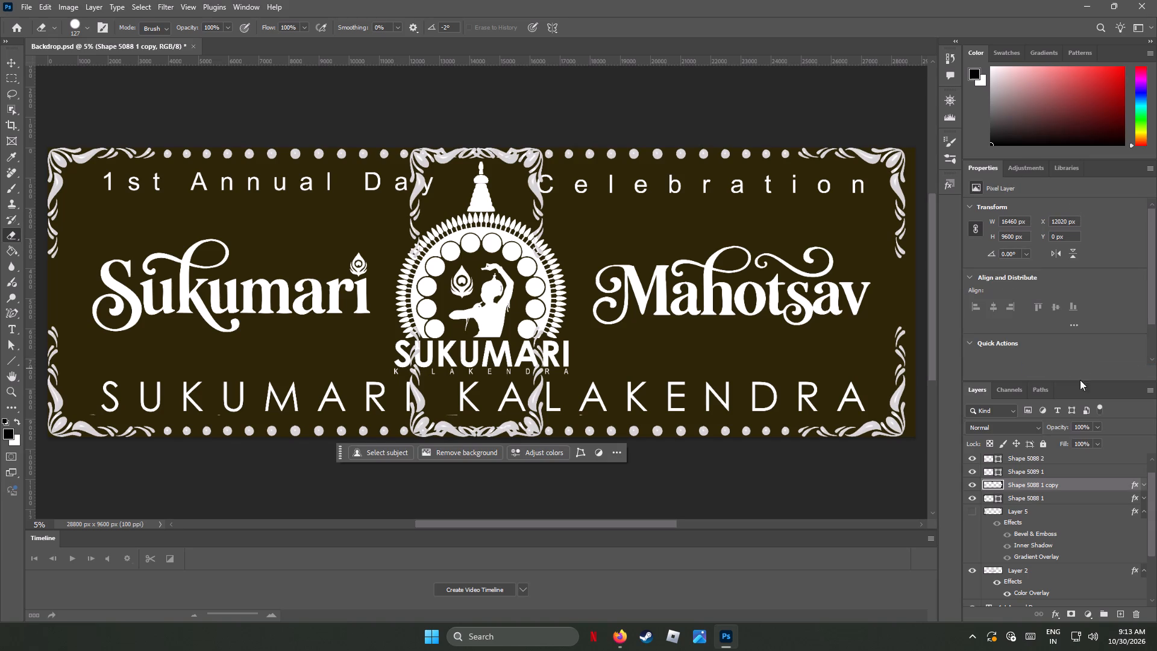
click(973, 498)
click(973, 498)
click(1011, 496)
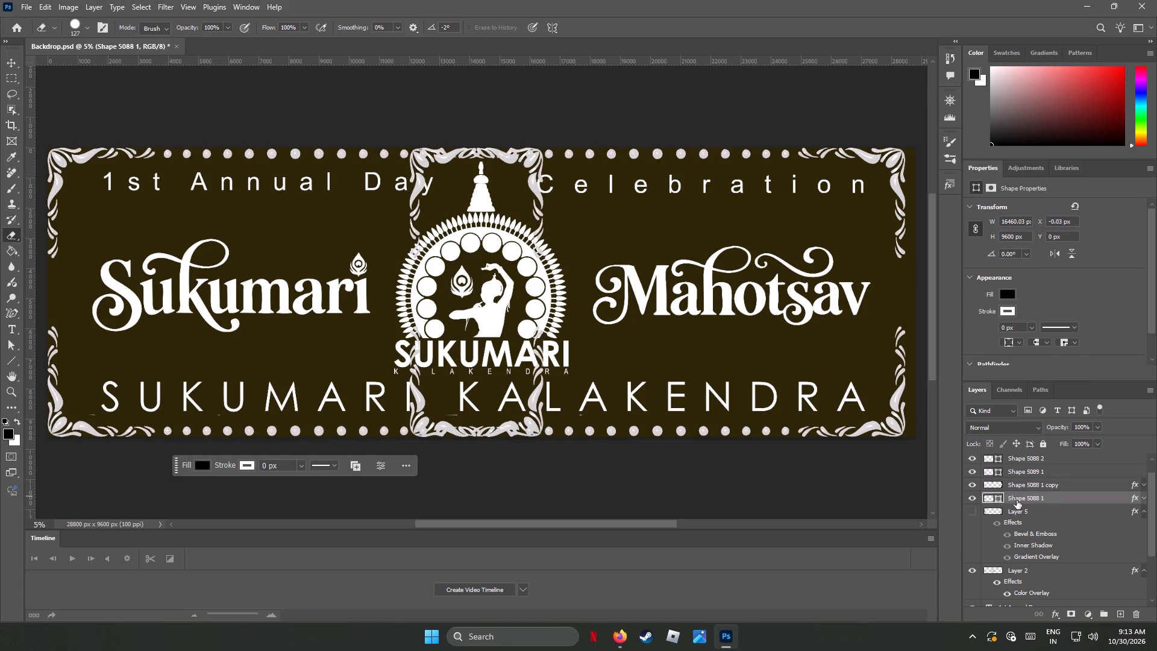
right_click(1020, 499)
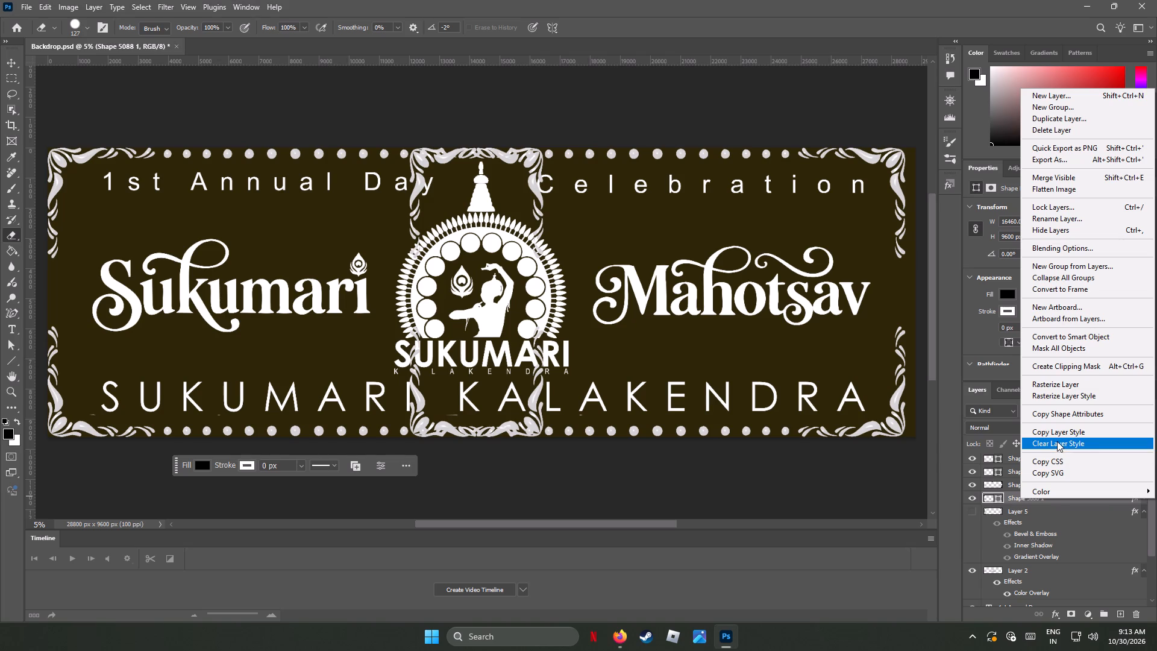
click(1065, 384)
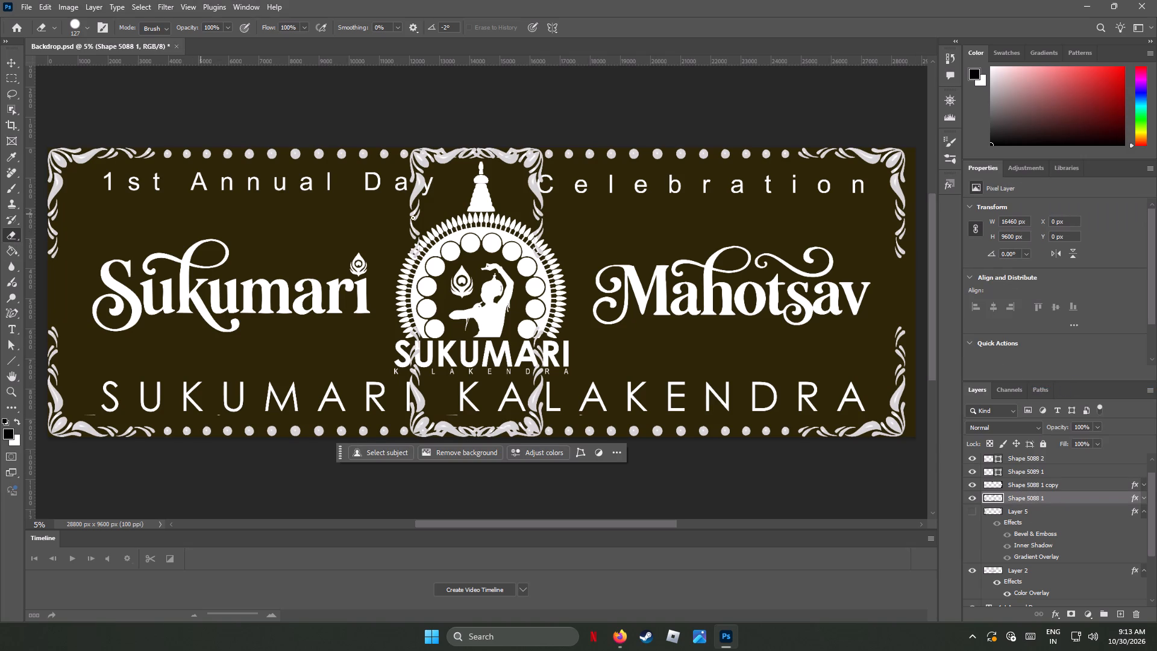
Set the Eraser brush to 2165 px and erase the right side of the Shape 5088 1 border where it crosses the central logo.
click(85, 27)
click(133, 61)
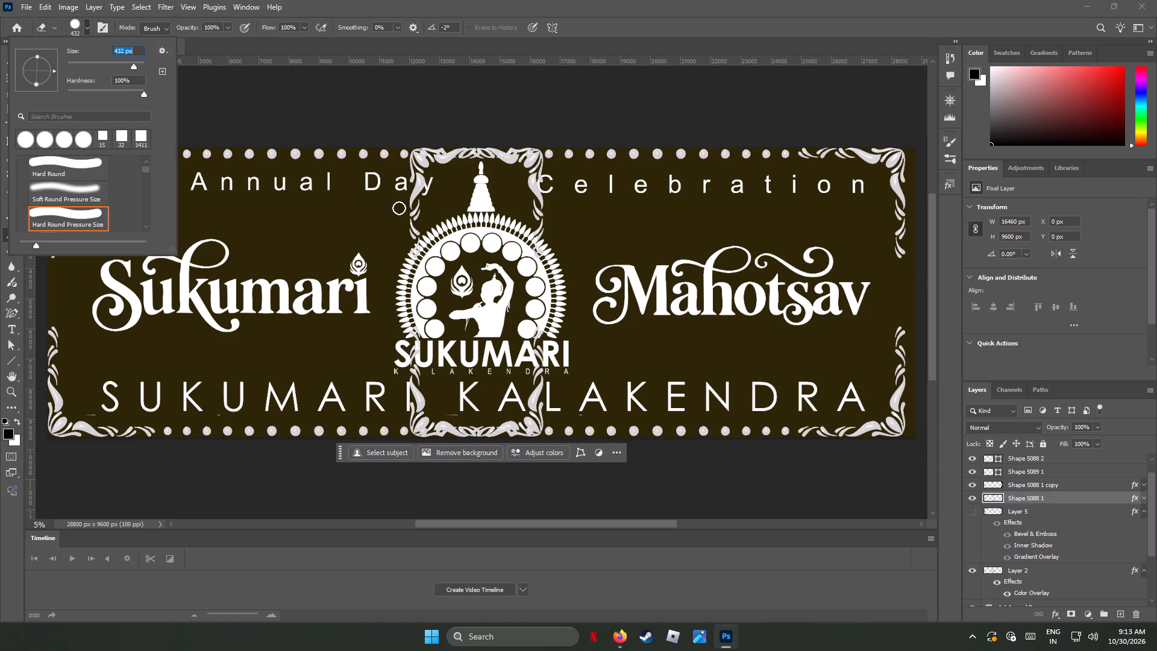
click(139, 62)
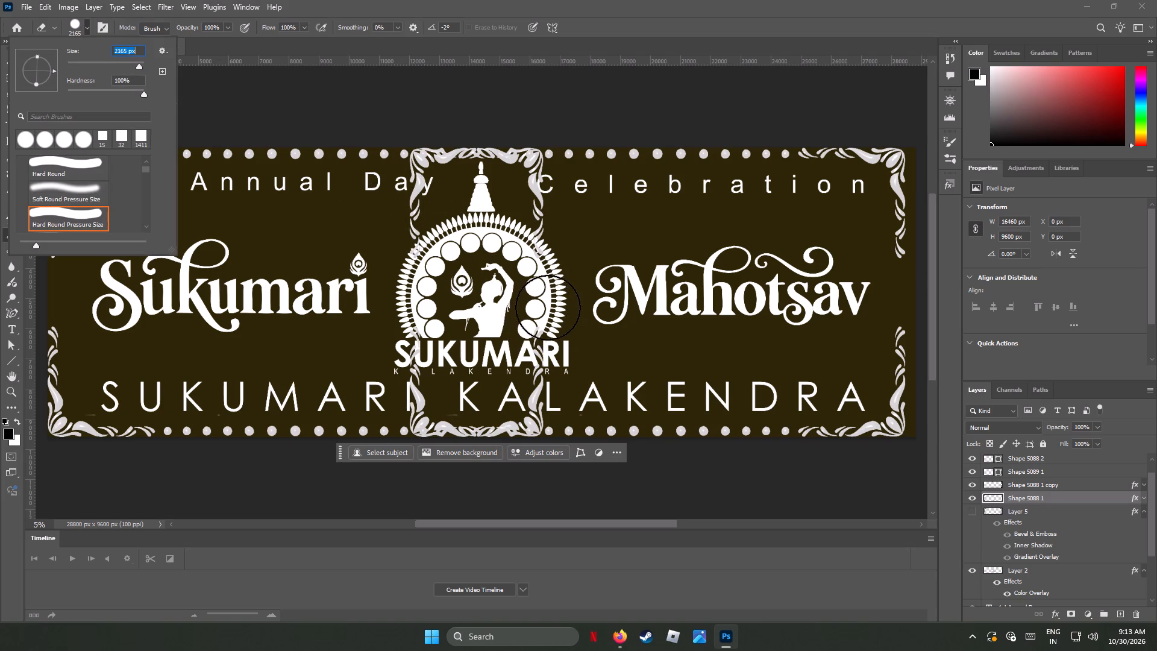
drag(526, 168, 527, 181)
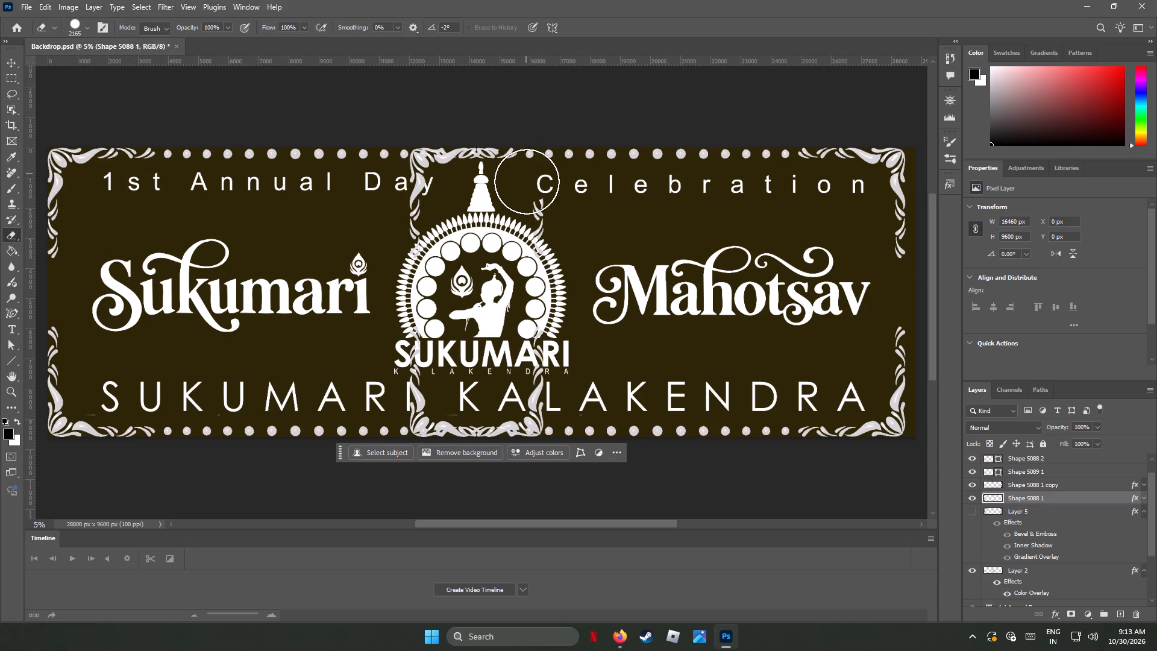
drag(527, 181, 530, 414)
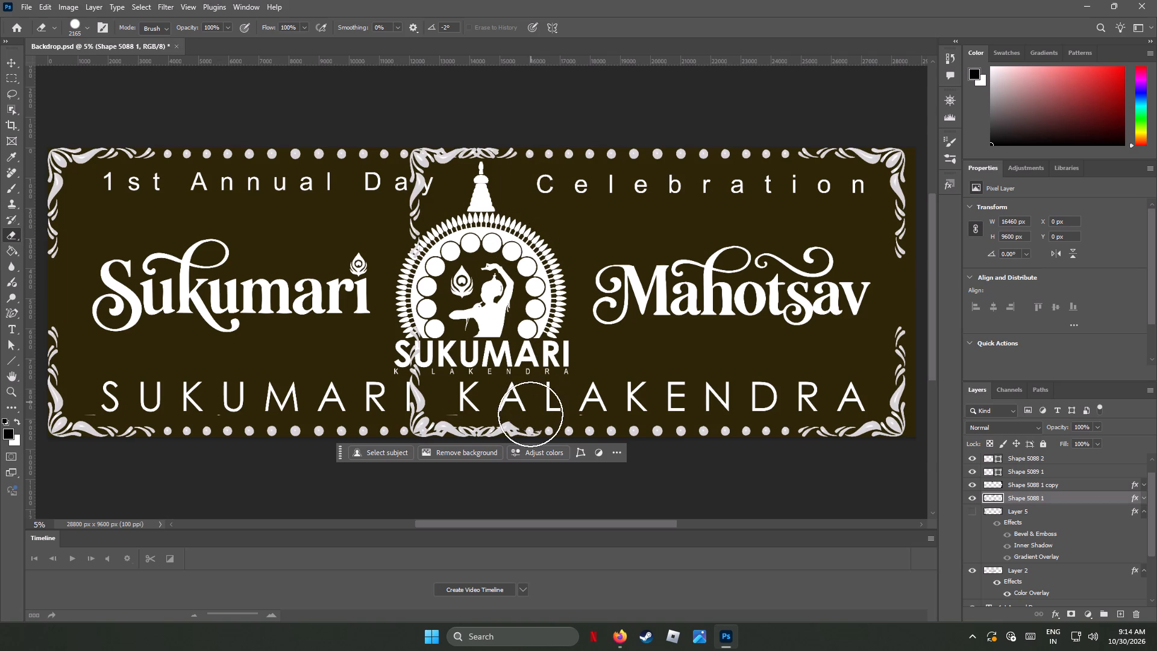
drag(530, 414, 518, 221)
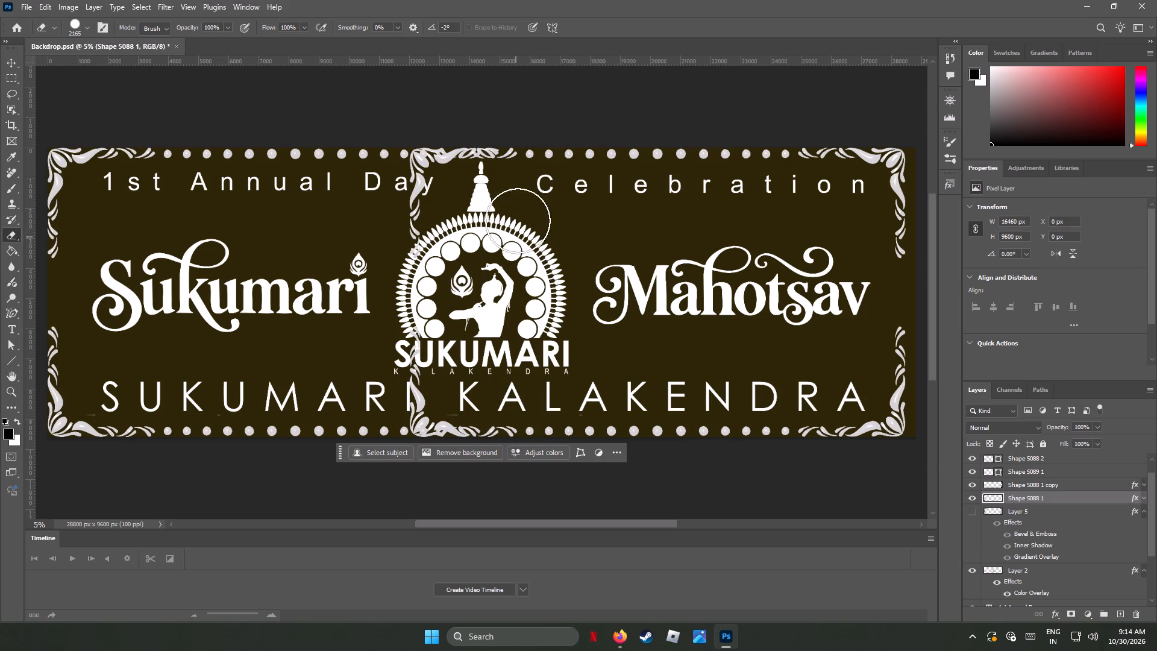
drag(518, 221, 506, 139)
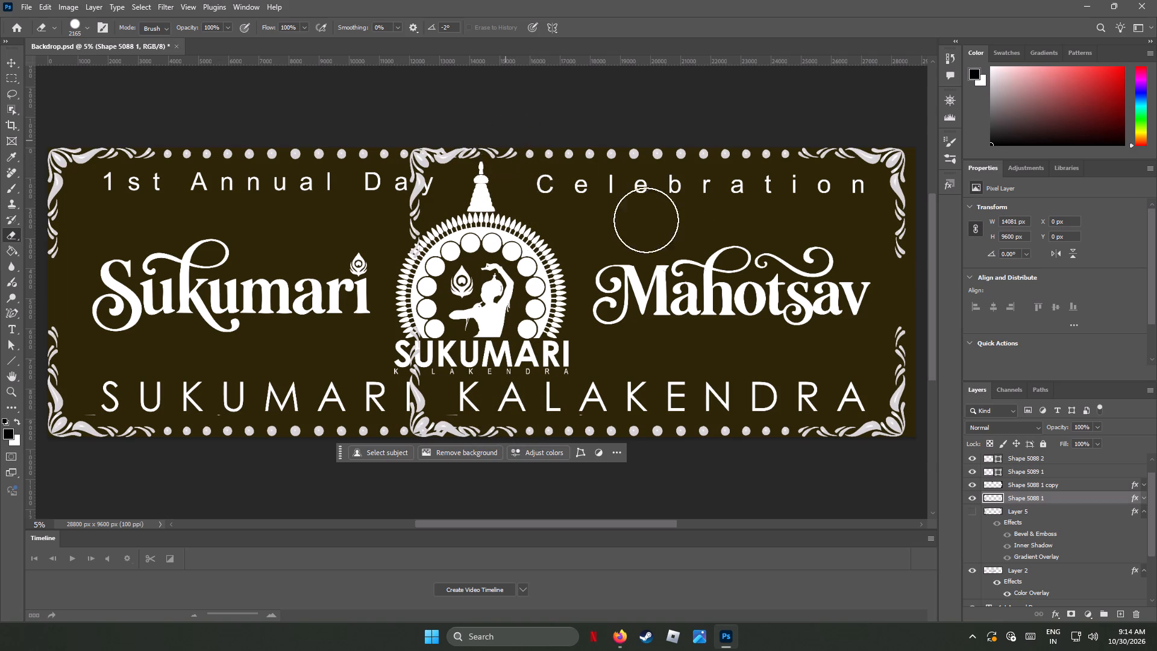
Erase the left side of the Shape 5088 1 copy border where it overlaps the central logo and the text.
click(1028, 487)
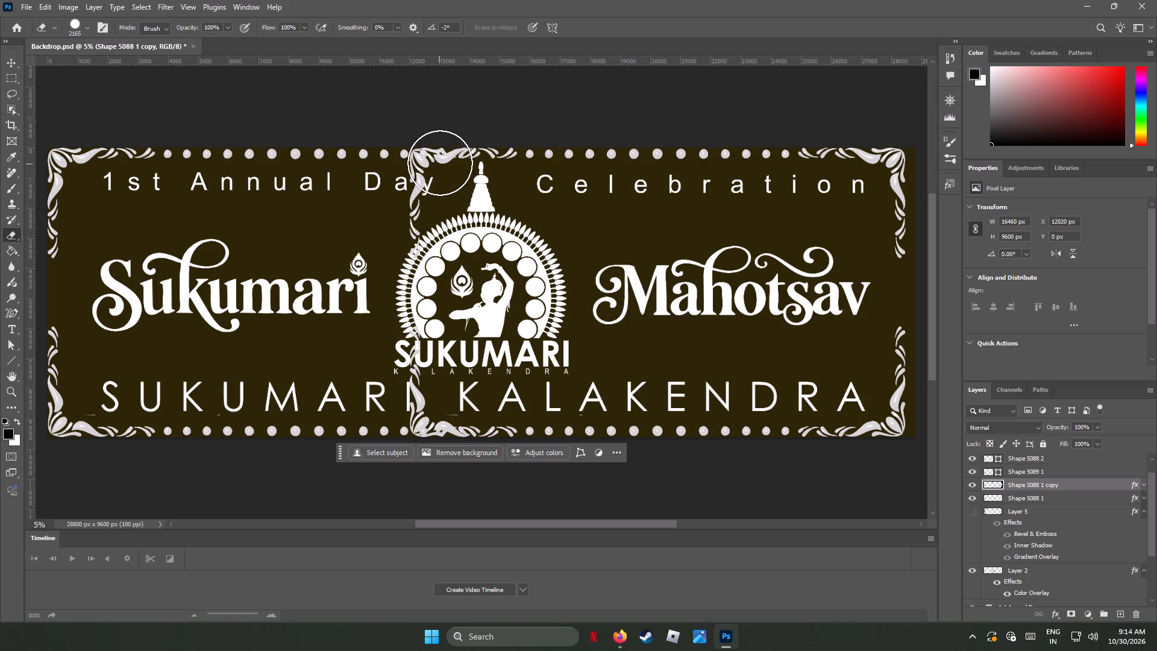
drag(441, 162, 426, 246)
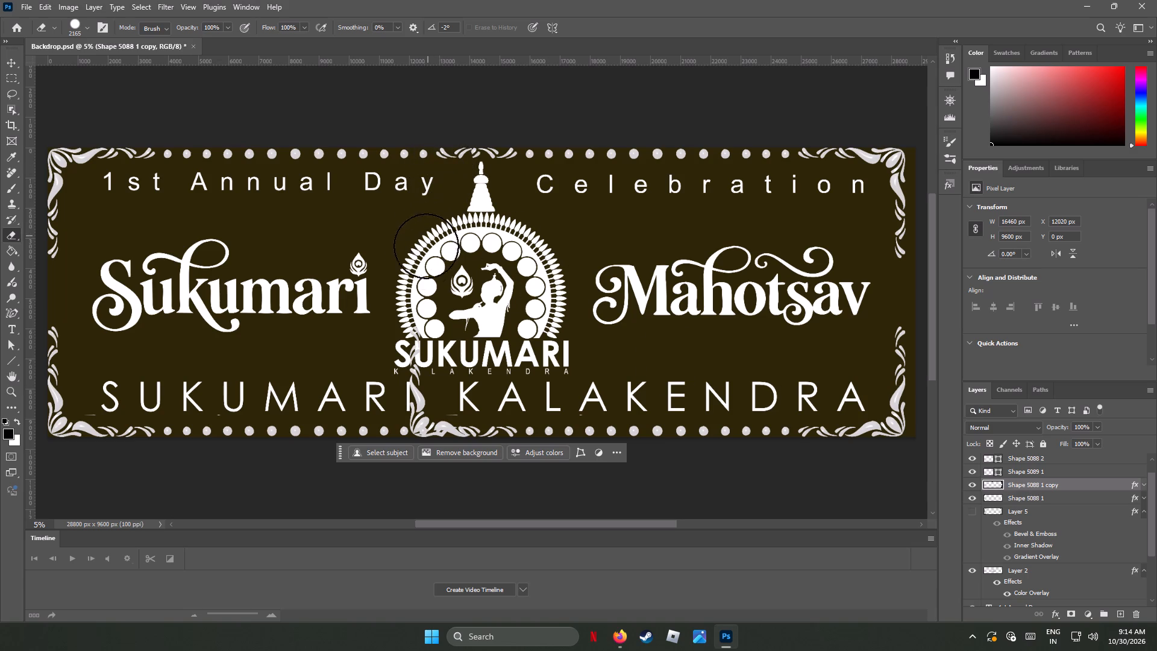
drag(426, 246, 423, 418)
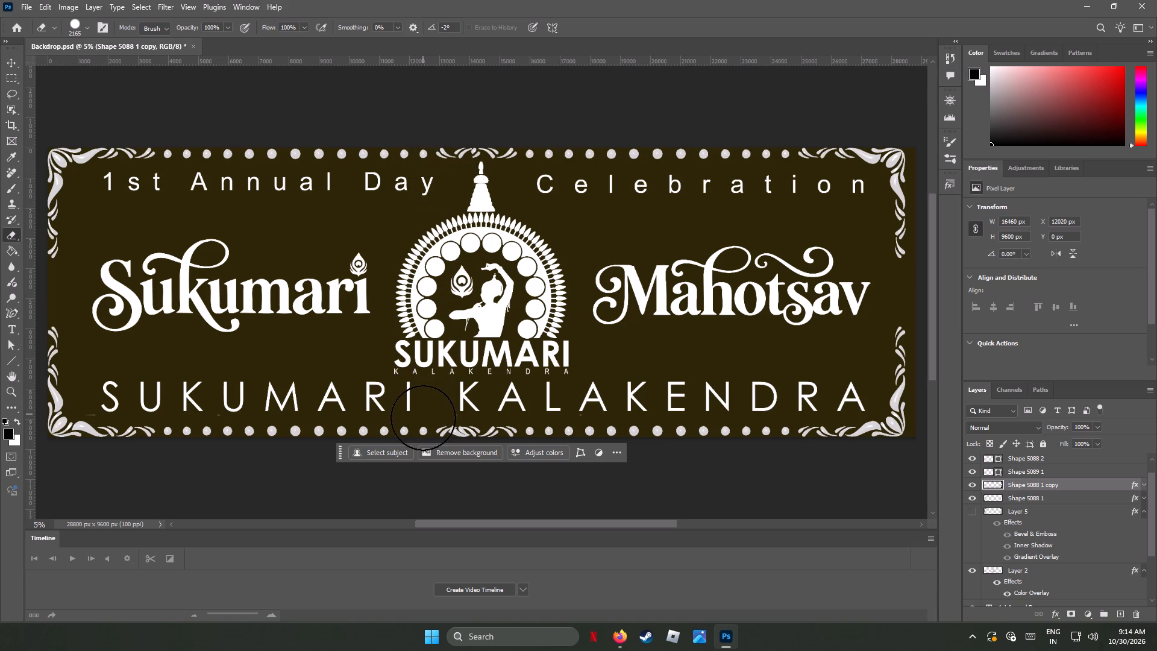
drag(423, 418, 439, 461)
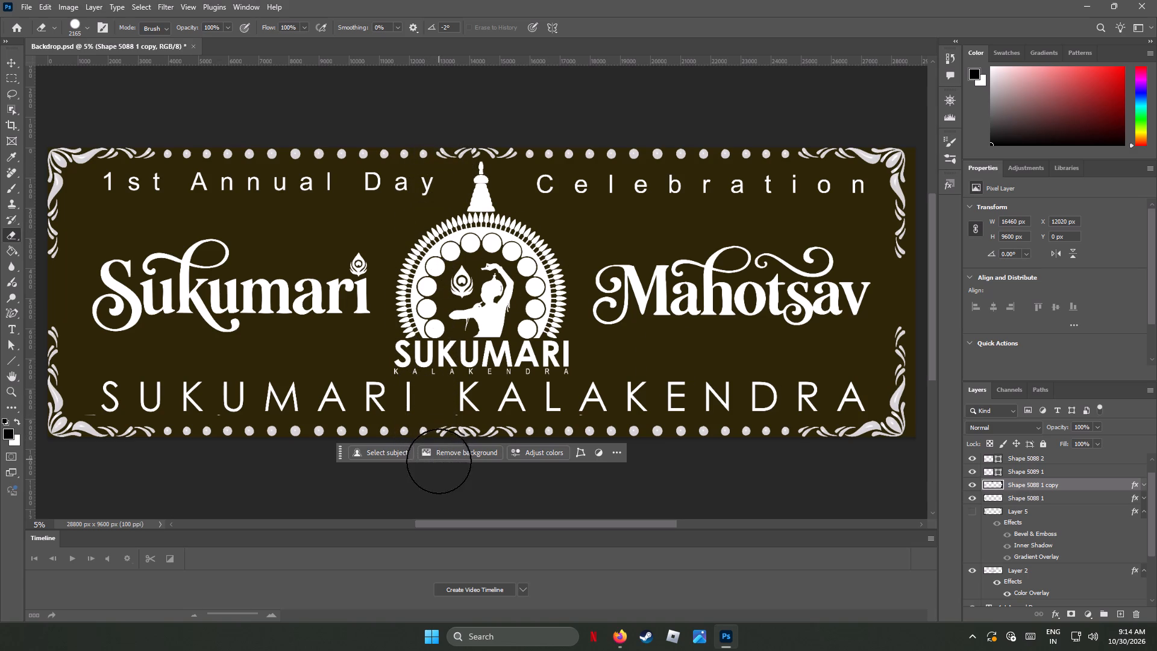
drag(439, 461, 438, 486)
Erase the stray specks on the Shape 5088 1 copy layer along the SUKUMARI KALAKENDRA text line.
click(104, 408)
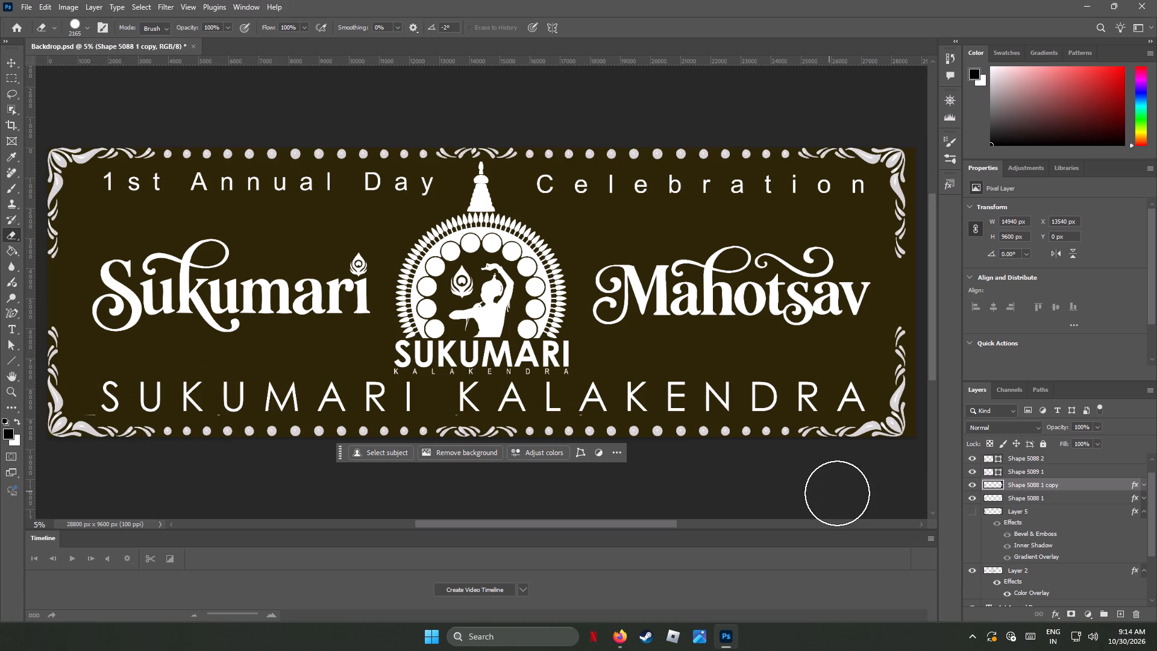
click(214, 389)
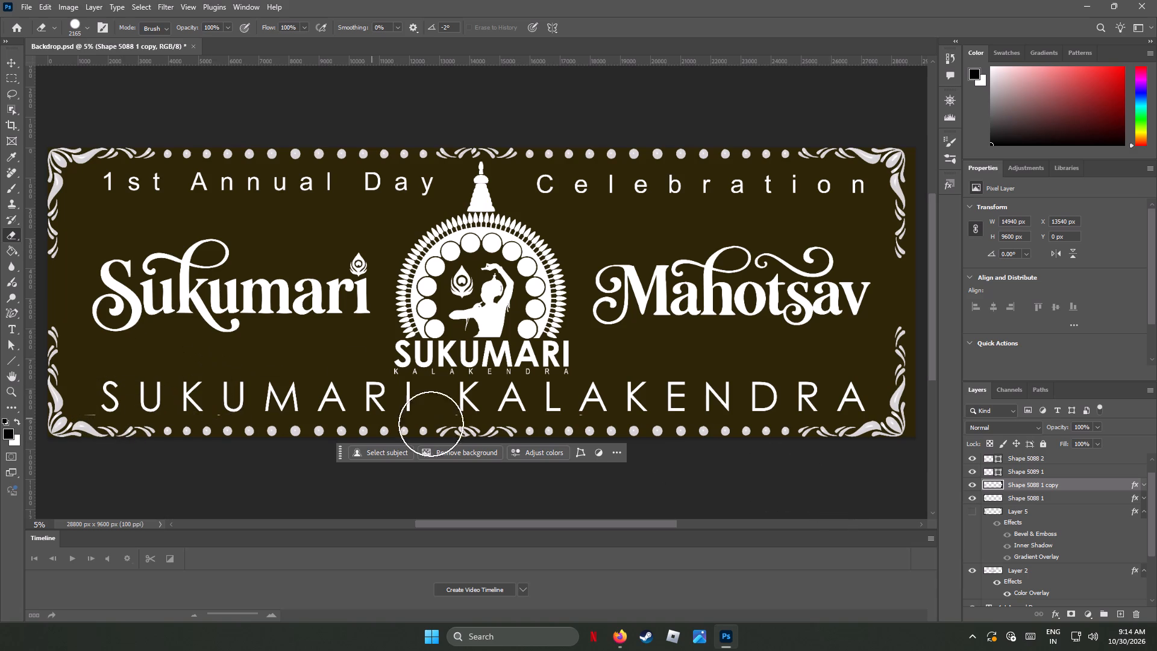
click(466, 393)
click(576, 395)
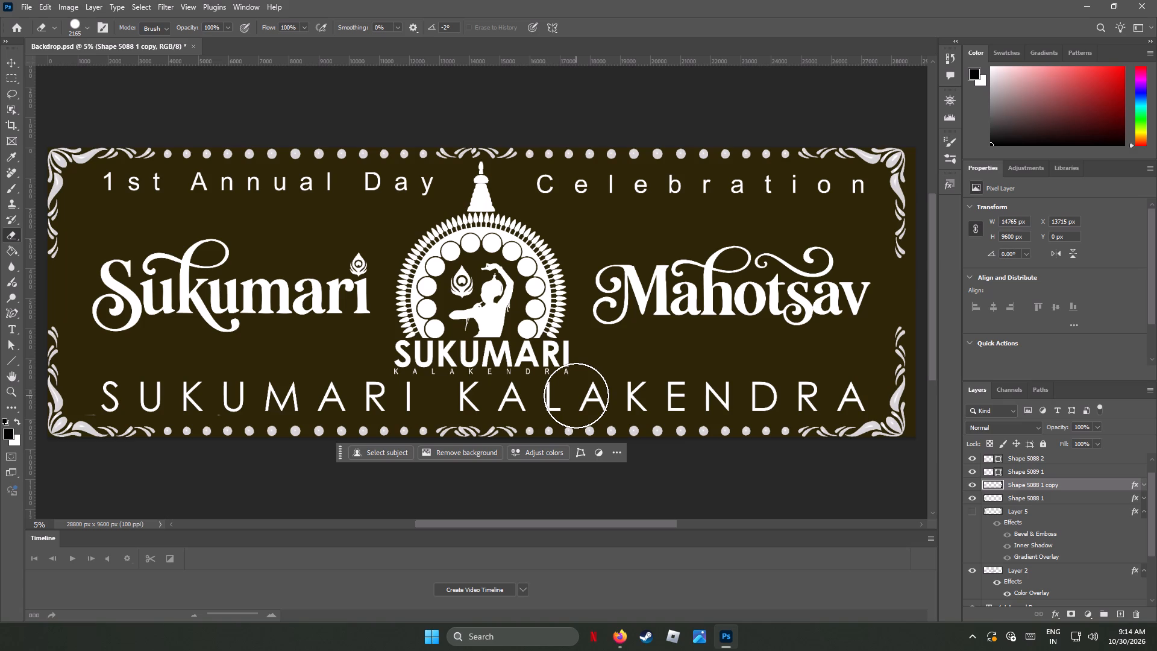
click(220, 394)
click(105, 399)
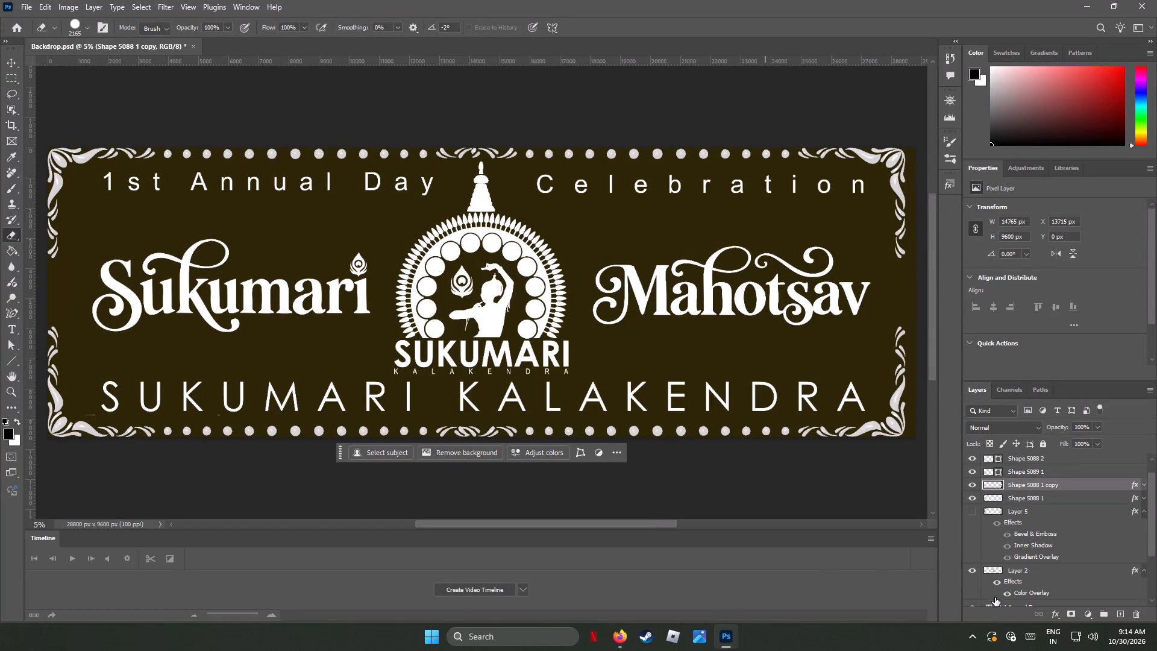
Erase the stray specks on the Shape 5088 1 layer beneath the letters of the word SUKUMARI in the bottom text line.
click(1024, 496)
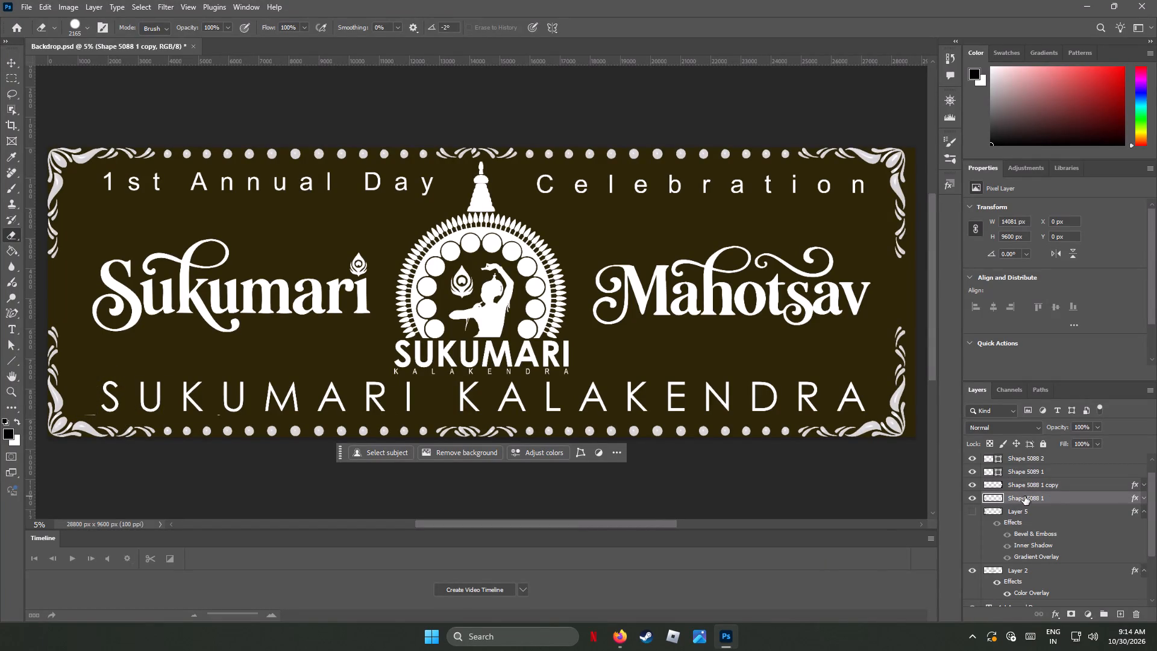
click(98, 394)
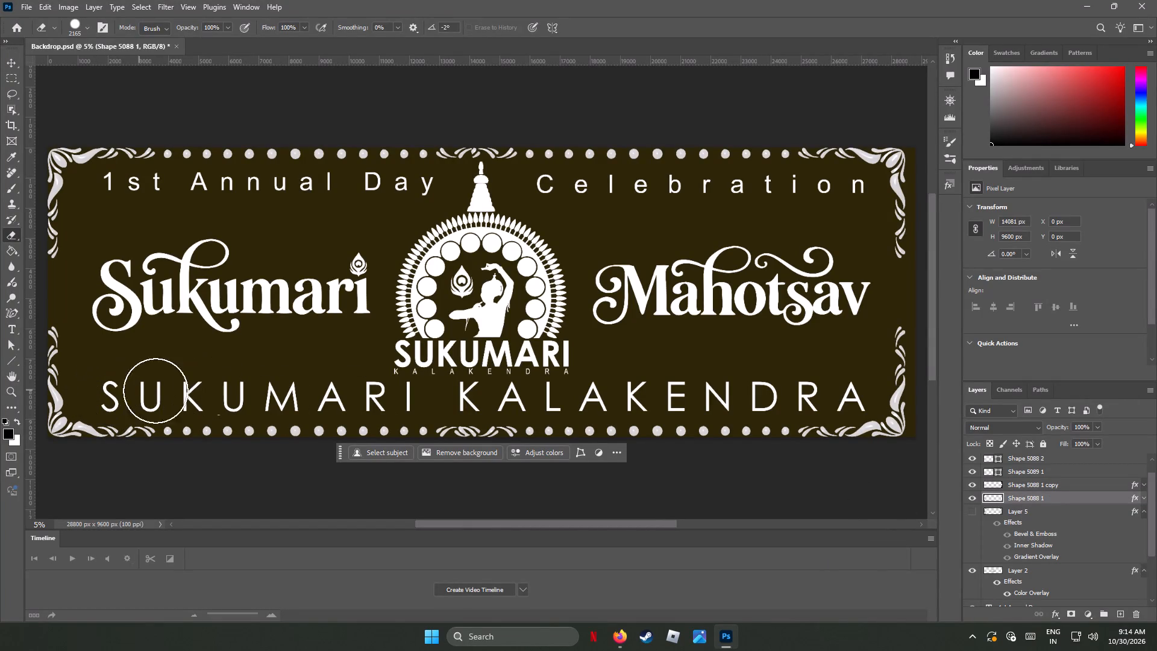
click(219, 395)
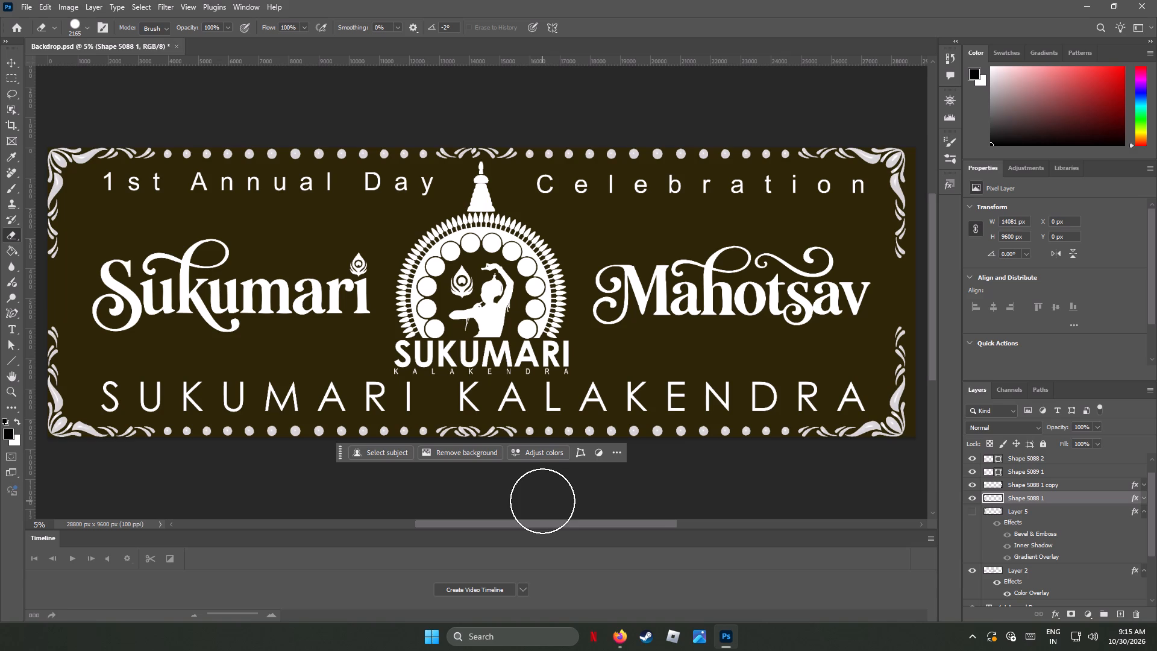
Save the document as a new Photoshop file named Backdrop_2.psd in the SM folder.
click(24, 11)
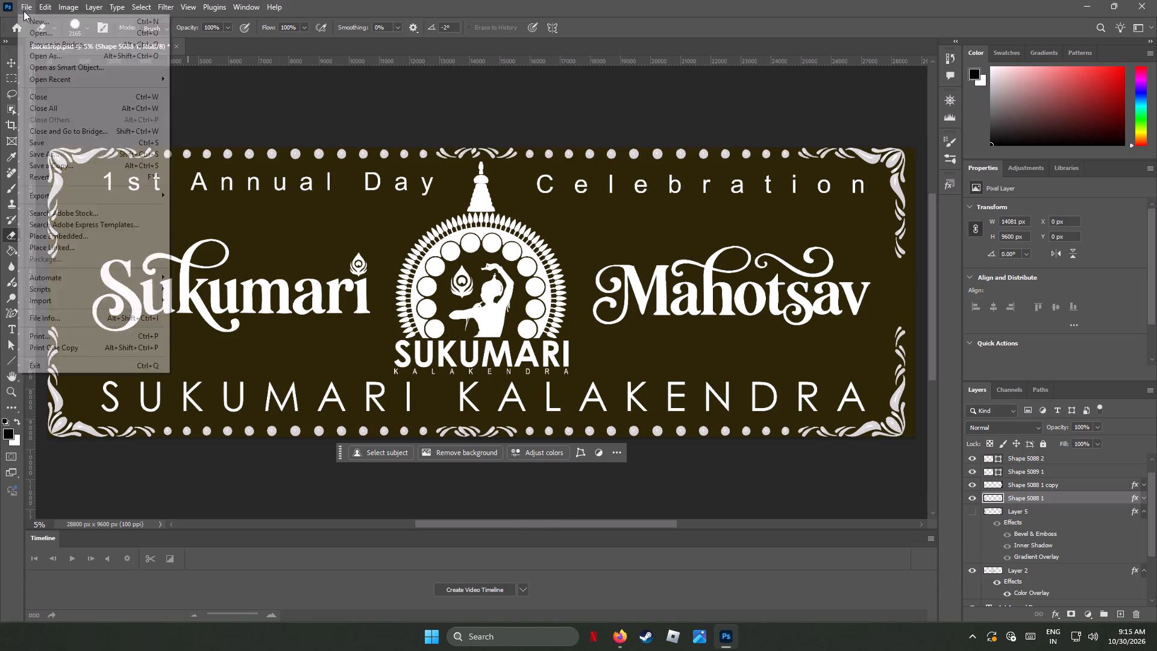
click(68, 154)
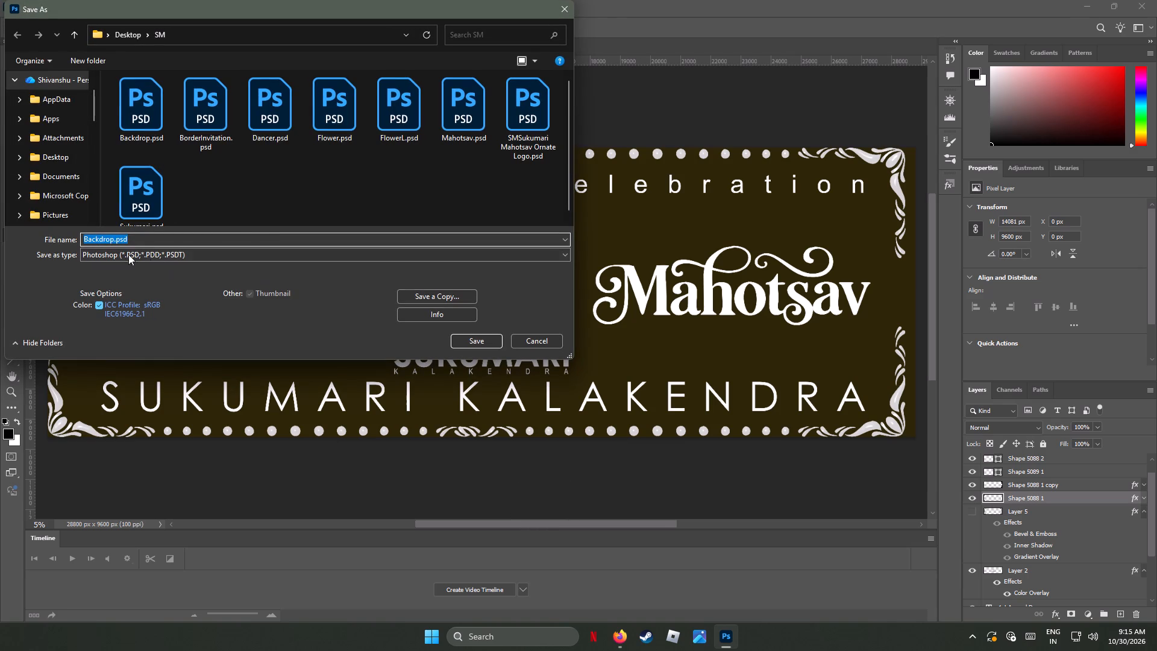
click(111, 238)
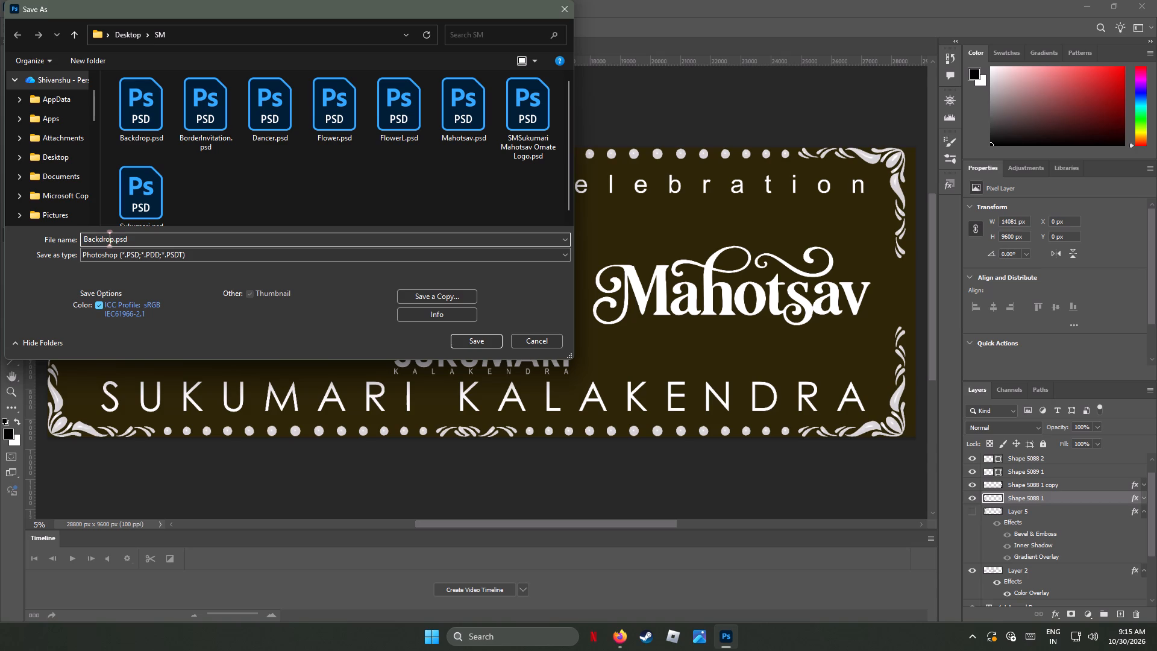
click(111, 236)
key(Right)
key(shift+underscore)
key(2)
click(489, 336)
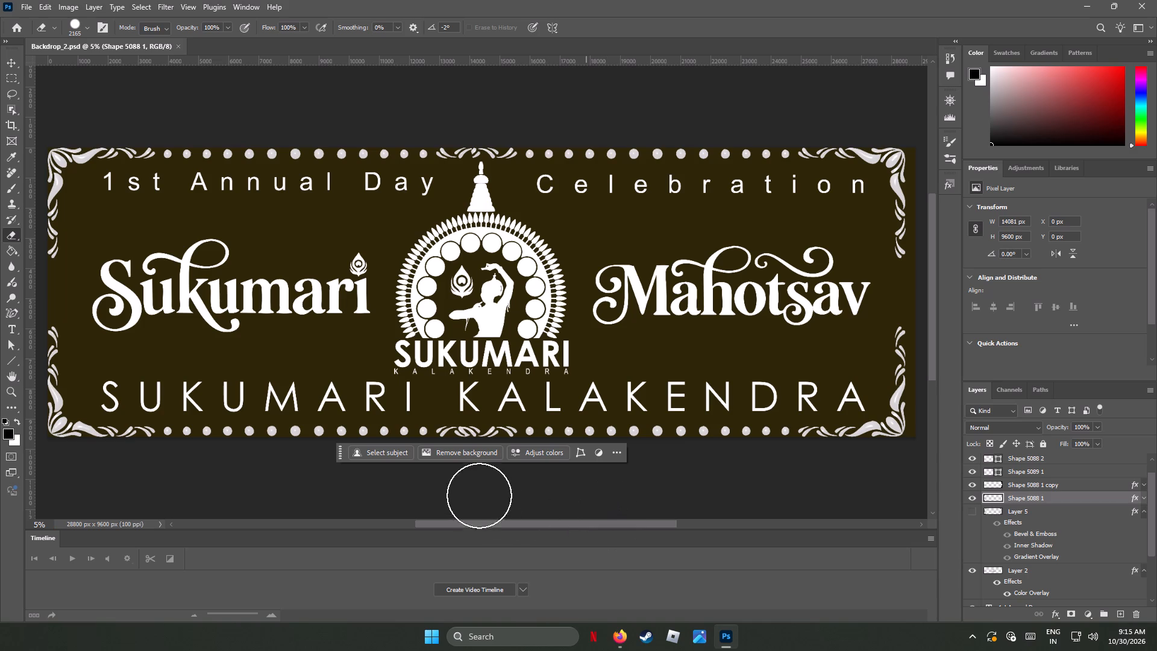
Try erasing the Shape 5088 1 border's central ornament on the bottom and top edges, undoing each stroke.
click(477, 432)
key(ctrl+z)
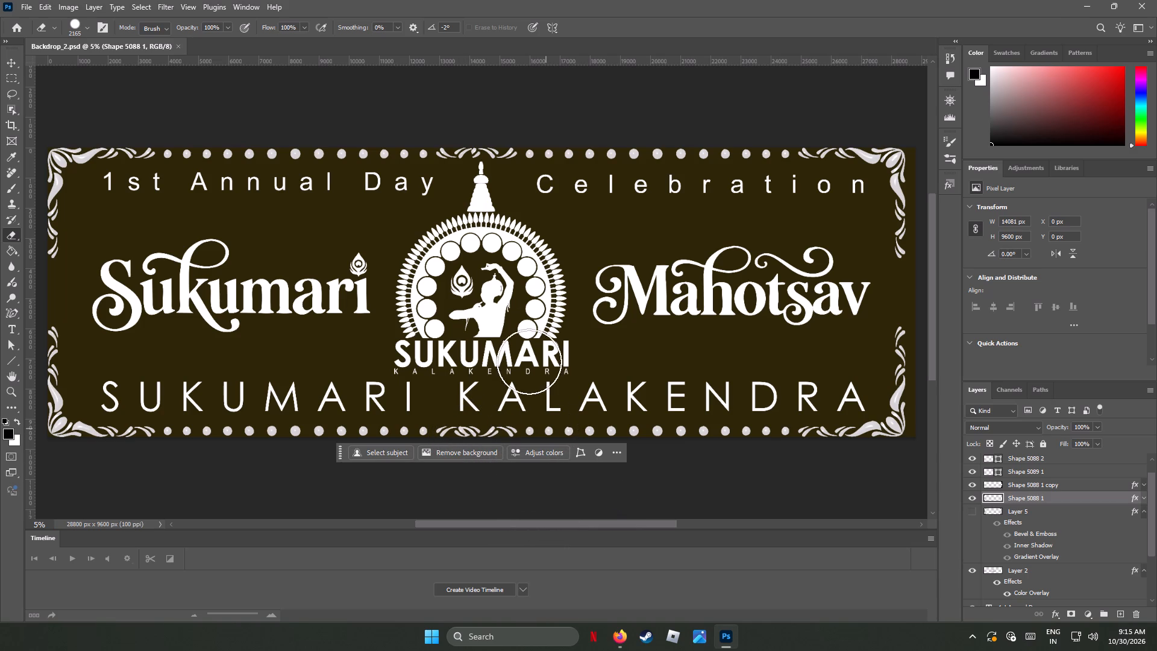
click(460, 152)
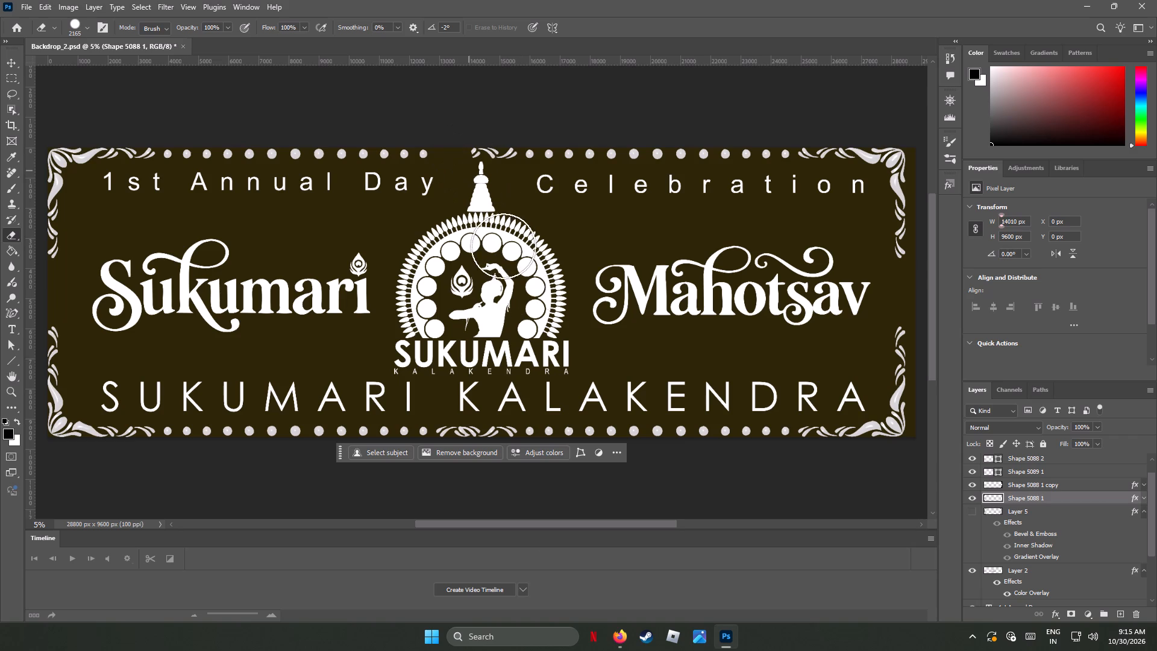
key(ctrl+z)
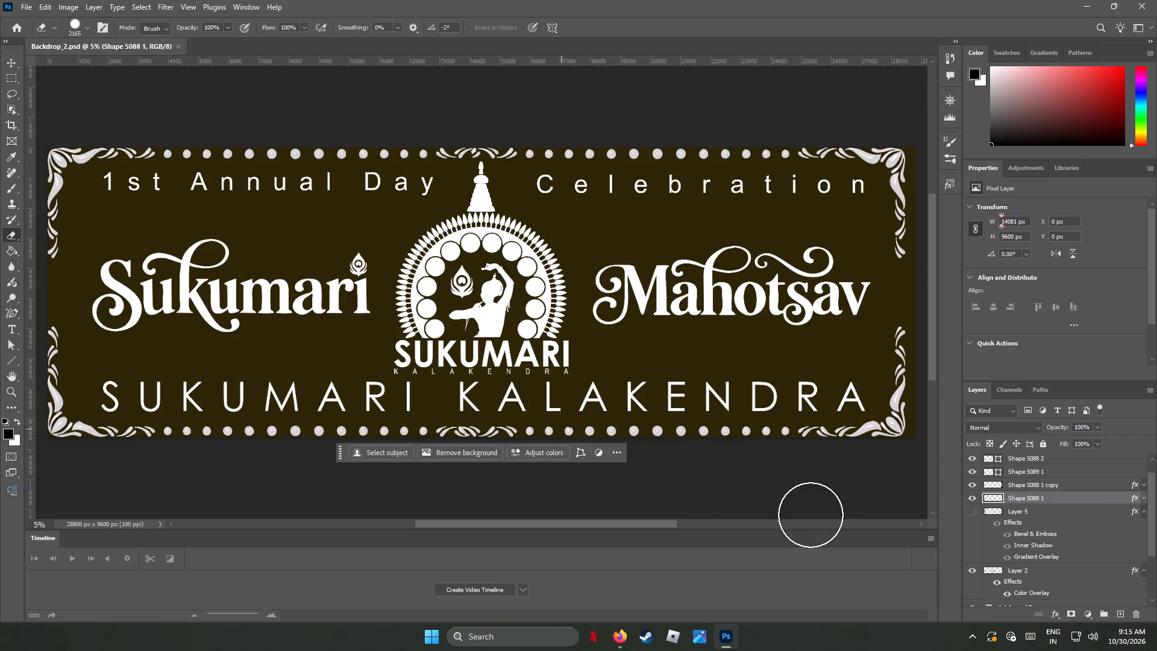
Erase the part of the Shape 5088 1 copy border that overlaps the left half of the central top and bottom ornaments.
click(1026, 482)
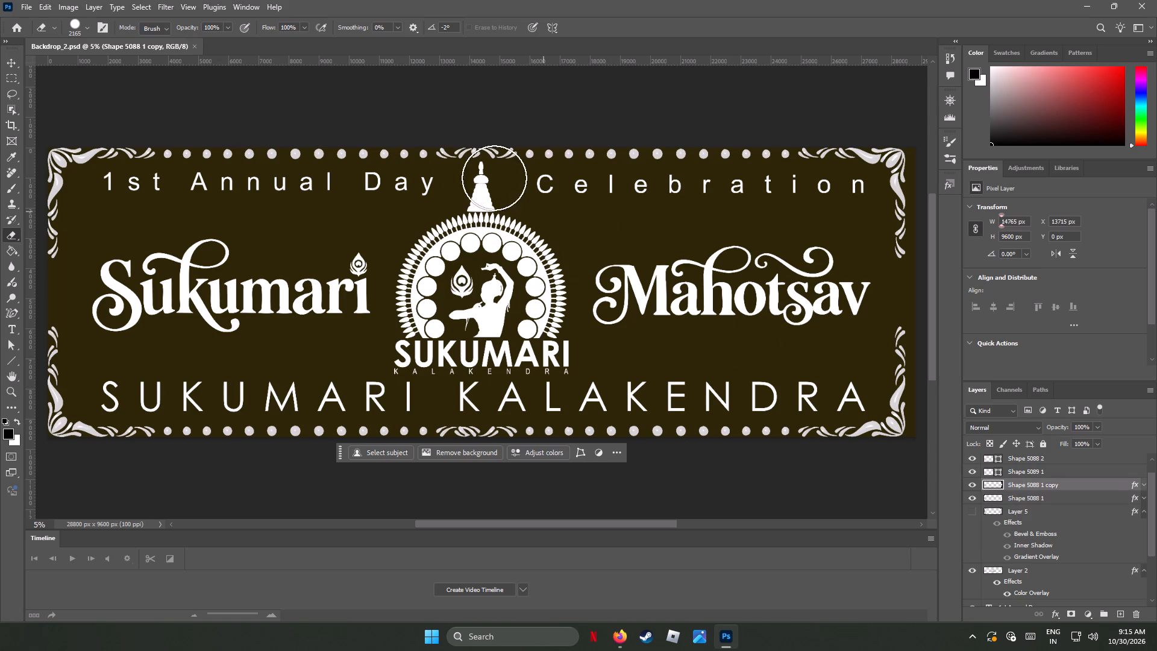
click(450, 154)
click(450, 429)
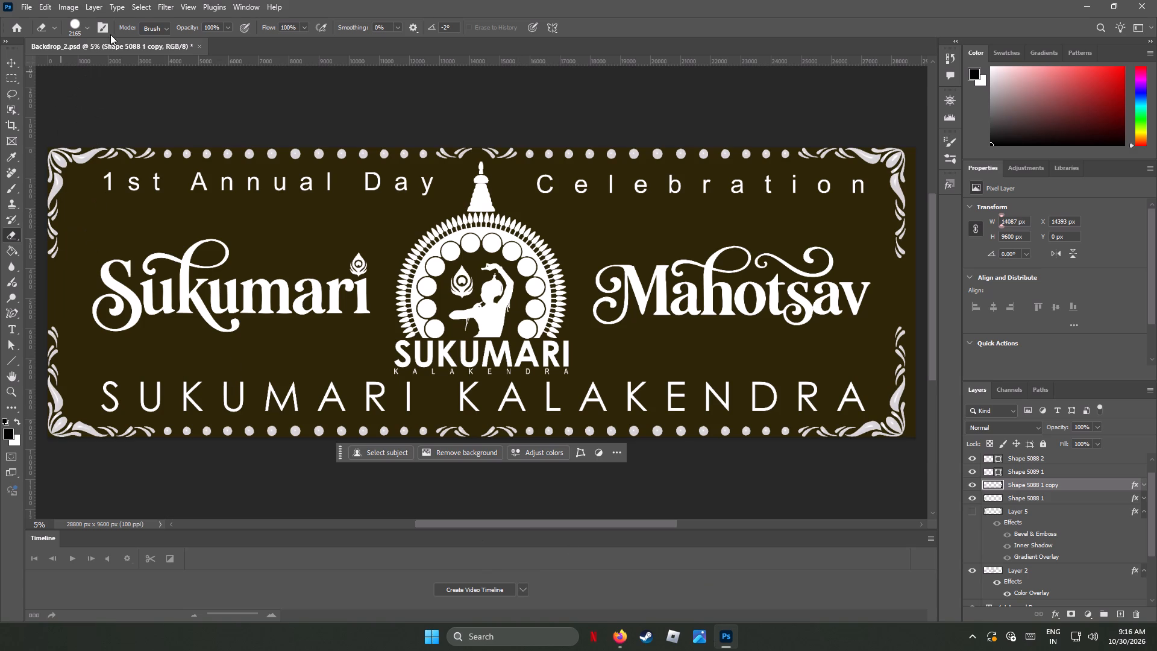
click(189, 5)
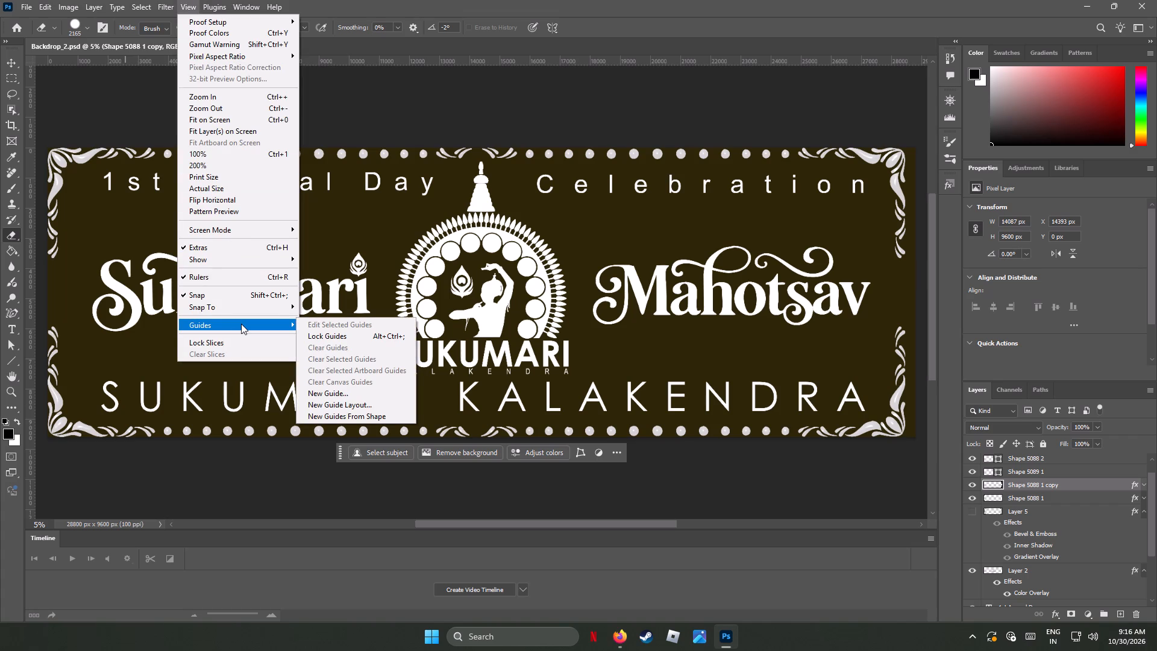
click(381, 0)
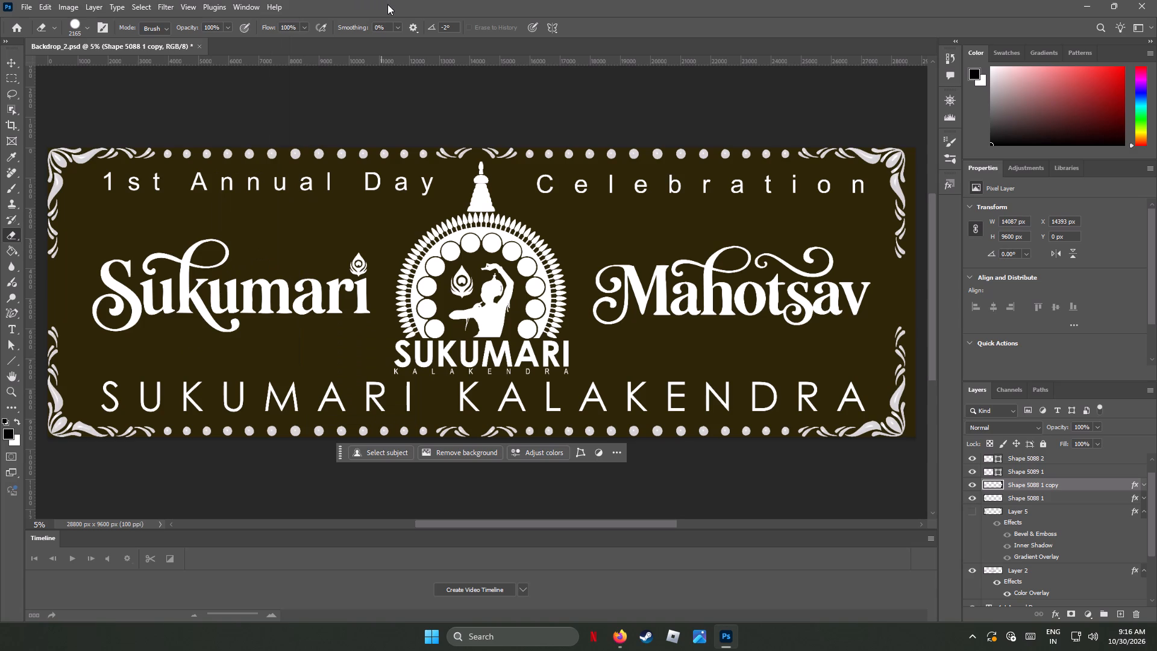
Save the changes to Backdrop_2.psd.
key(ctrl+s)
key(ctrl+s)
key(ctrl+s)
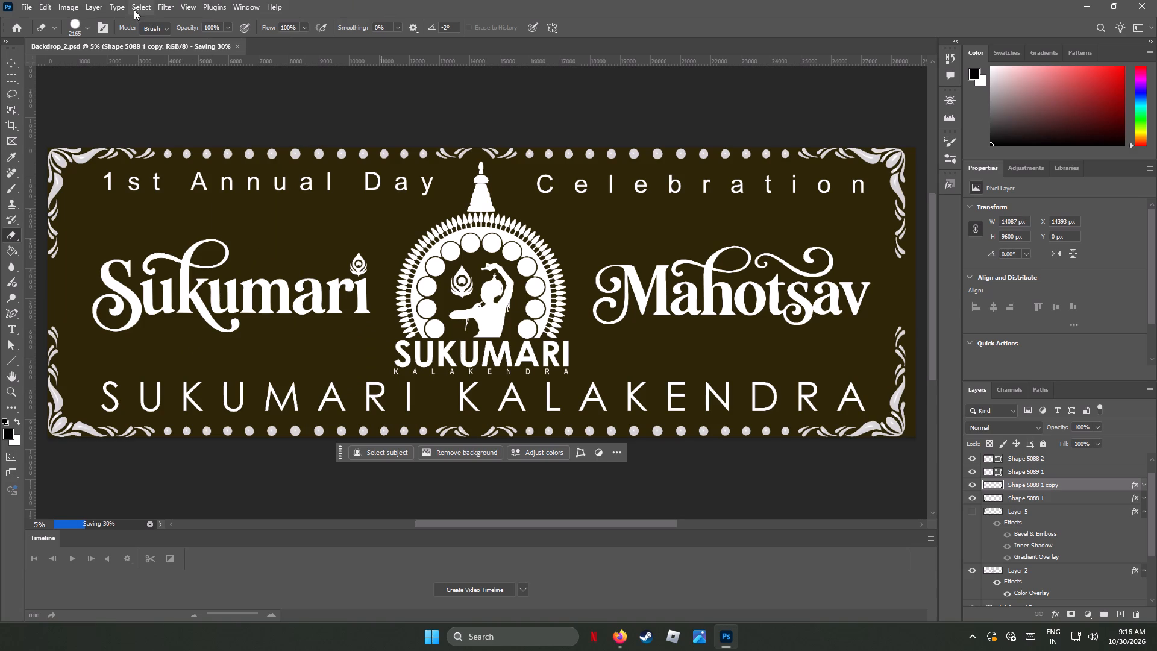
Lock the document's guides.
click(193, 5)
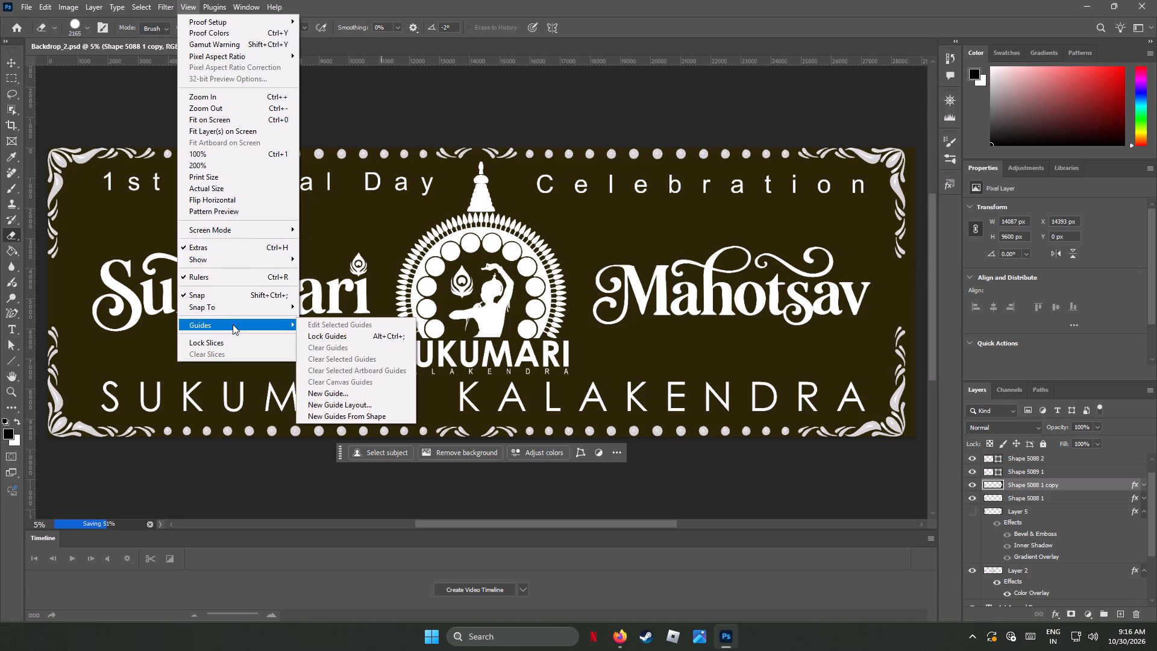
click(336, 337)
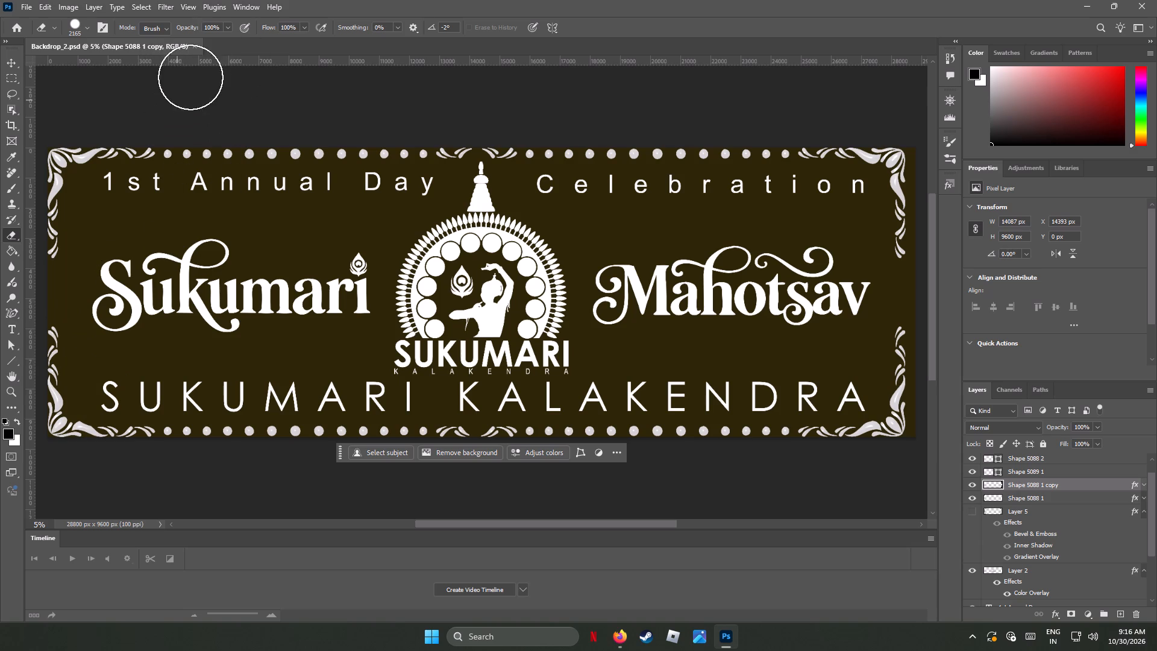
Show layer edges on the canvas for the Shape 5088 1 copy border.
click(185, 5)
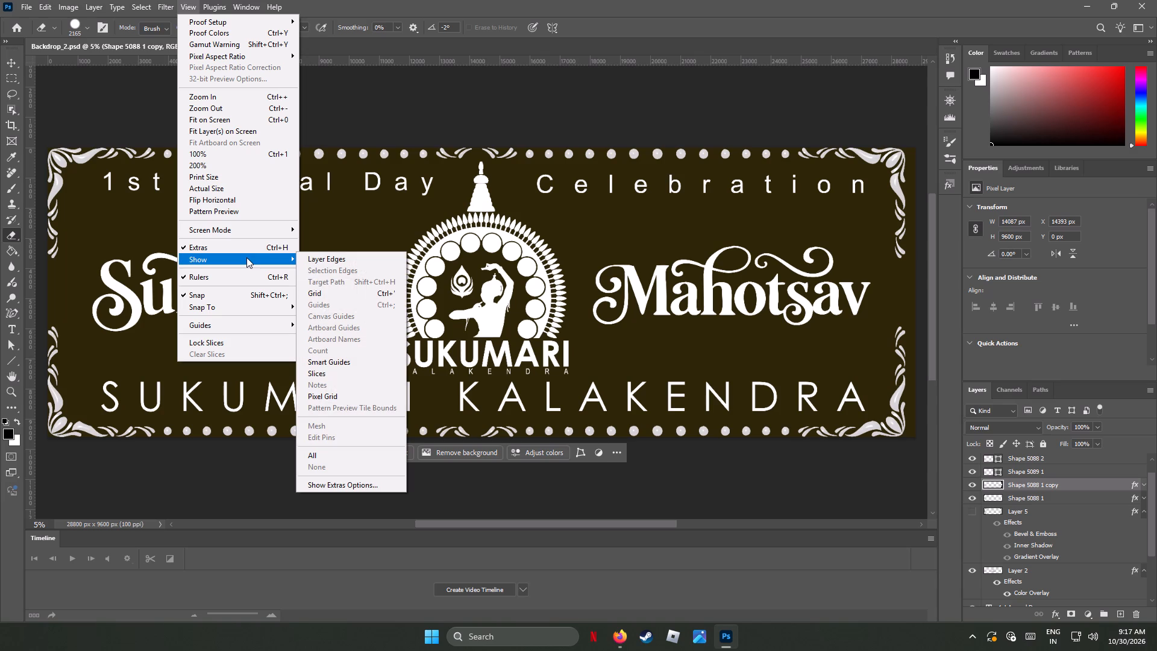
click(324, 257)
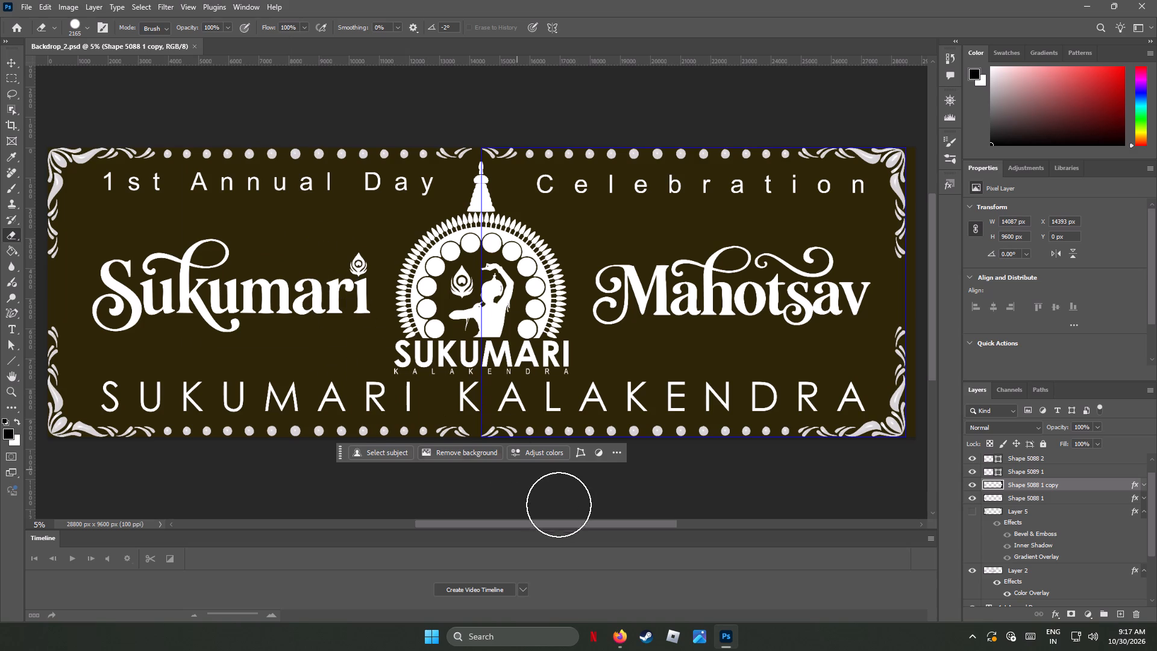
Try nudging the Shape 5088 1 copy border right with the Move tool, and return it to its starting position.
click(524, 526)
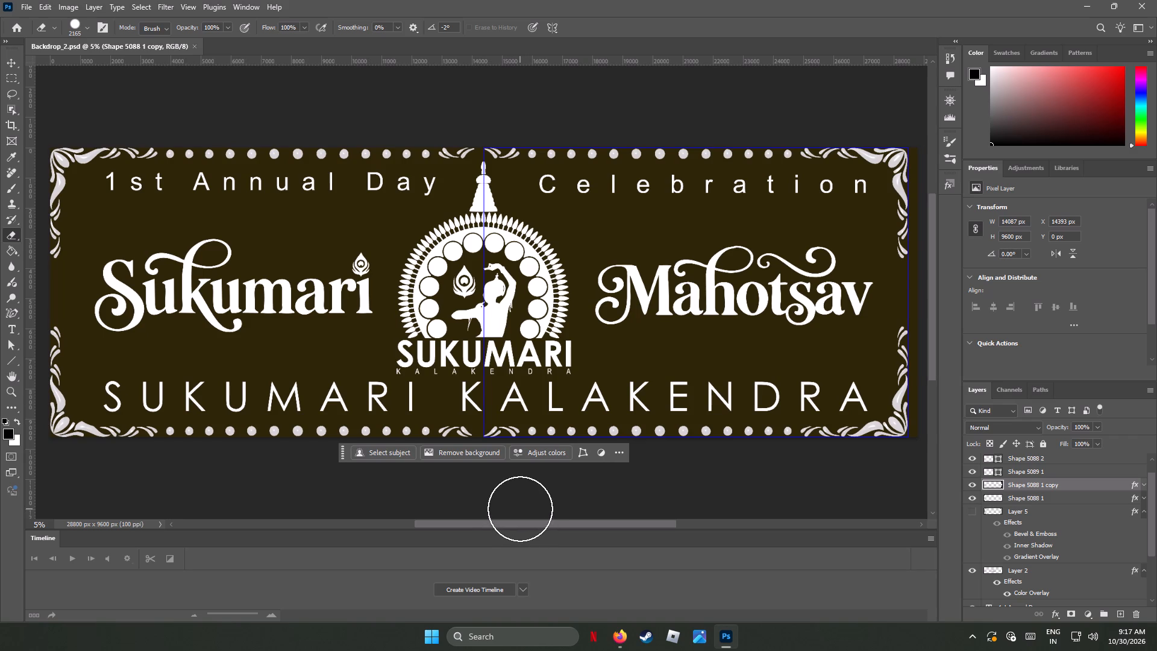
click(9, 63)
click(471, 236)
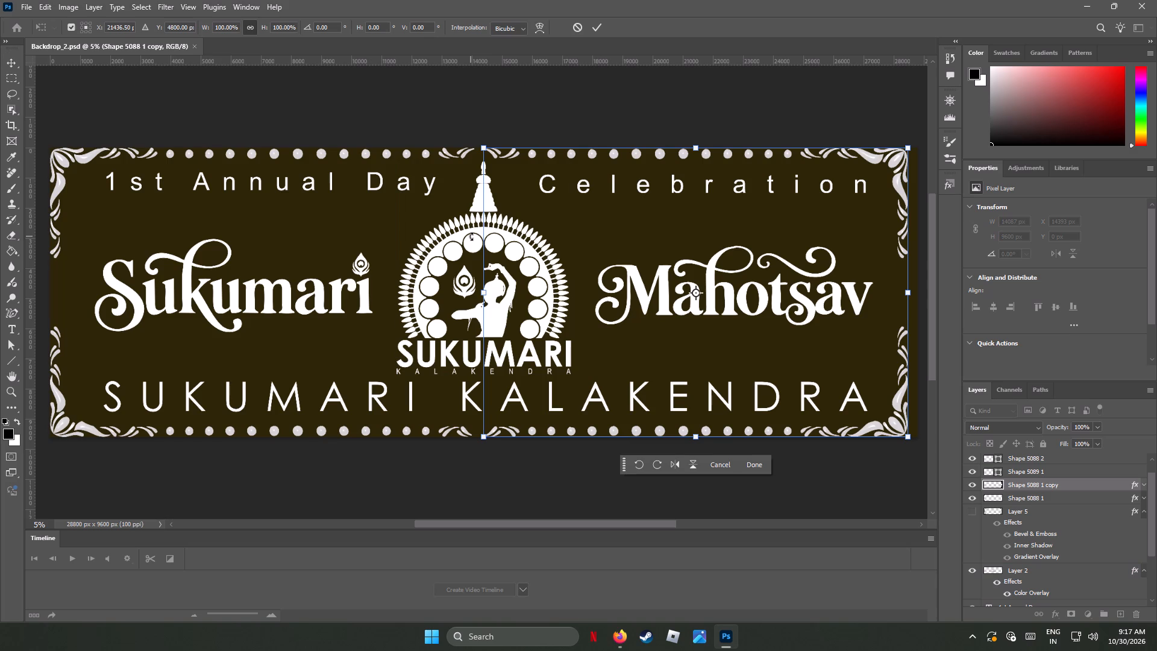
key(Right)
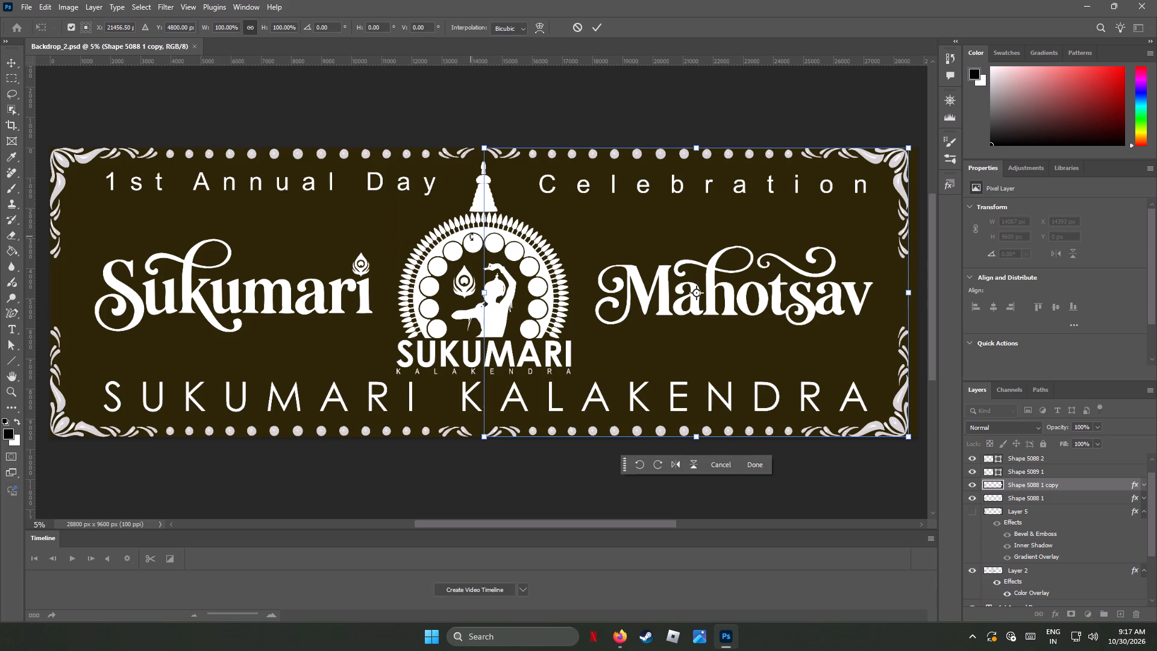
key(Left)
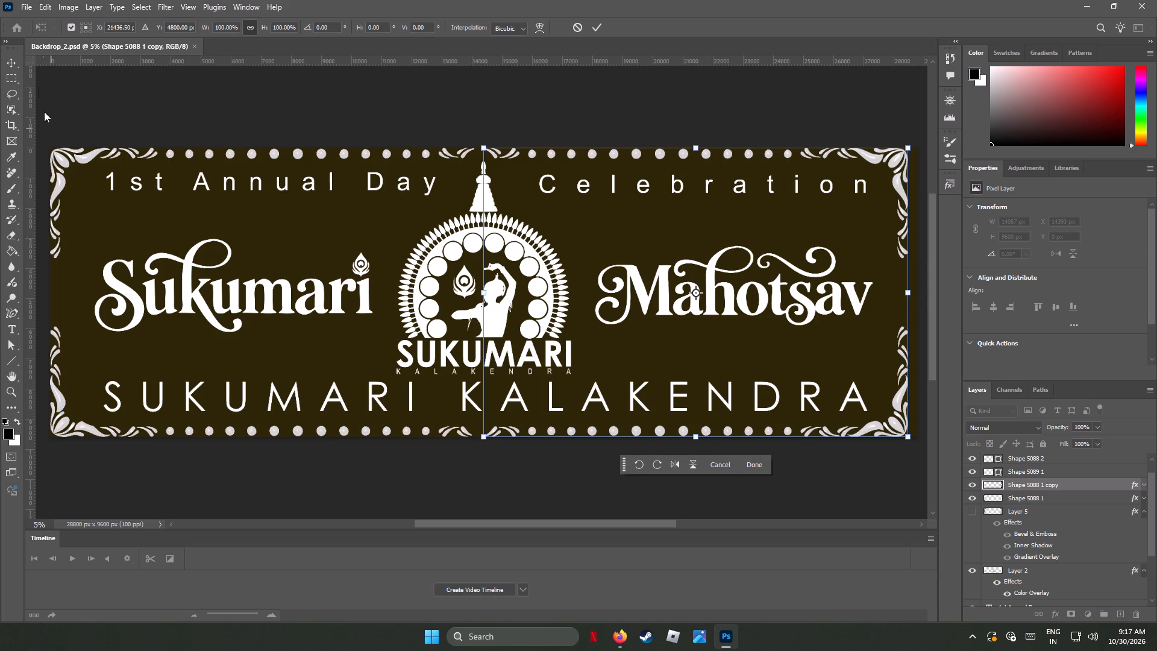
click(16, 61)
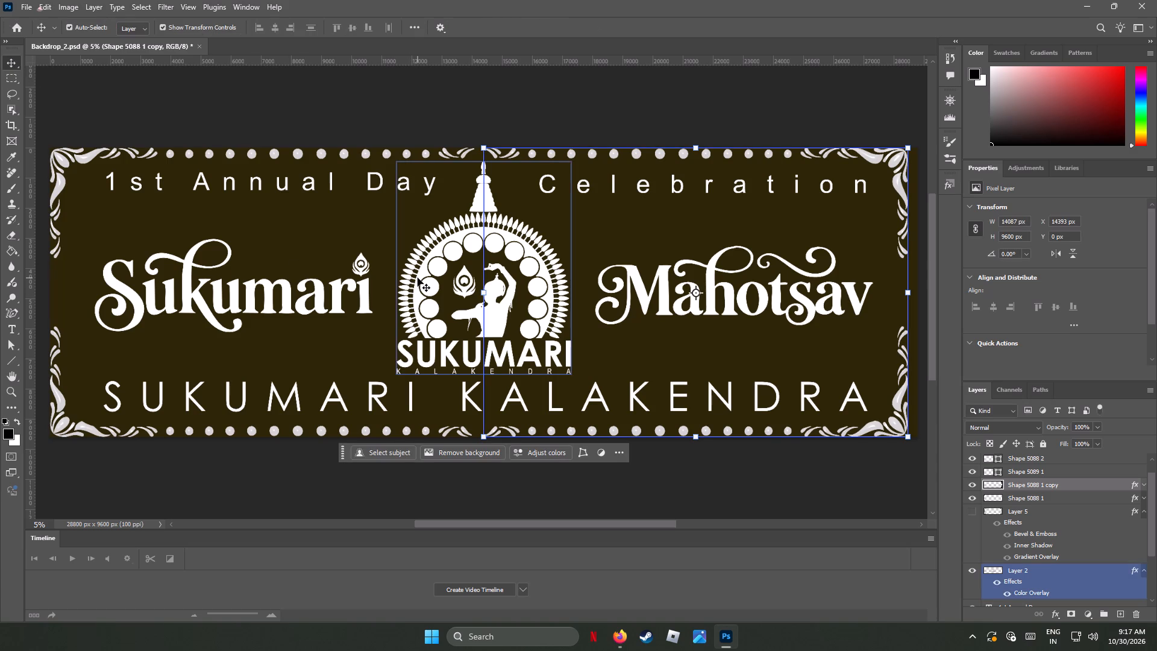
Examine the ornate border above the central emblem, where its two halves meet.
click(418, 278)
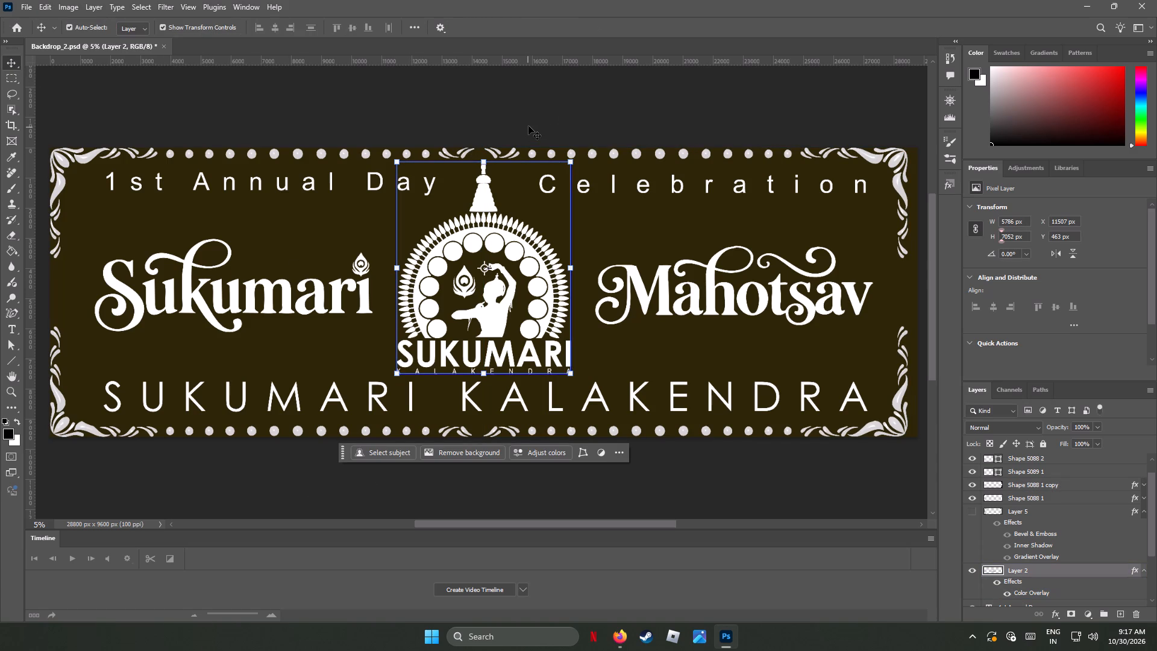
alt+scroll(503, 125, up, 6)
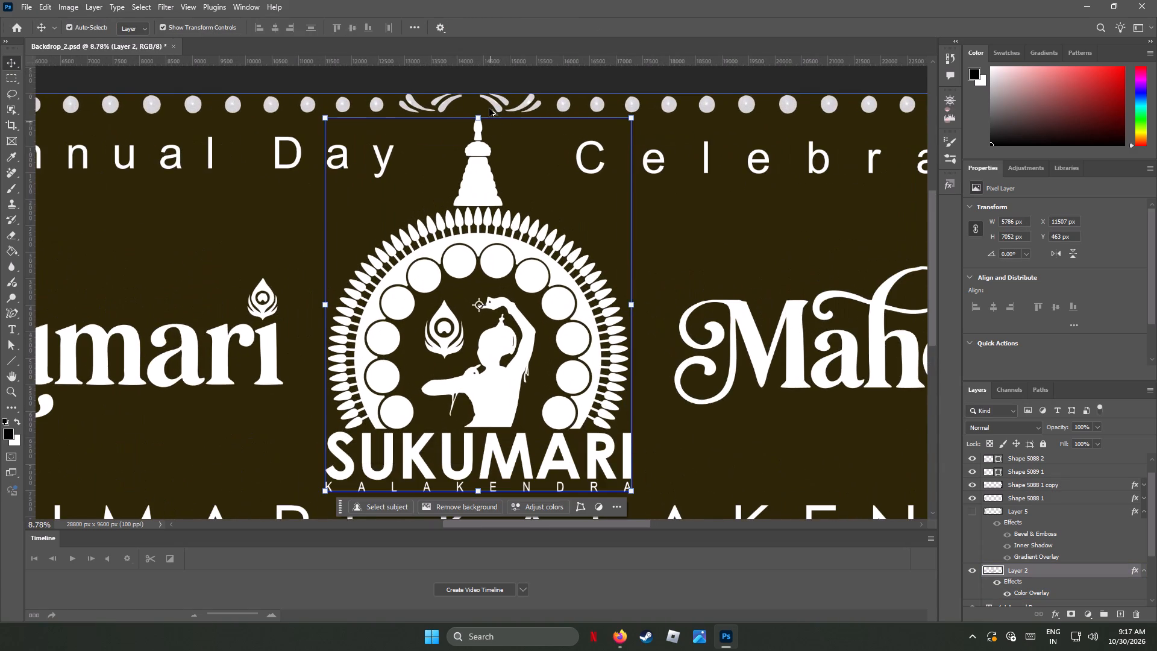
alt+scroll(489, 108, up, 9)
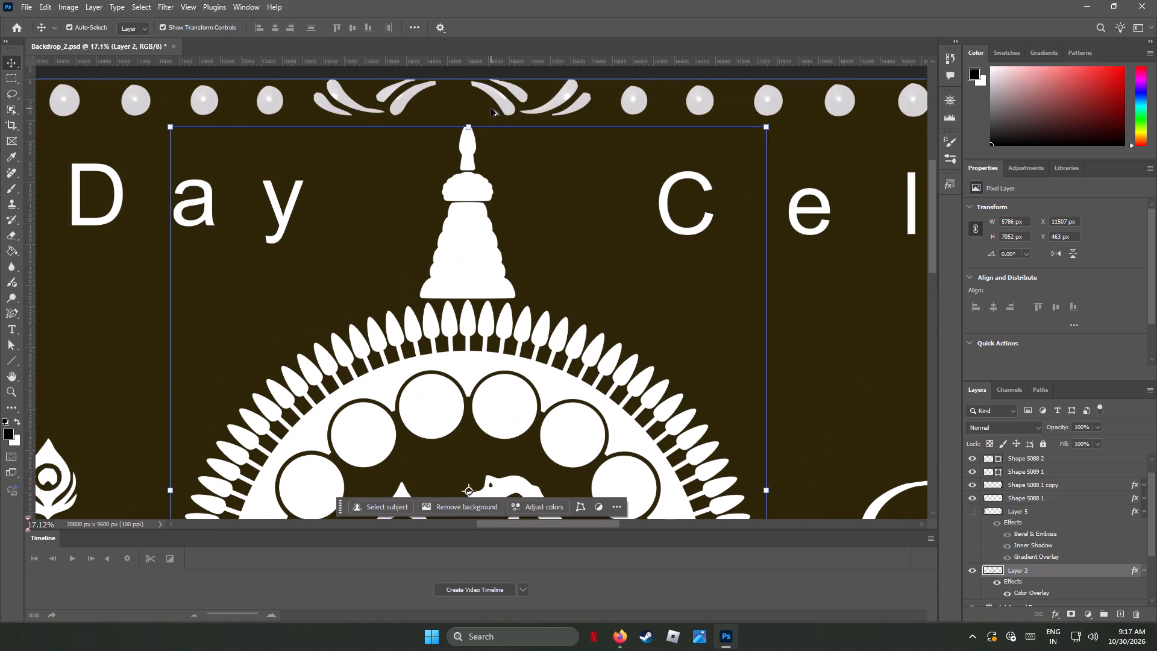
alt+scroll(491, 108, down, 18)
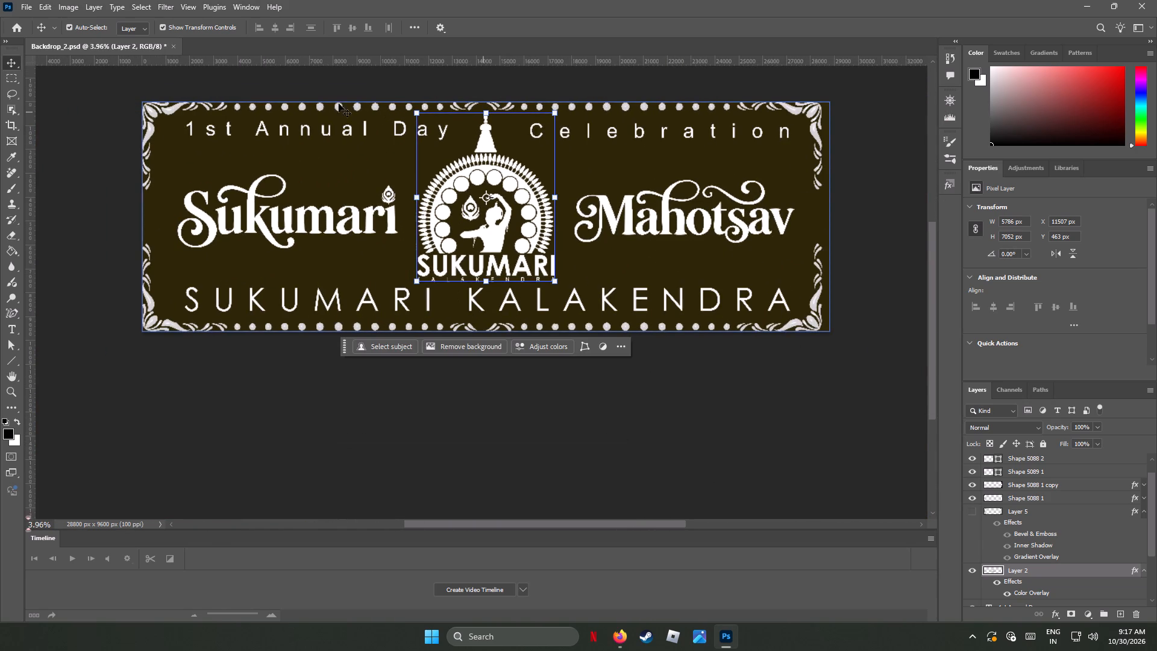
Select the Shape 5088 1 copy border and nudge it right to X 14668 px.
click(149, 133)
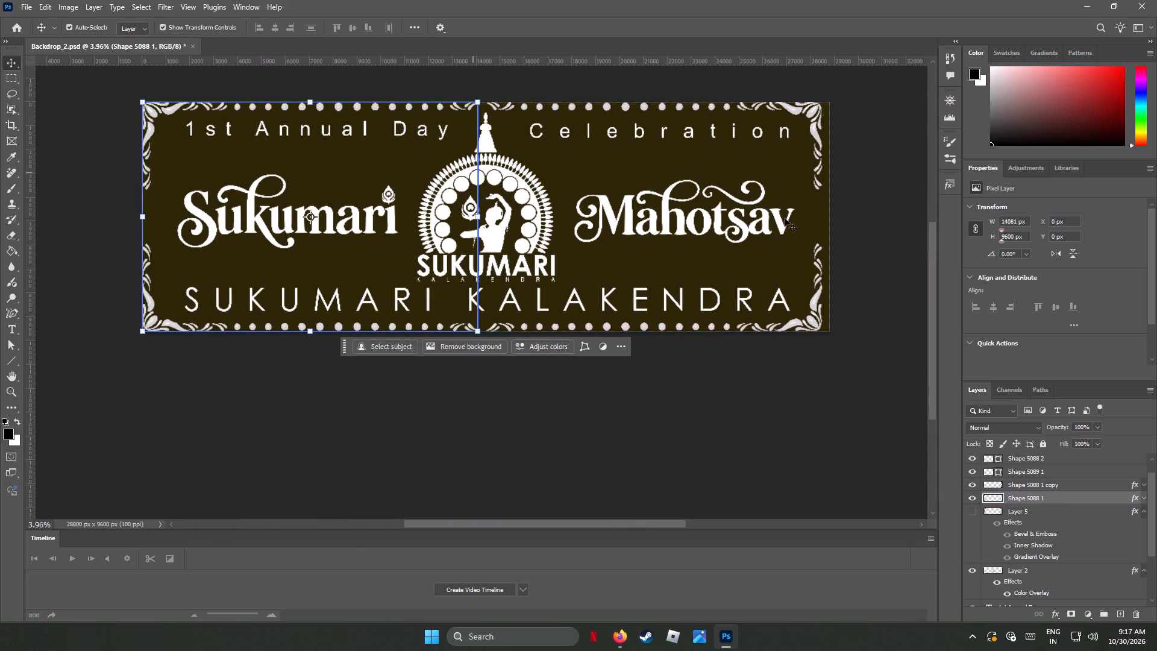
click(814, 132)
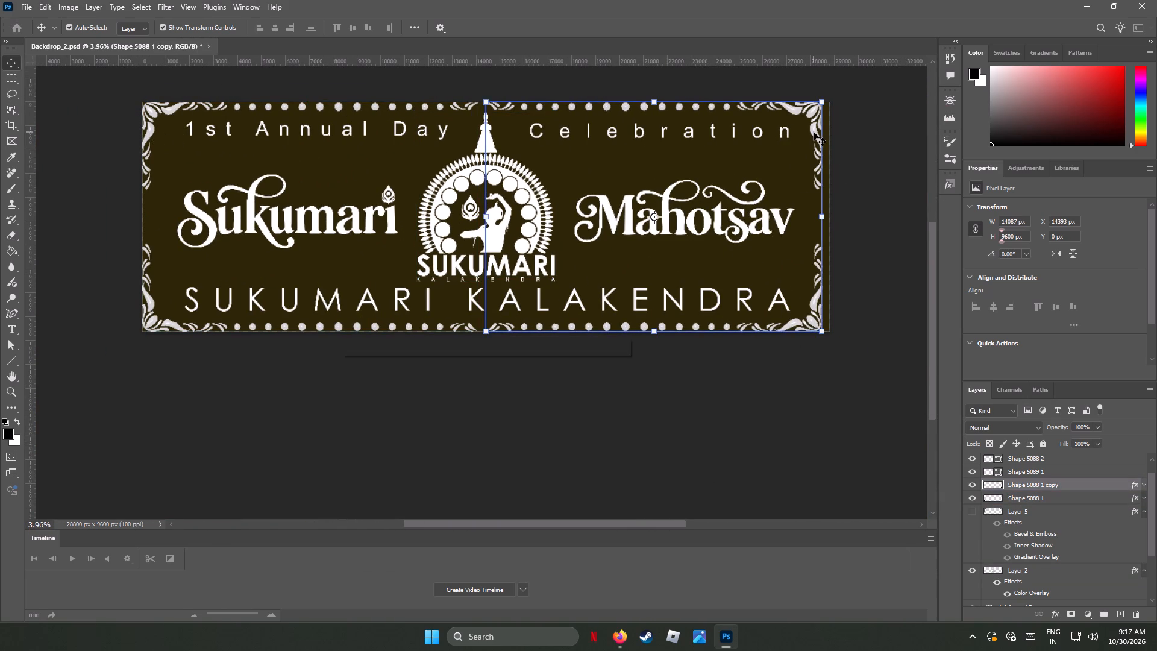
key(Right)
key(Right)
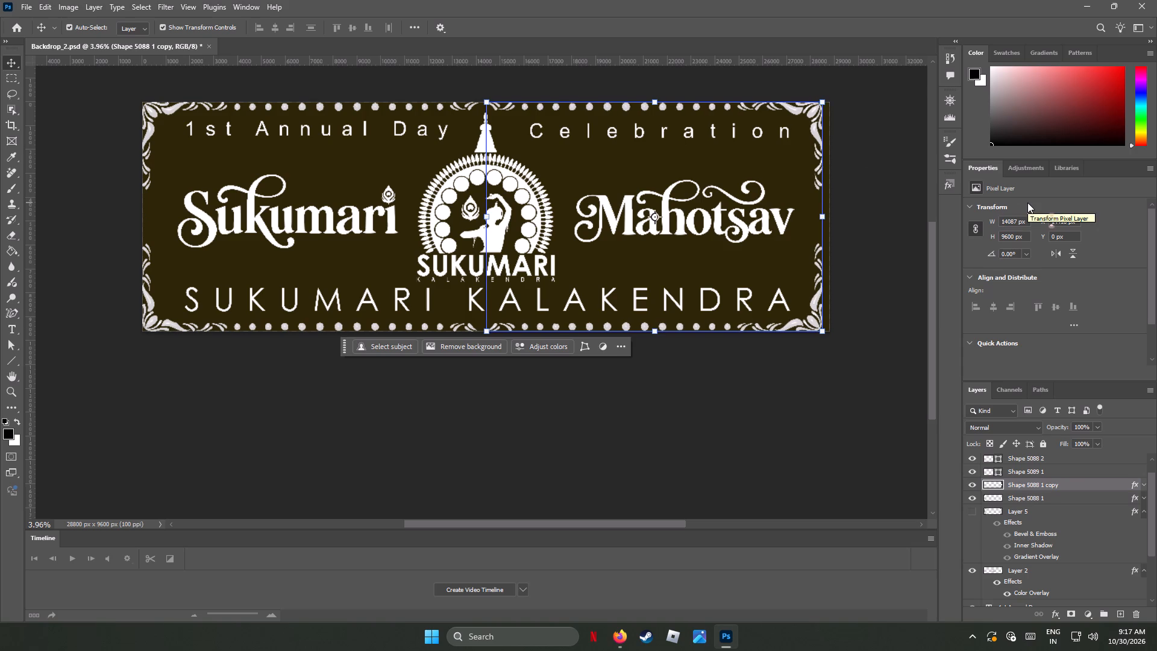
key(Right)
key(Right)
key(Right)
key(Right)
key(Right)
key(Right)
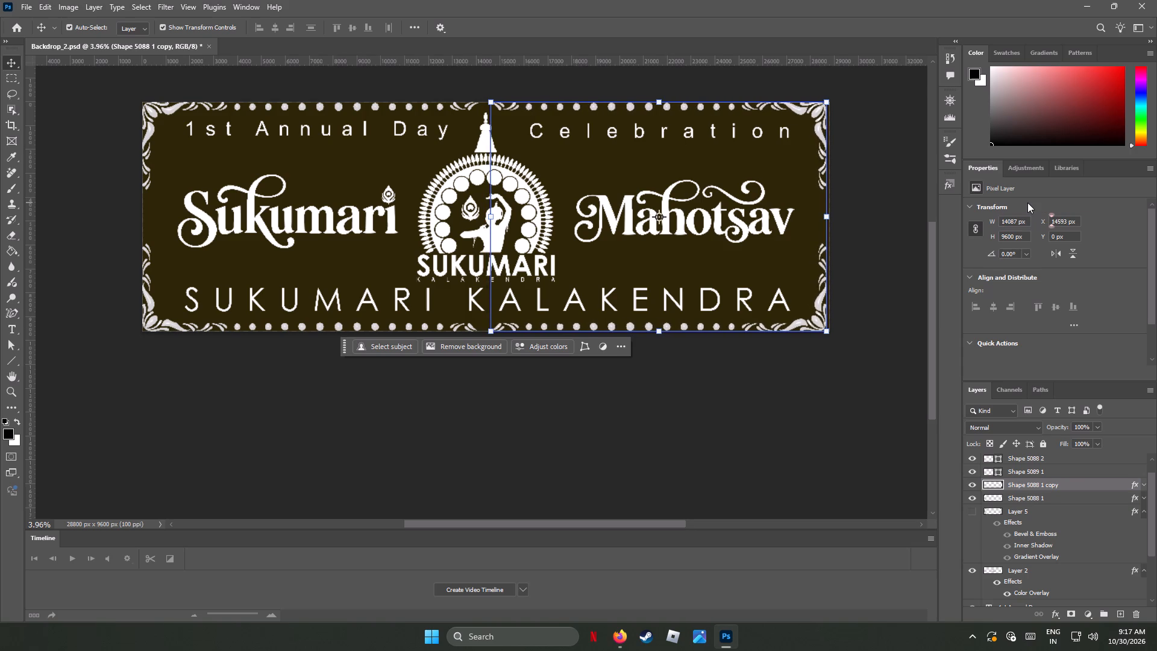
key(Right)
key(Right)
key(Right)
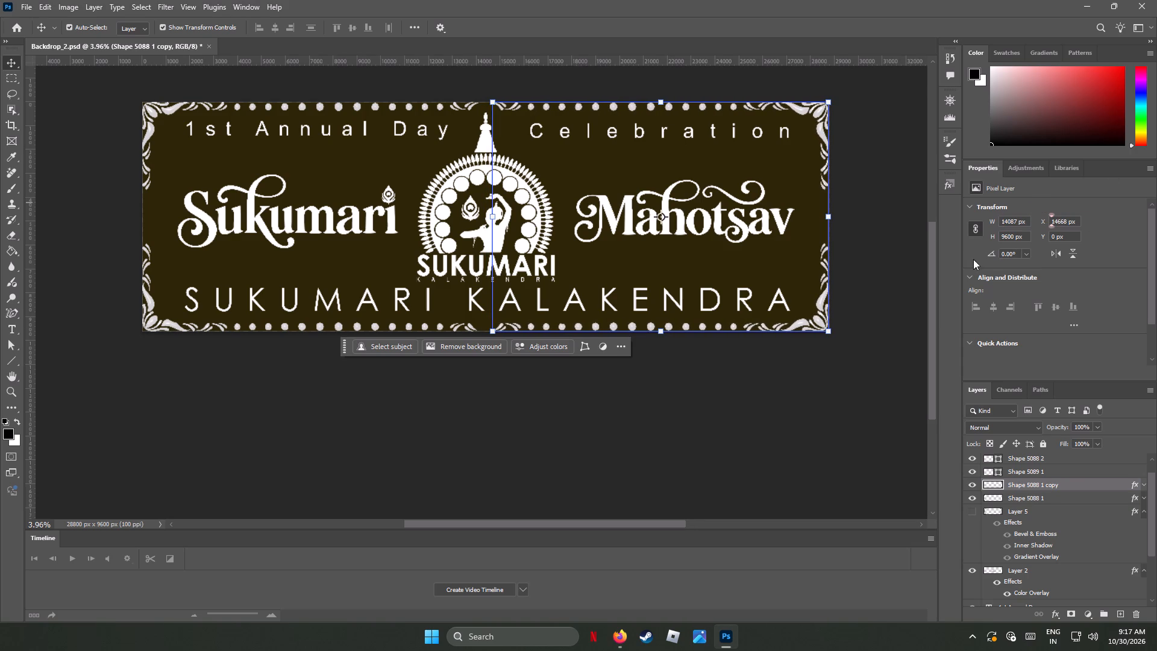
Nudge the Shape 5088 1 copy border further right to X 14740 px, checking it against the canvas's right edge.
alt+scroll(885, 219, up, 1)
alt+scroll(885, 219, down, 1)
alt+scroll(885, 219, up, 2)
alt+scroll(885, 219, down, 1)
alt+scroll(884, 219, up, 10)
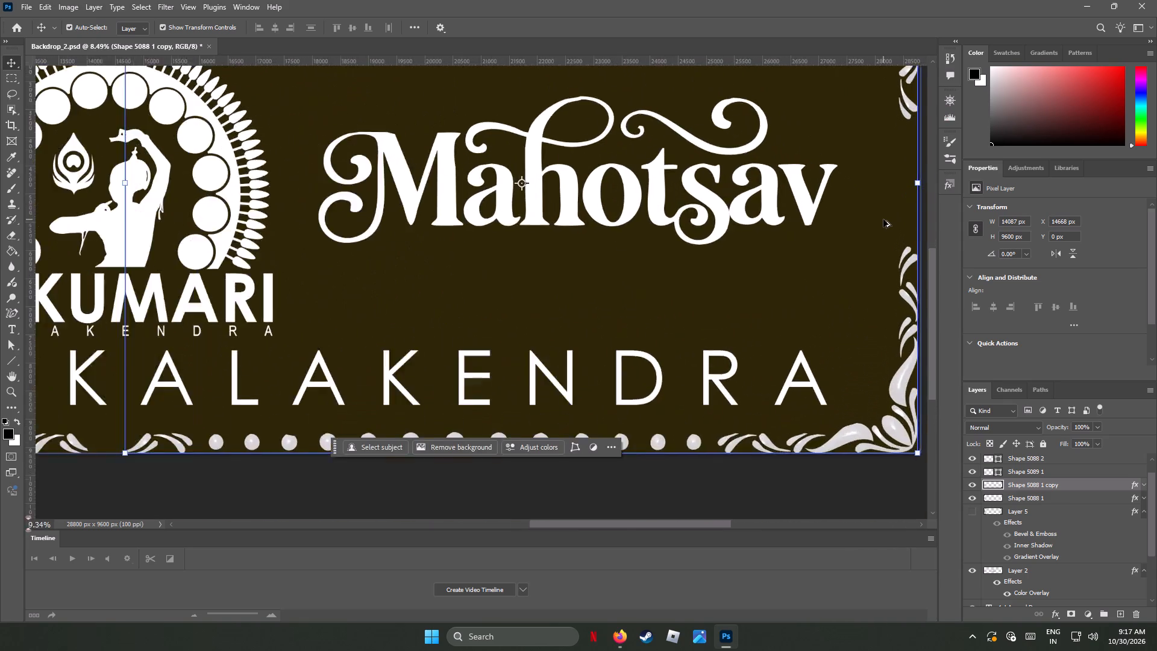
alt+scroll(883, 219, up, 5)
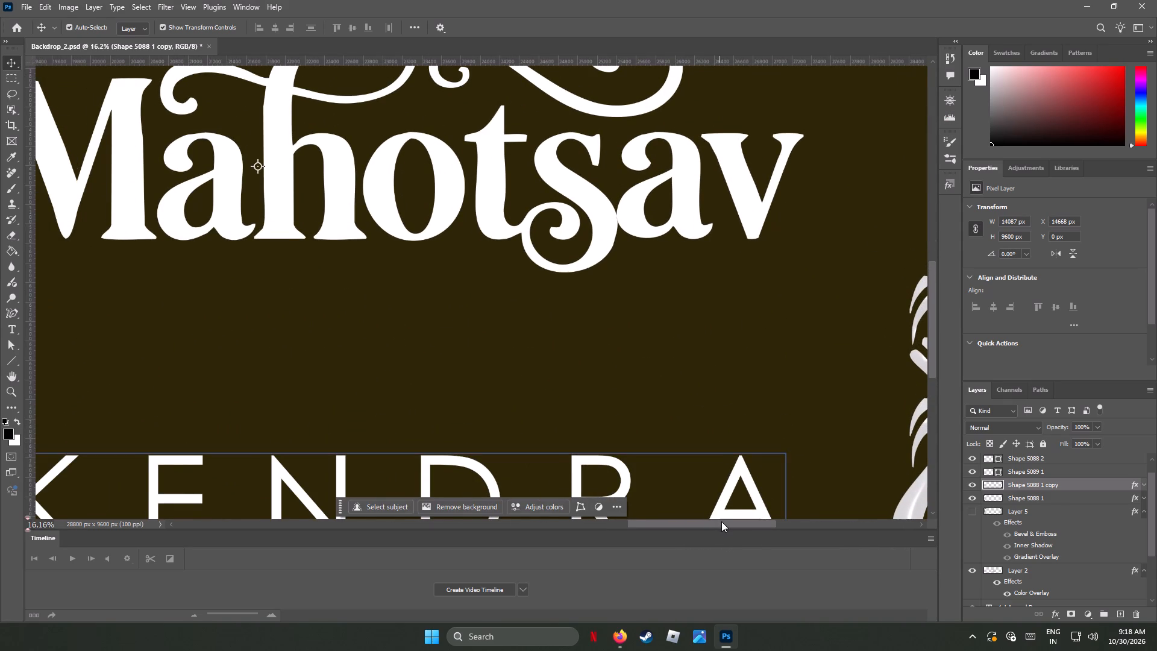
drag(722, 522, 771, 536)
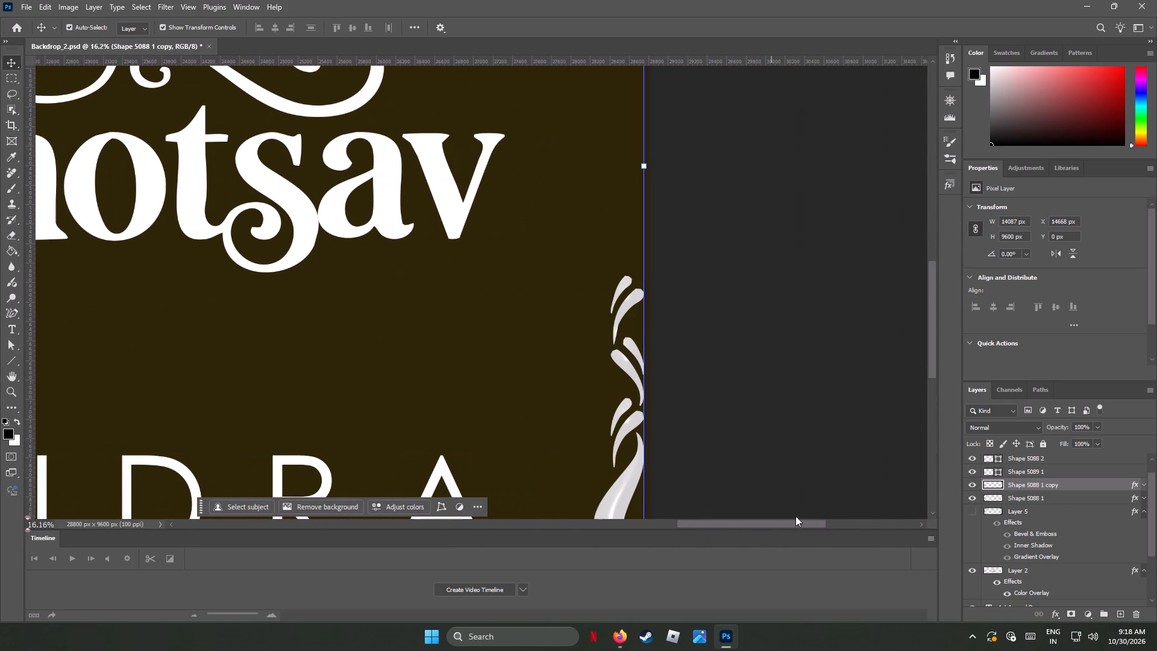
key(Right)
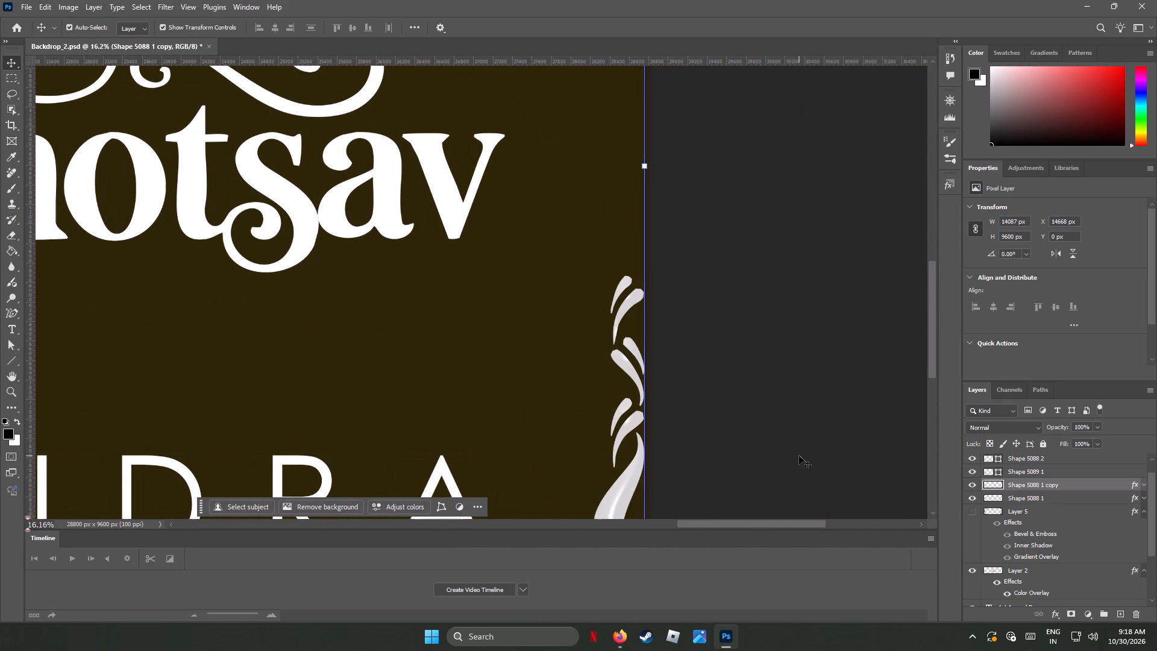
key(Right)
key(Right)
key(Right)
key(Right)
key(Right)
key(Right)
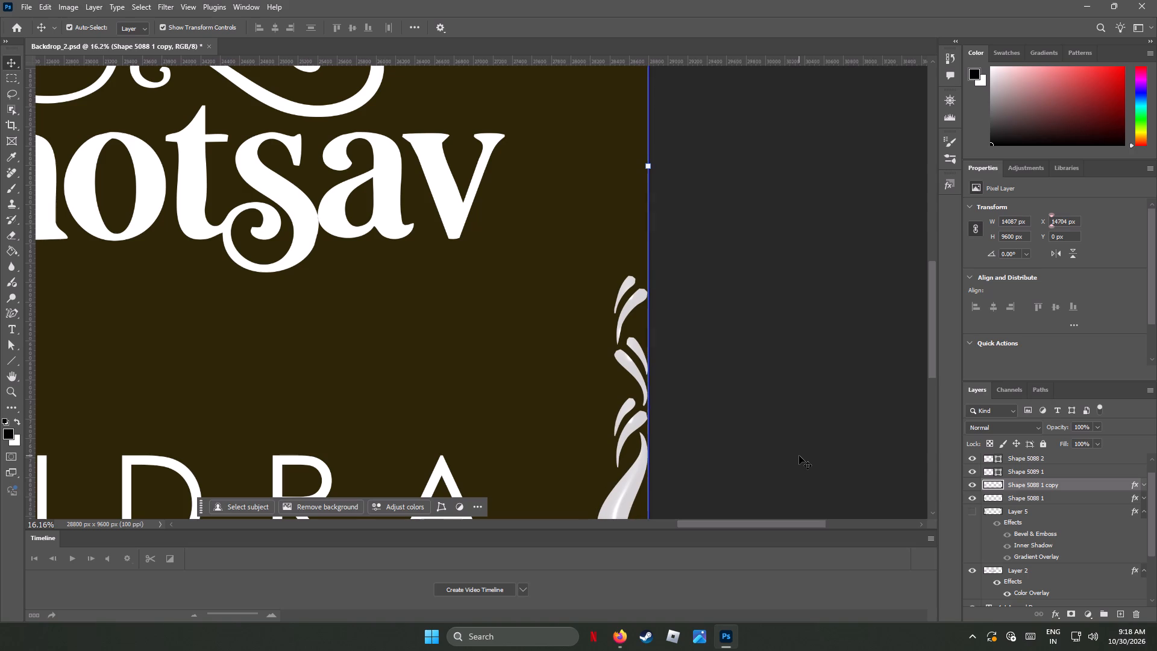
key(Right)
key(Right)
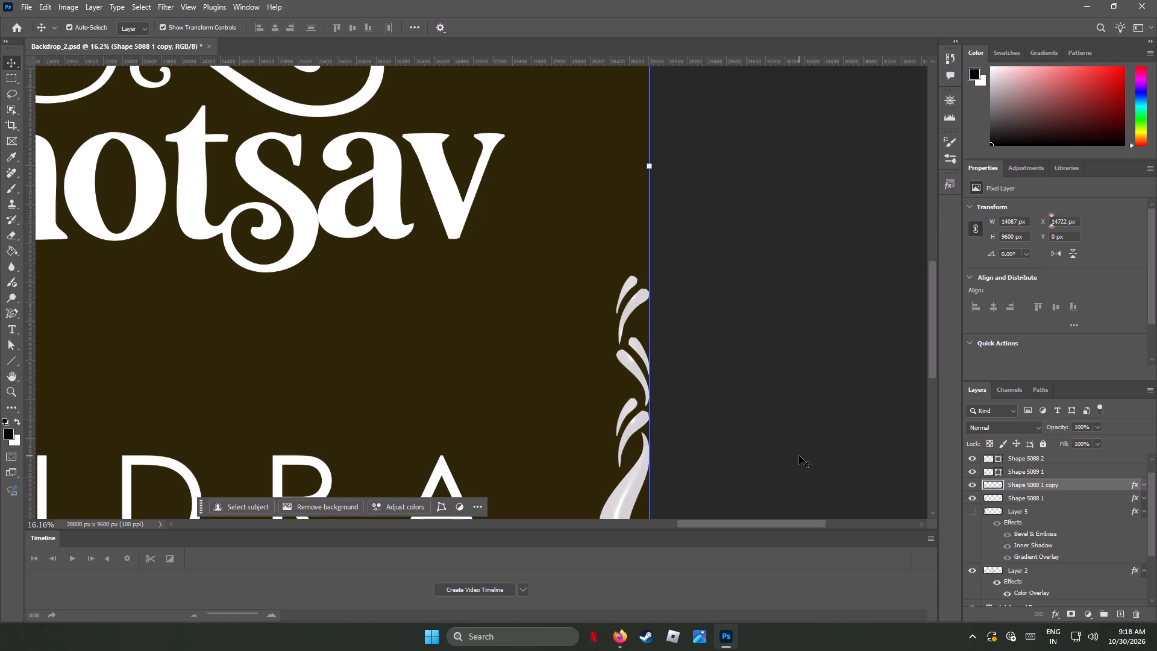
key(Right)
key(Right)
key(Right)
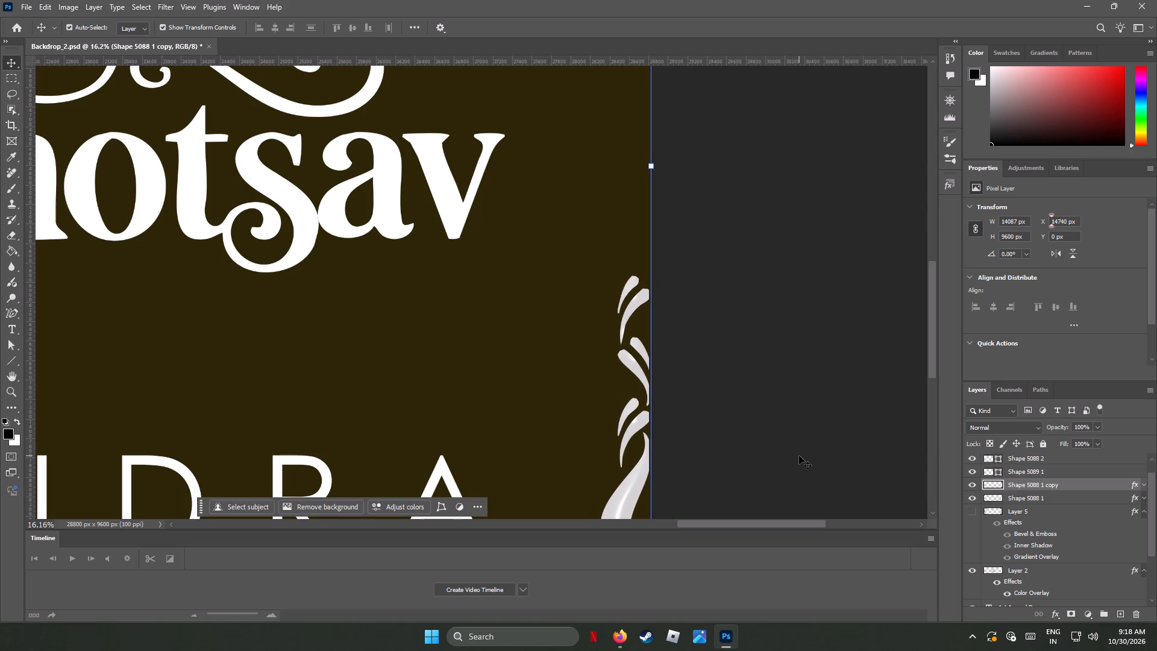
Nudge the Shape 5088 1 copy border back left to X 14714 px, aligning its outer edge with the canvas's right edge.
alt+scroll(653, 310, up, 1)
alt+scroll(653, 310, down, 2)
alt+scroll(653, 310, up, 3)
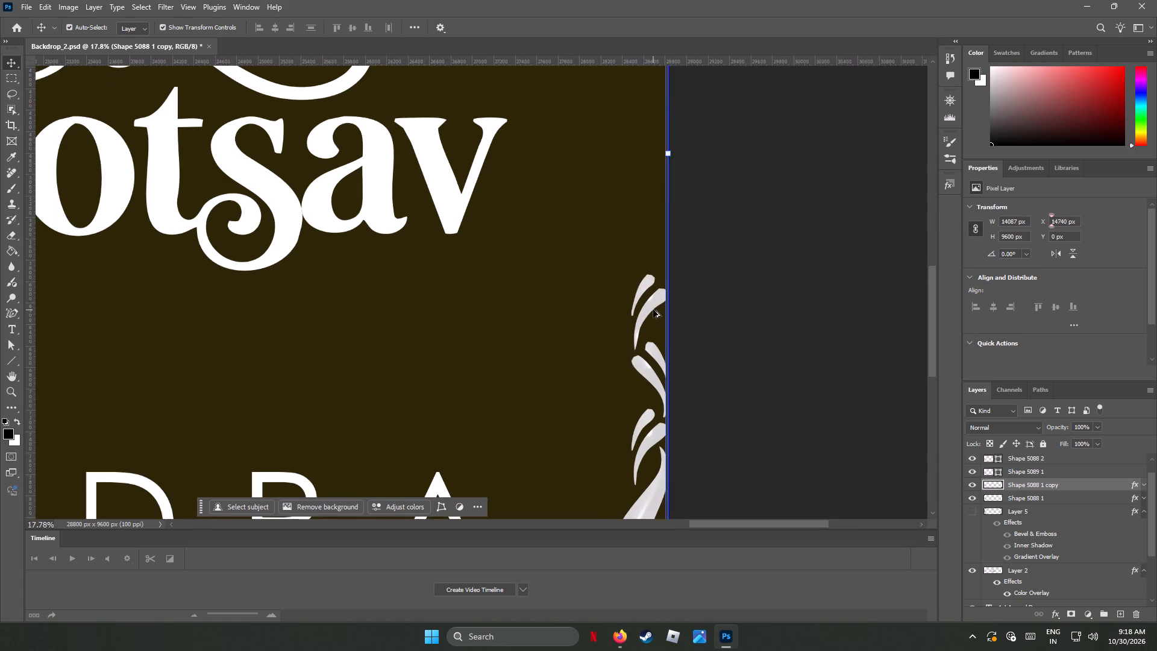
alt+scroll(653, 310, up, 7)
alt+scroll(683, 297, down, 1)
alt+scroll(683, 297, up, 8)
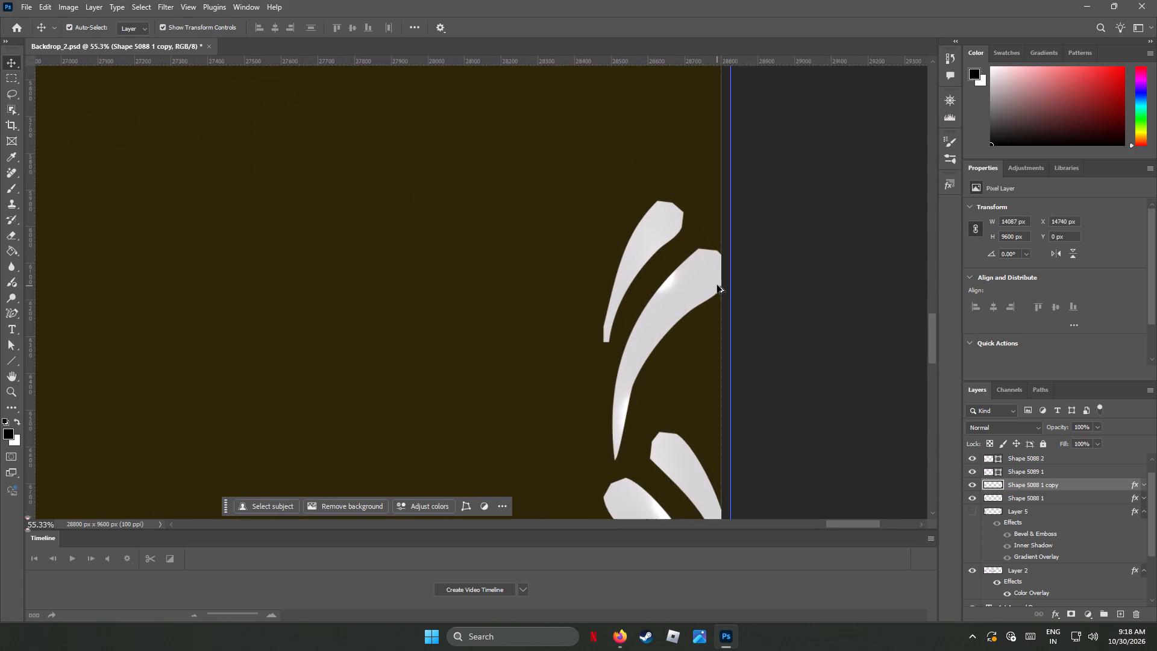
alt+scroll(717, 285, up, 5)
alt+scroll(777, 283, down, 2)
alt+scroll(777, 283, up, 3)
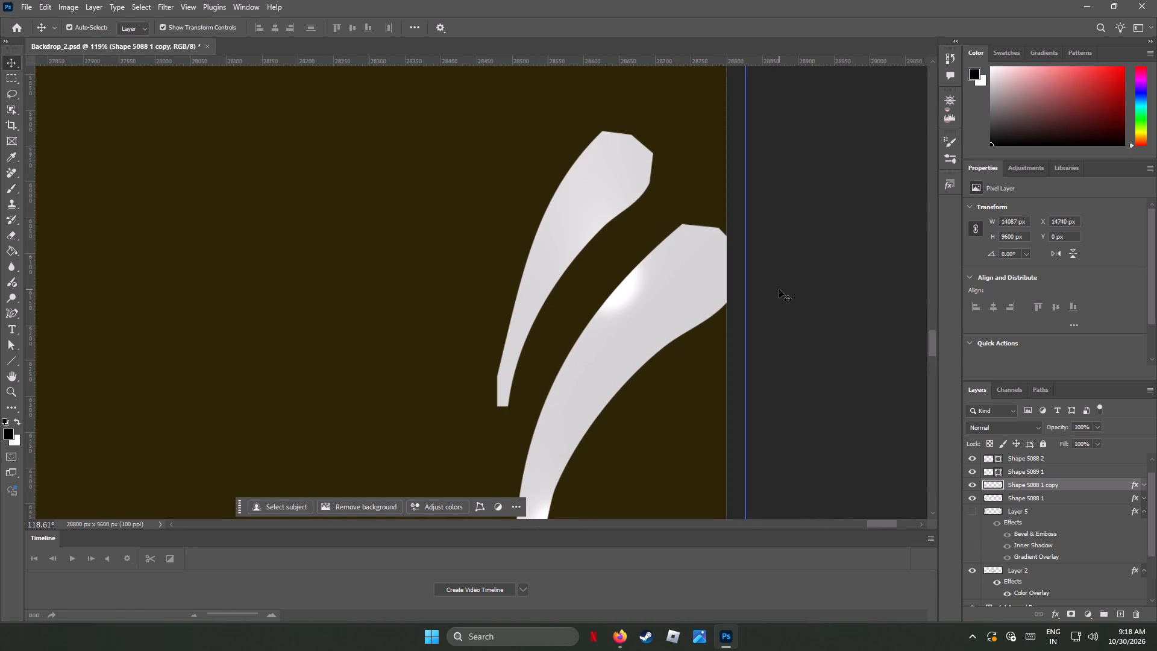
key(Left)
key(Left)
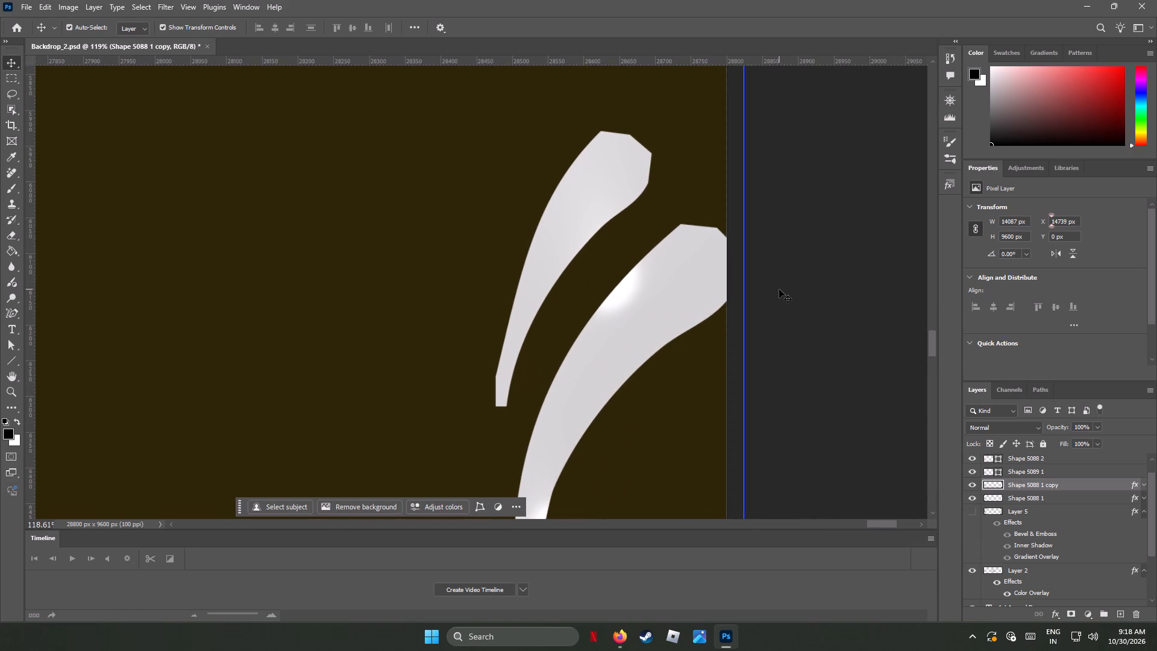
key(Left)
key(Left)
key(Left)
key(Left)
key(Left)
key(Left)
key(Left)
key(Left)
key(Left)
key(Left)
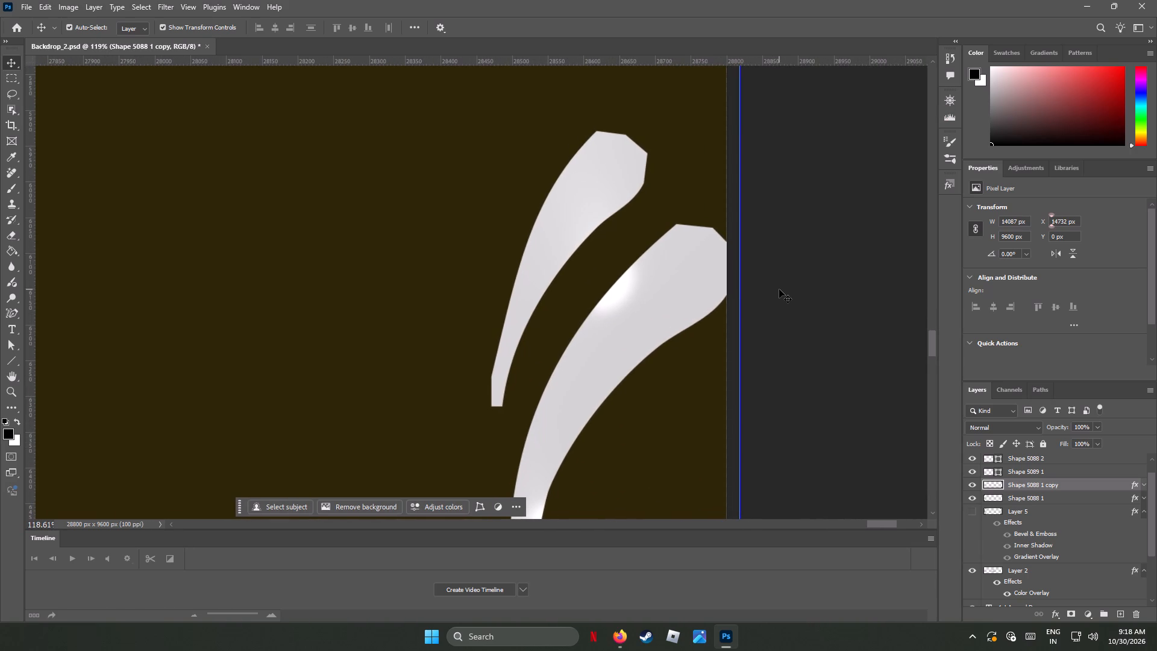
key(Left)
key(Left)
key(Left)
key(Left)
key(Left)
key(Left)
key(Left)
key(Left)
key(Left)
key(Left)
key(Left)
key(Left)
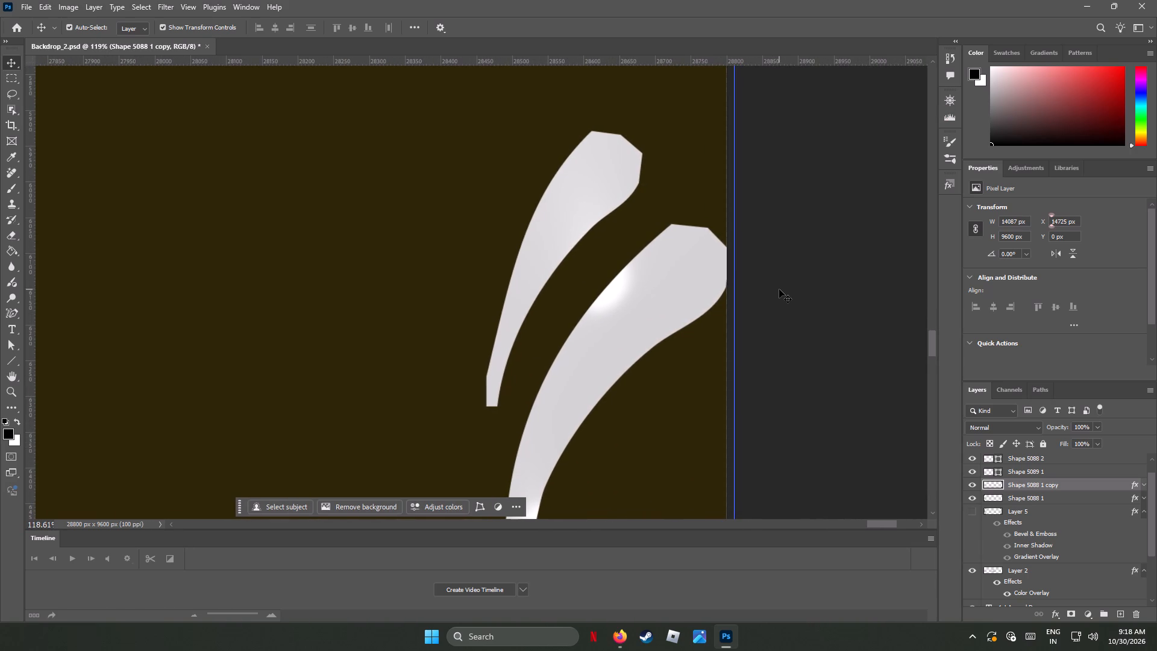
key(Left)
key(Left)
key(Left)
key(Left)
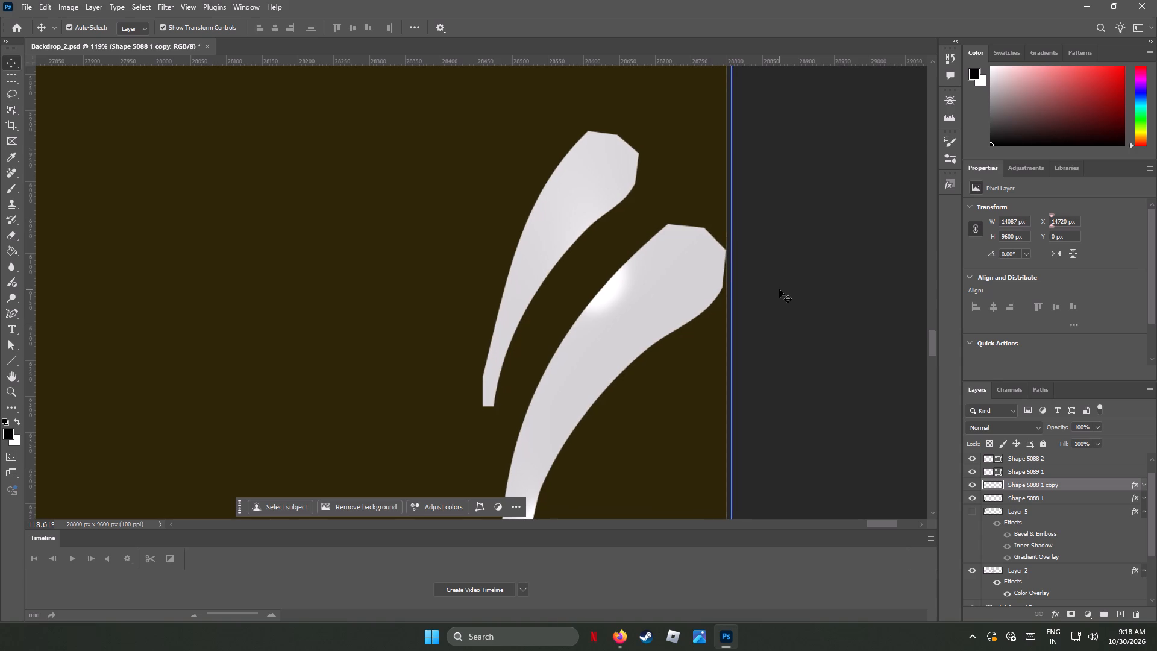
key(Left)
key(Left)
key(Left)
key(Left)
key(Left)
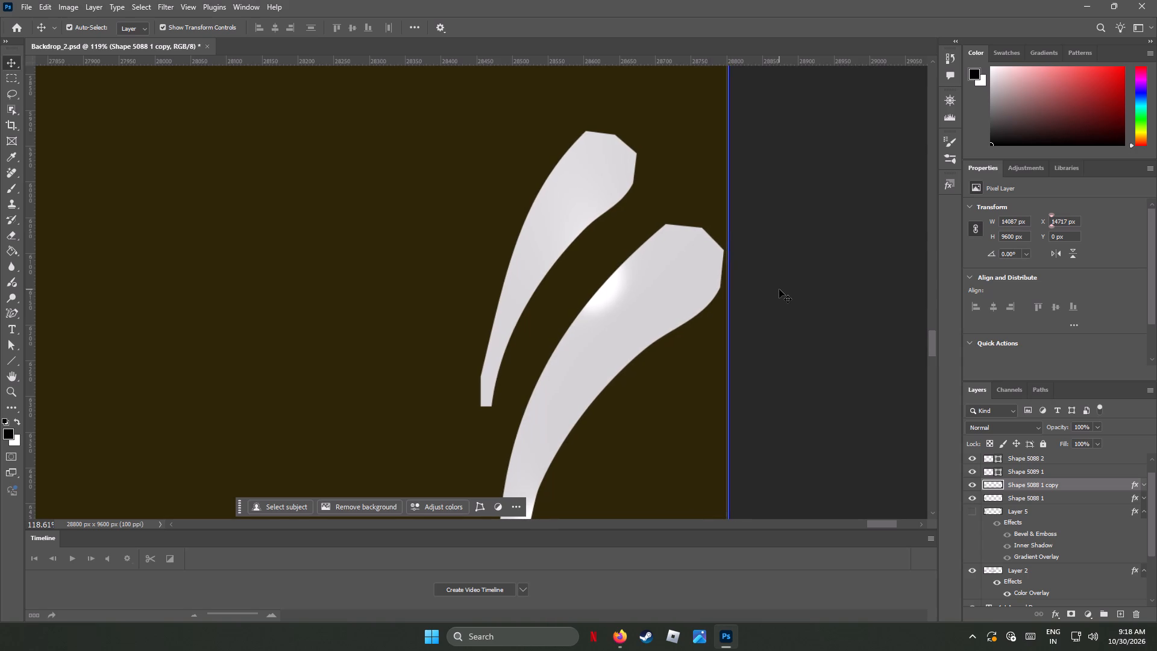
key(Left)
key(Left)
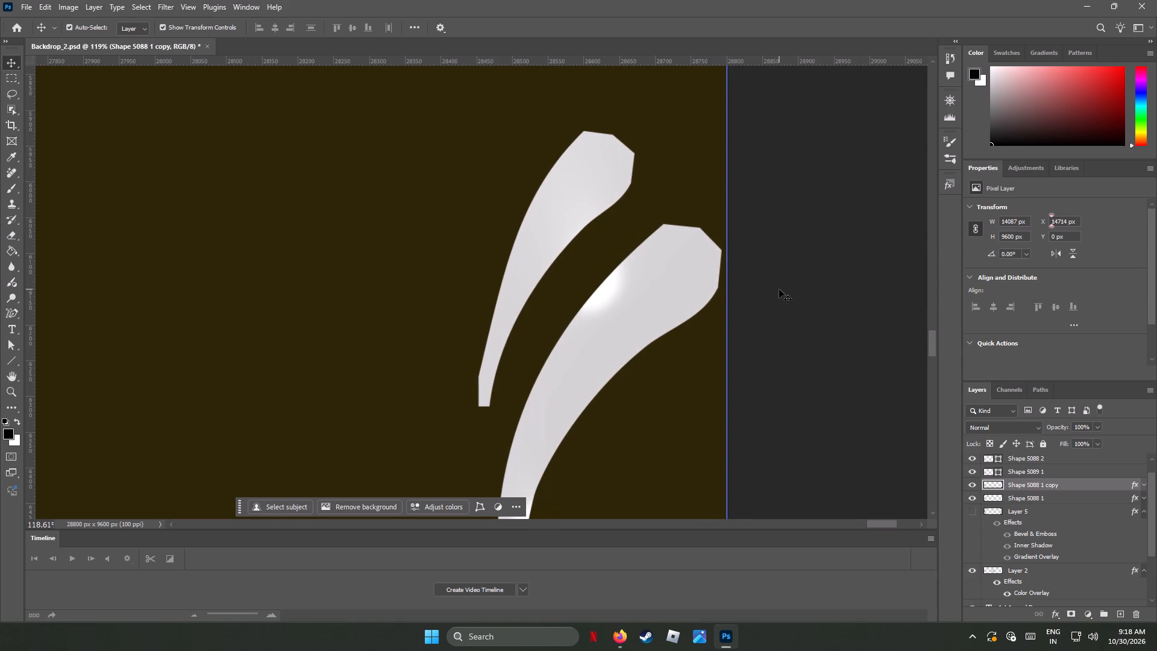
Examine the repositioned right border half and the spacing between both halves above the central emblem.
alt+scroll(451, 316, down, 2)
alt+scroll(541, 313, up, 1)
alt+scroll(543, 313, down, 6)
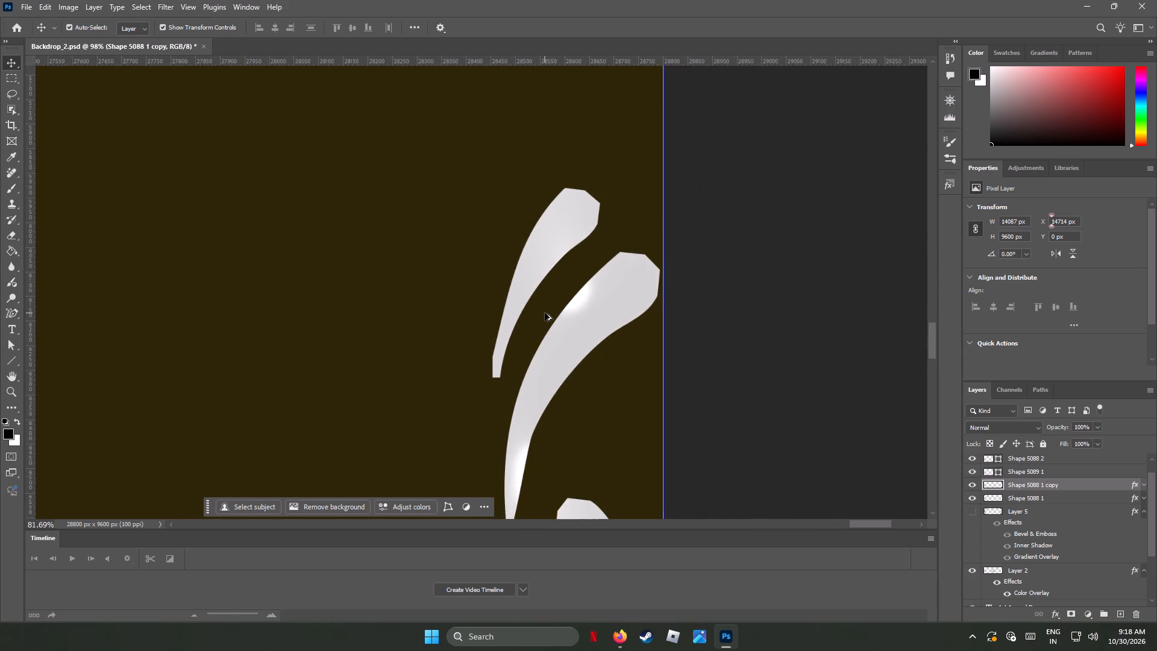
alt+scroll(545, 313, down, 4)
alt+scroll(550, 308, up, 1)
alt+scroll(550, 308, down, 15)
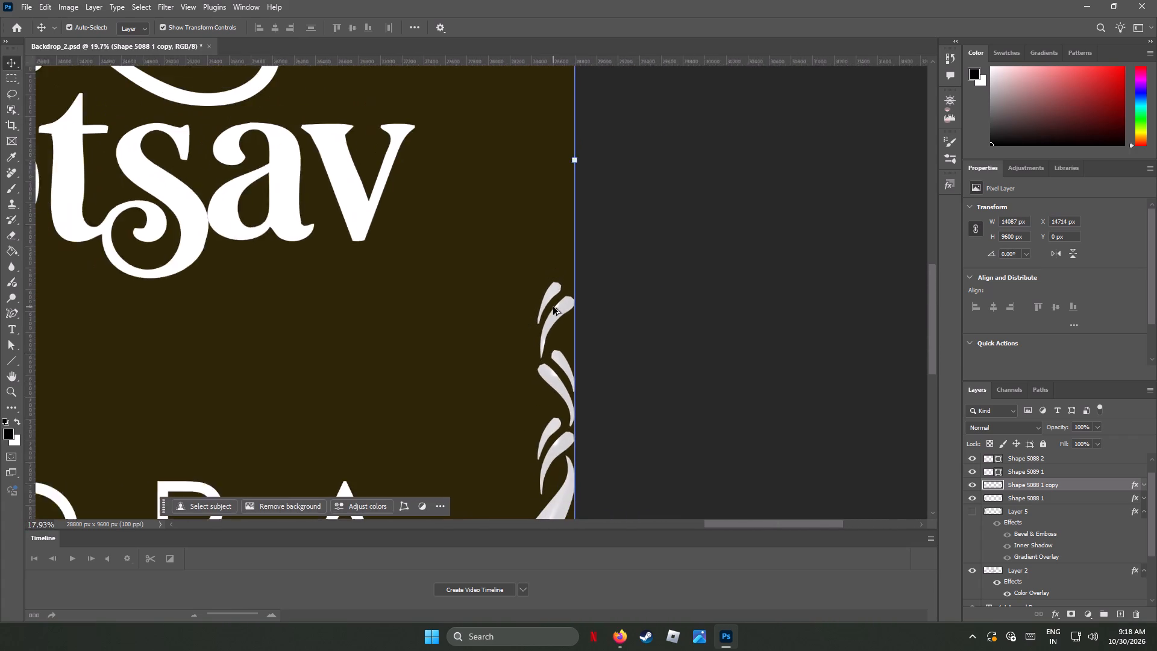
alt+scroll(553, 307, down, 12)
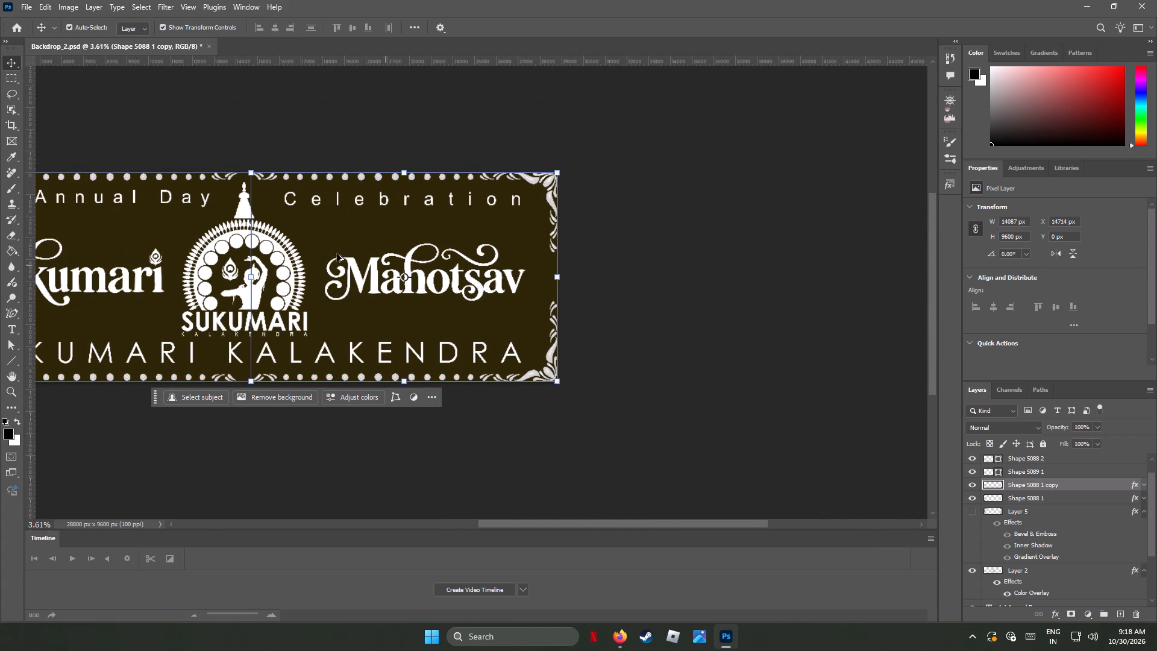
alt+scroll(224, 202, up, 10)
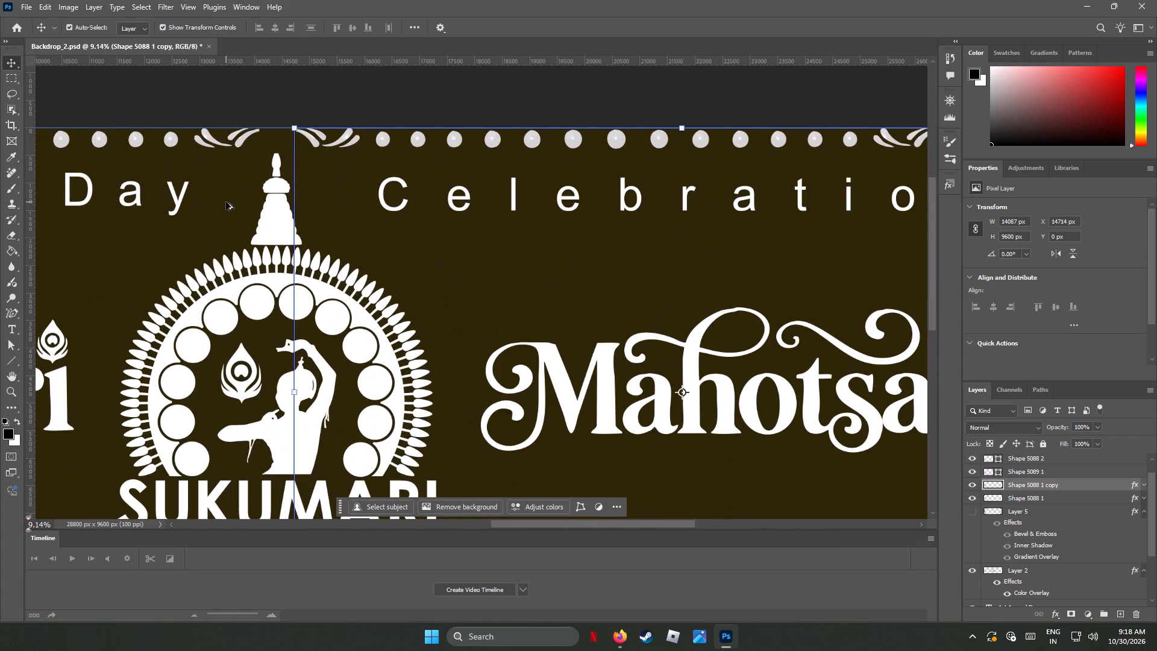
alt+scroll(226, 202, down, 6)
alt+scroll(226, 202, up, 2)
alt+scroll(226, 202, down, 1)
alt+scroll(226, 202, up, 1)
alt+scroll(226, 202, down, 2)
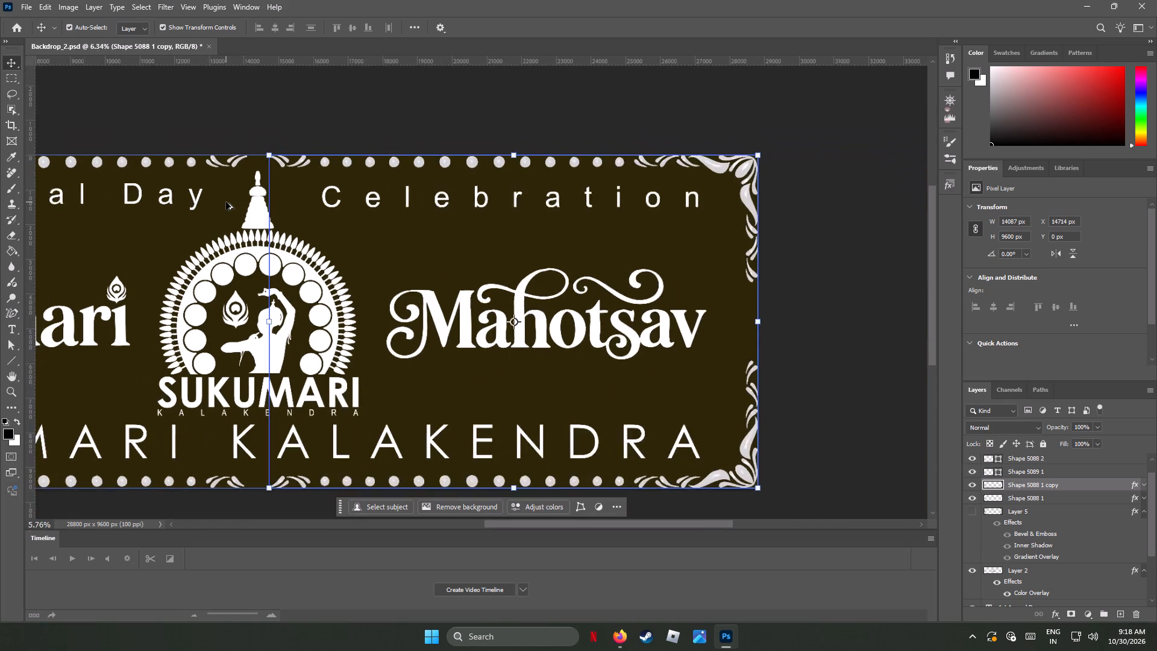
alt+scroll(226, 202, down, 2)
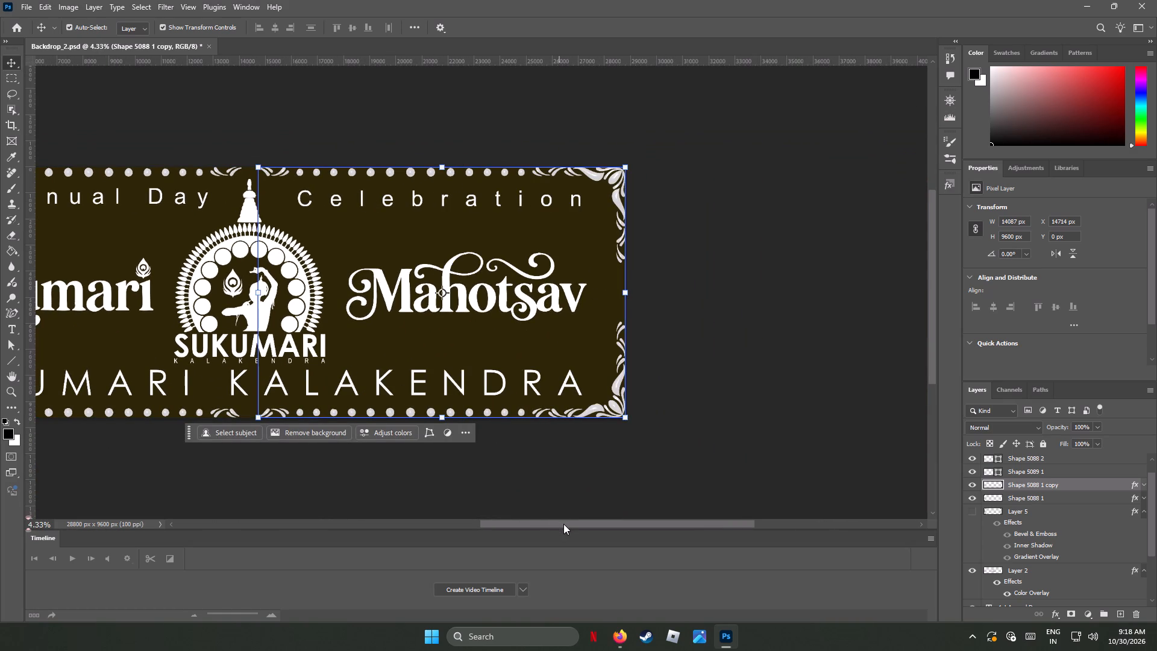
Select the Shape 5088 1 border and nudge it right to X 8 px, checking it against the canvas's left edge.
drag(563, 524, 445, 524)
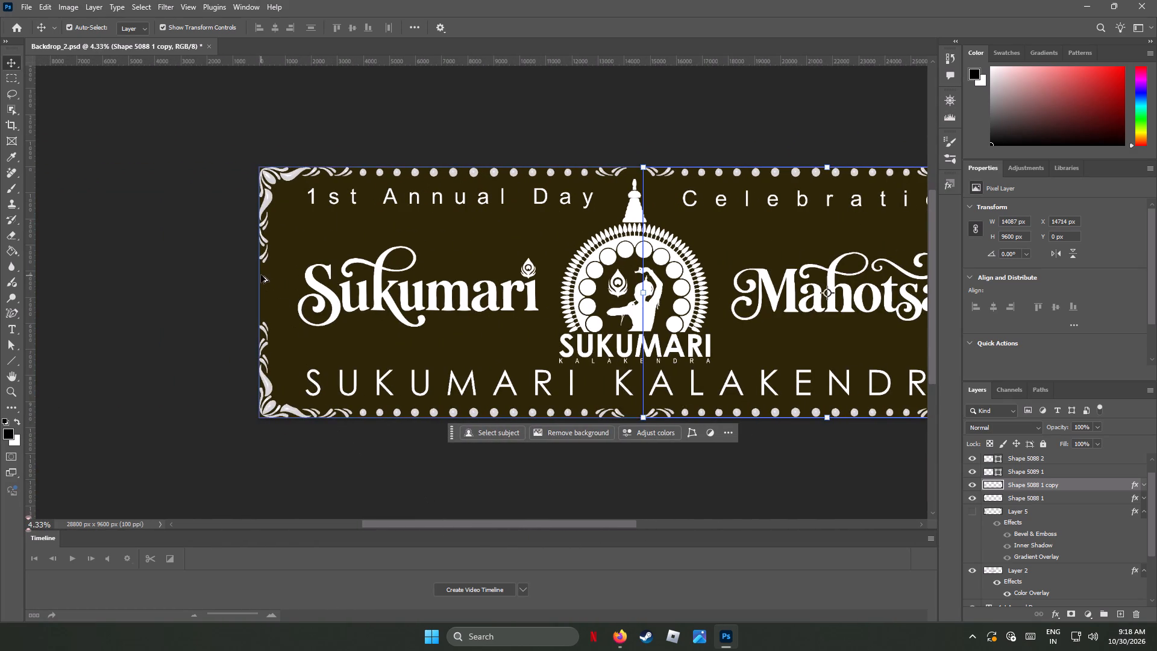
alt+scroll(261, 274, up, 4)
alt+scroll(261, 274, down, 1)
alt+scroll(261, 274, up, 5)
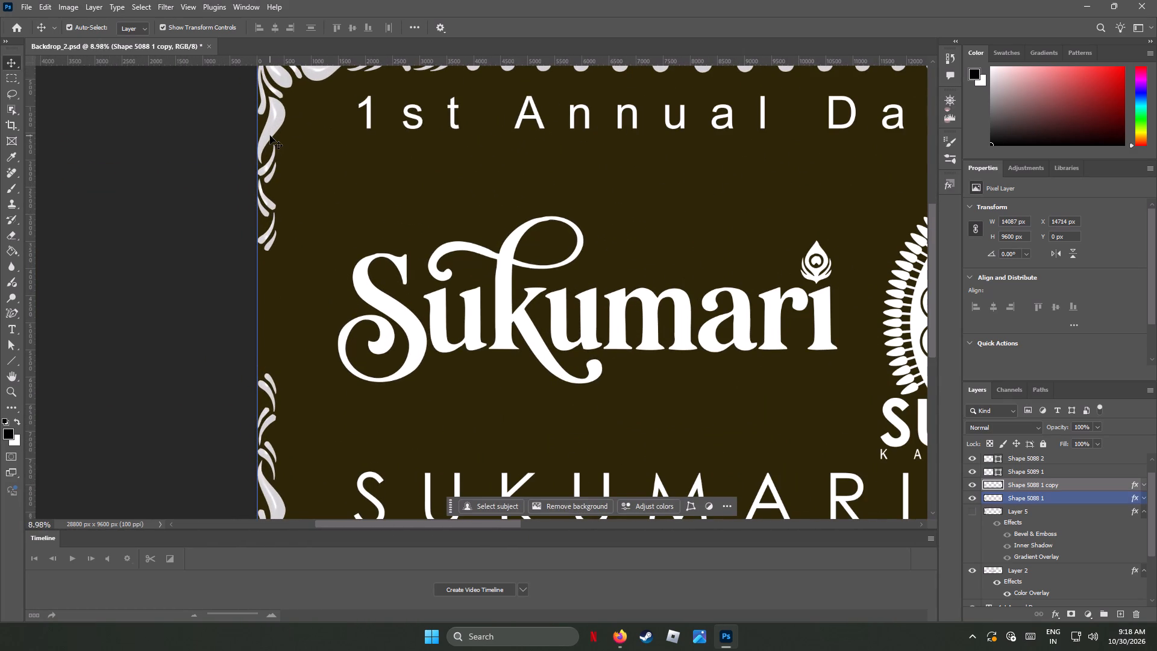
click(270, 136)
alt+scroll(264, 318, up, 9)
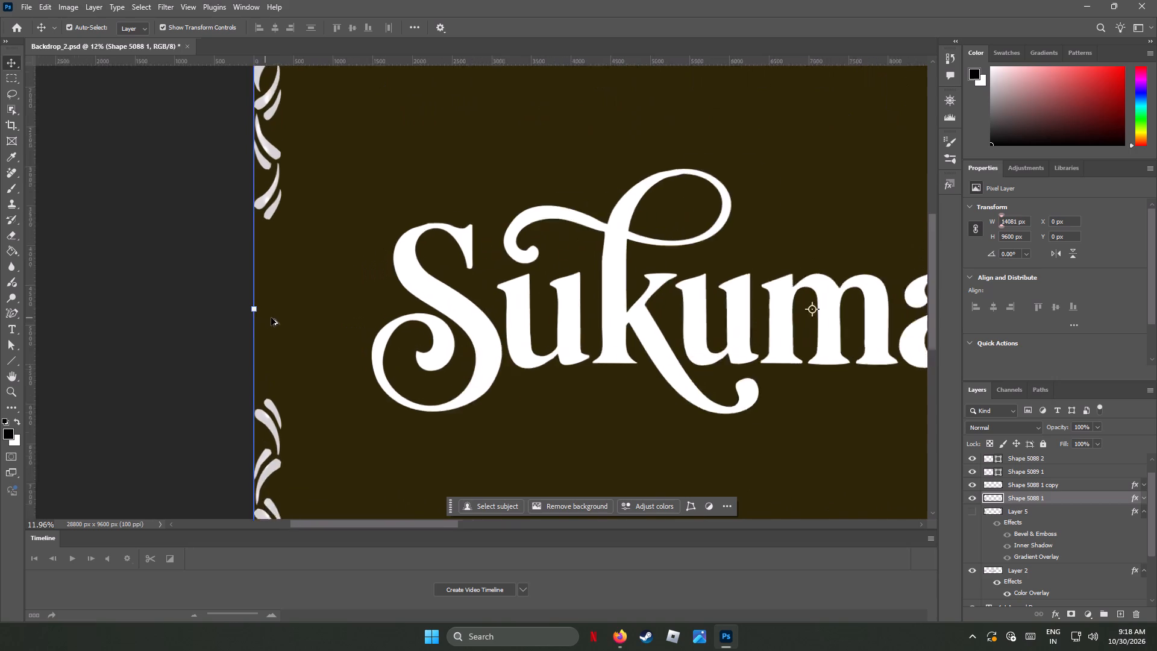
alt+scroll(271, 318, up, 1)
alt+scroll(240, 99, up, 3)
alt+scroll(240, 99, down, 1)
alt+scroll(240, 99, up, 5)
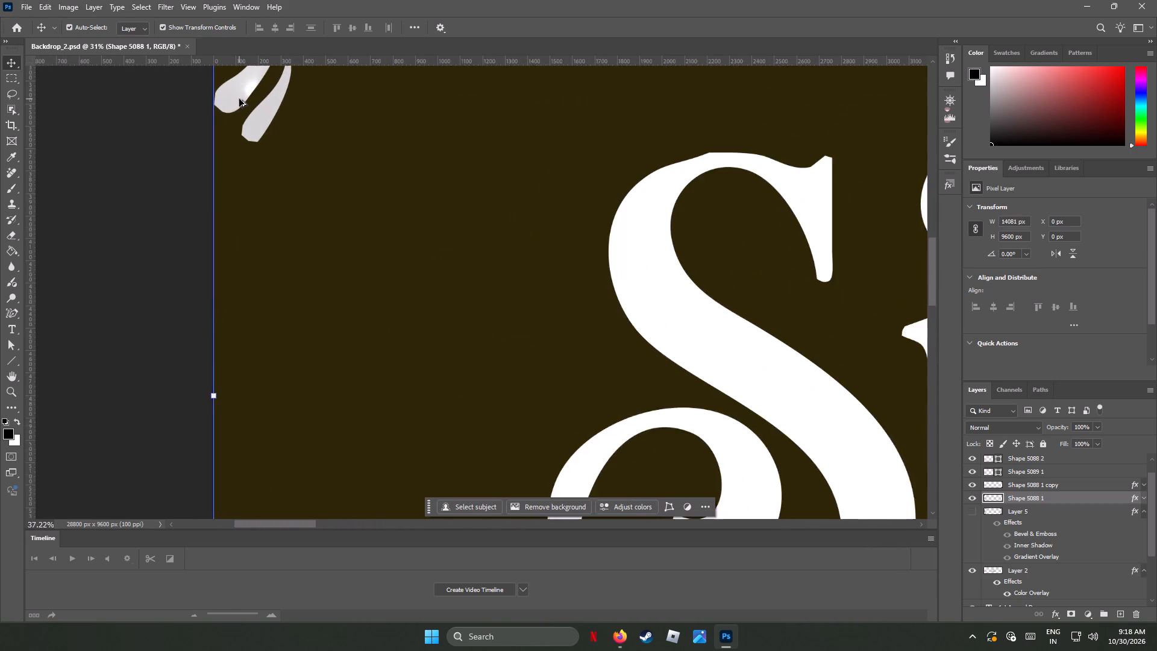
scroll(165, 111, up, 3)
scroll(166, 111, down, 1)
scroll(166, 111, up, 5)
scroll(169, 110, down, 1)
scroll(169, 111, up, 2)
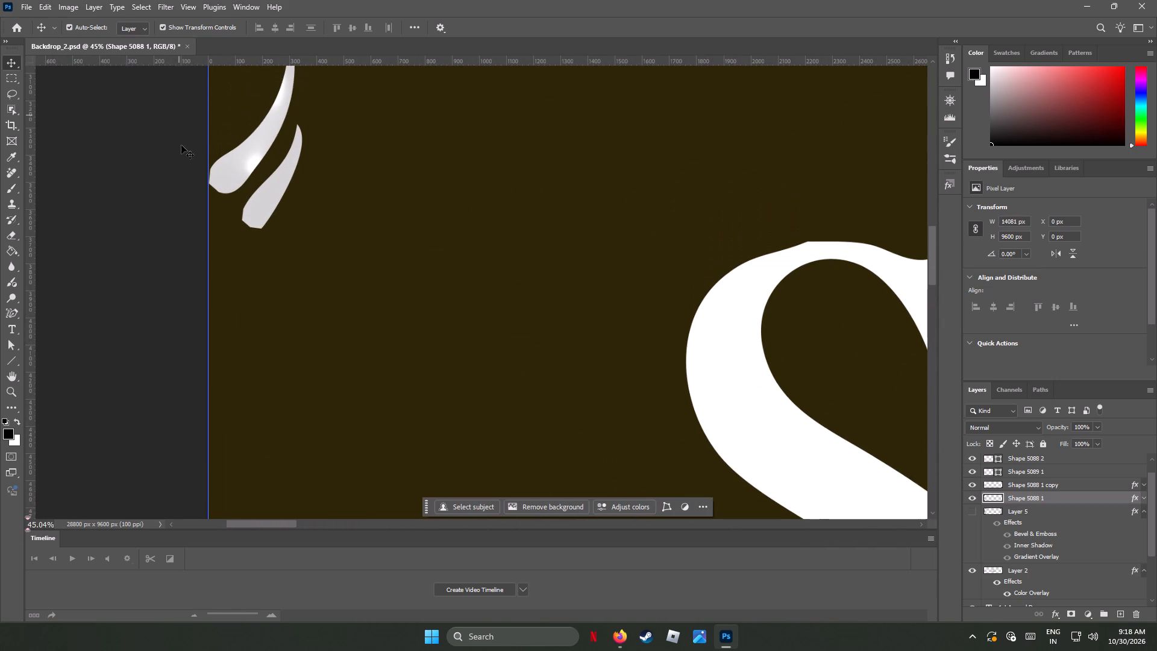
alt+scroll(184, 157, up, 17)
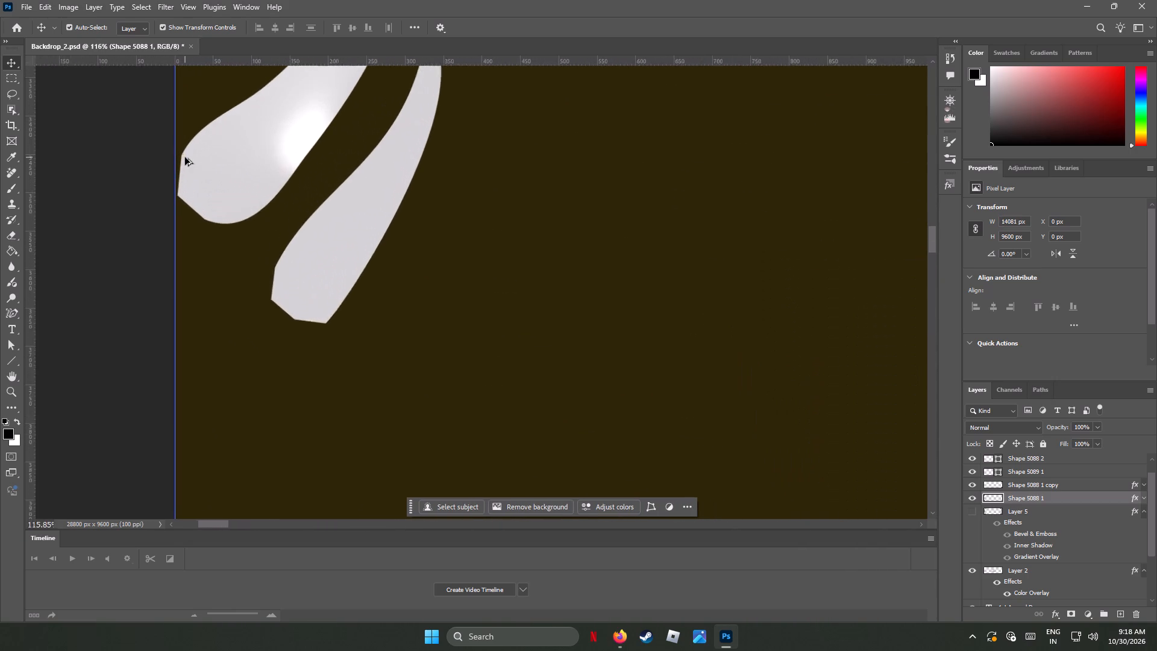
alt+scroll(165, 178, up, 4)
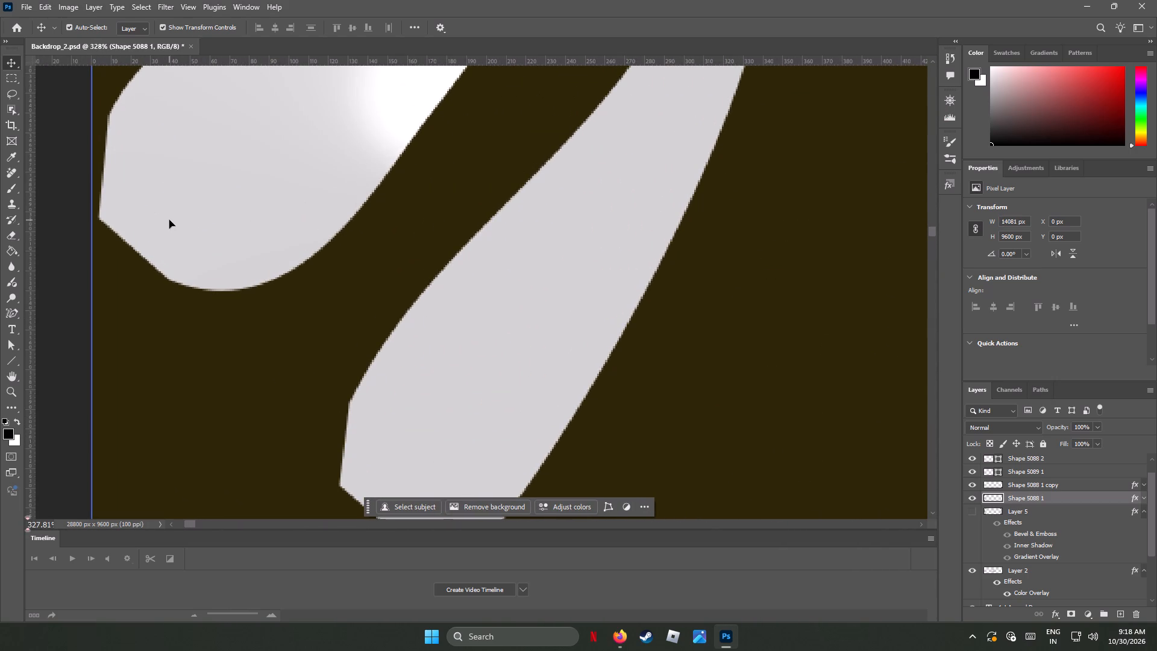
key(Right)
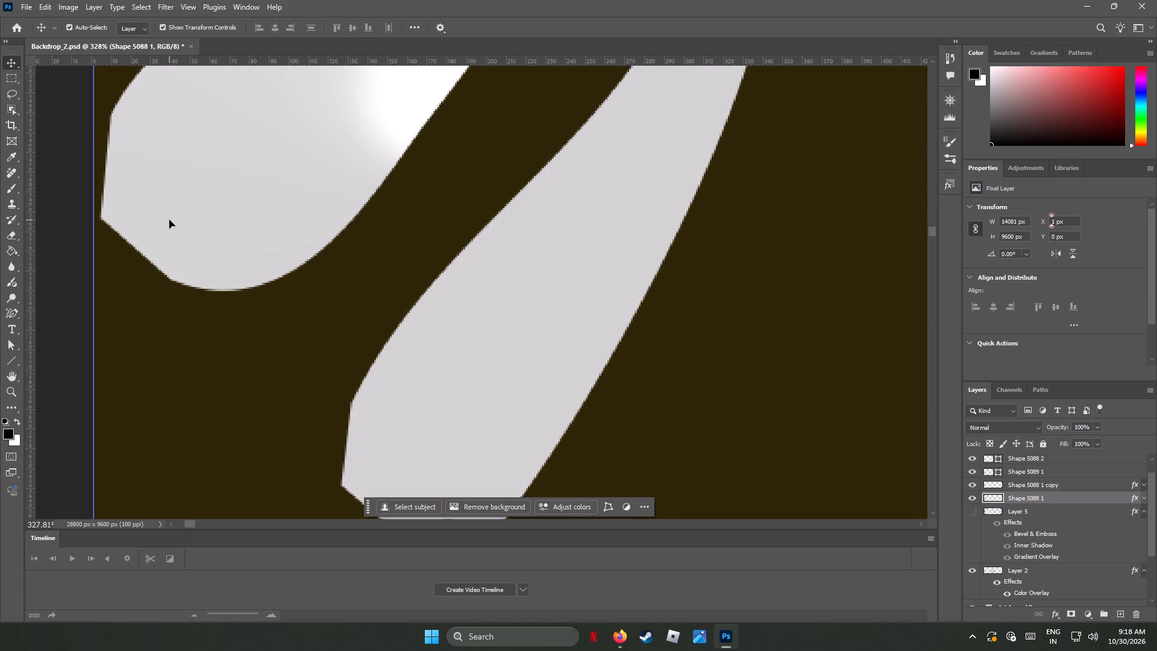
key(Right)
key(Right)
key(Right)
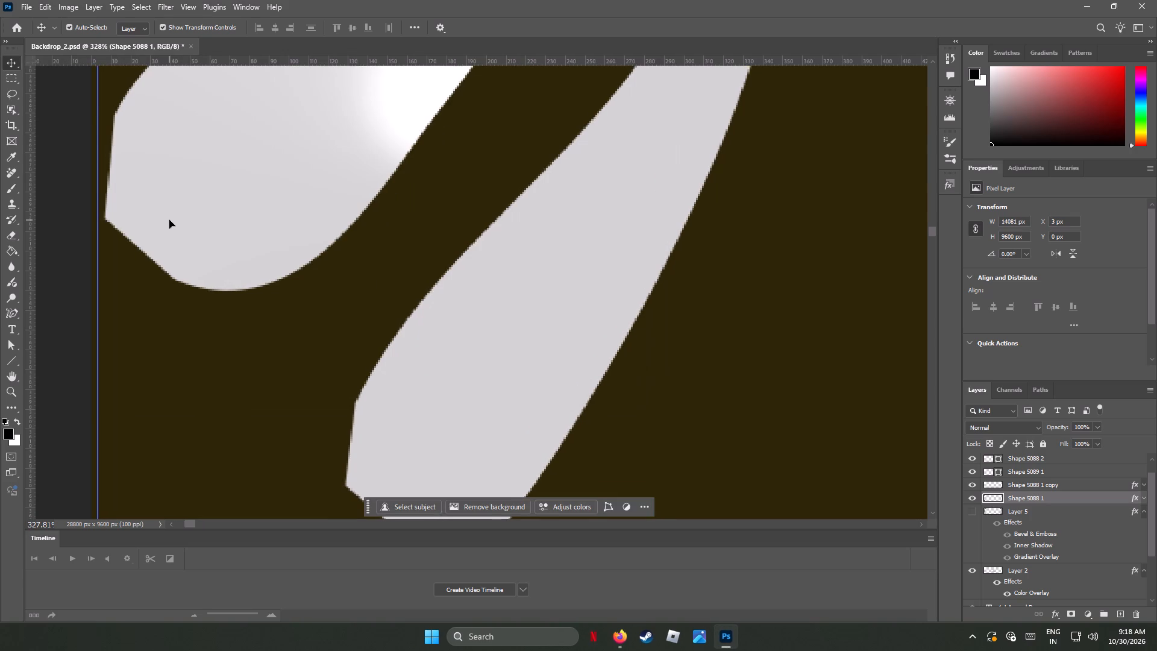
key(Right)
key(Right)
key(Right)
key(Right)
key(Right)
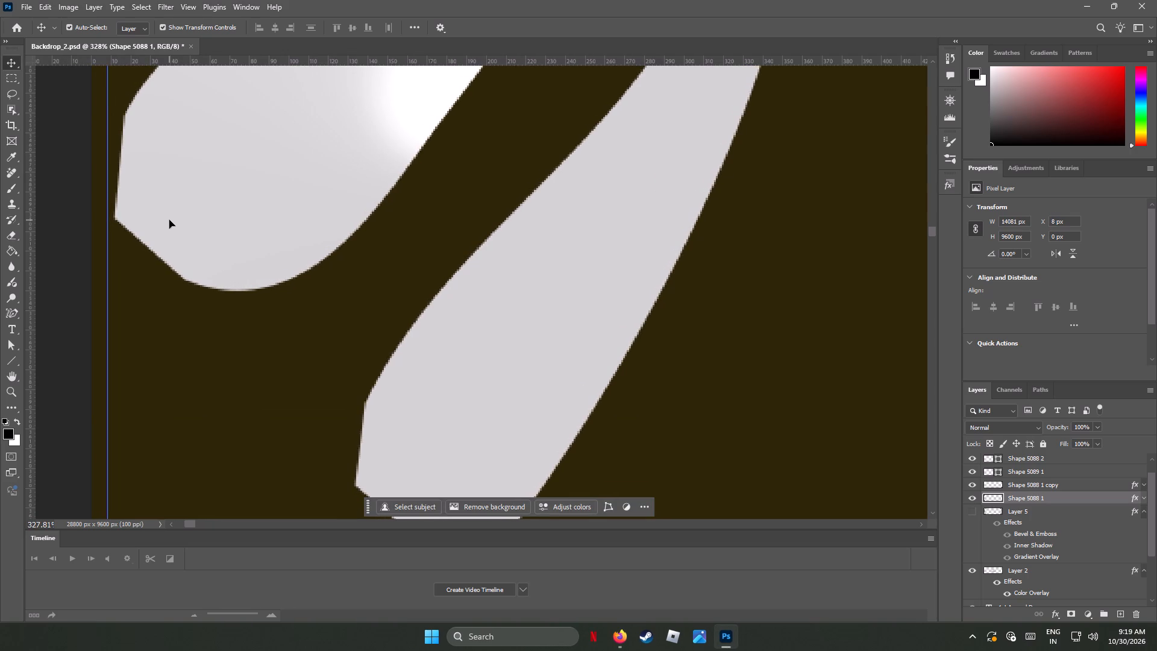
Nudge the Shape 5088 1 border back left to X -1 px, aligning its outer edge with the canvas's left edge.
key(Left)
key(Left)
key(Left)
key(Left)
key(Left)
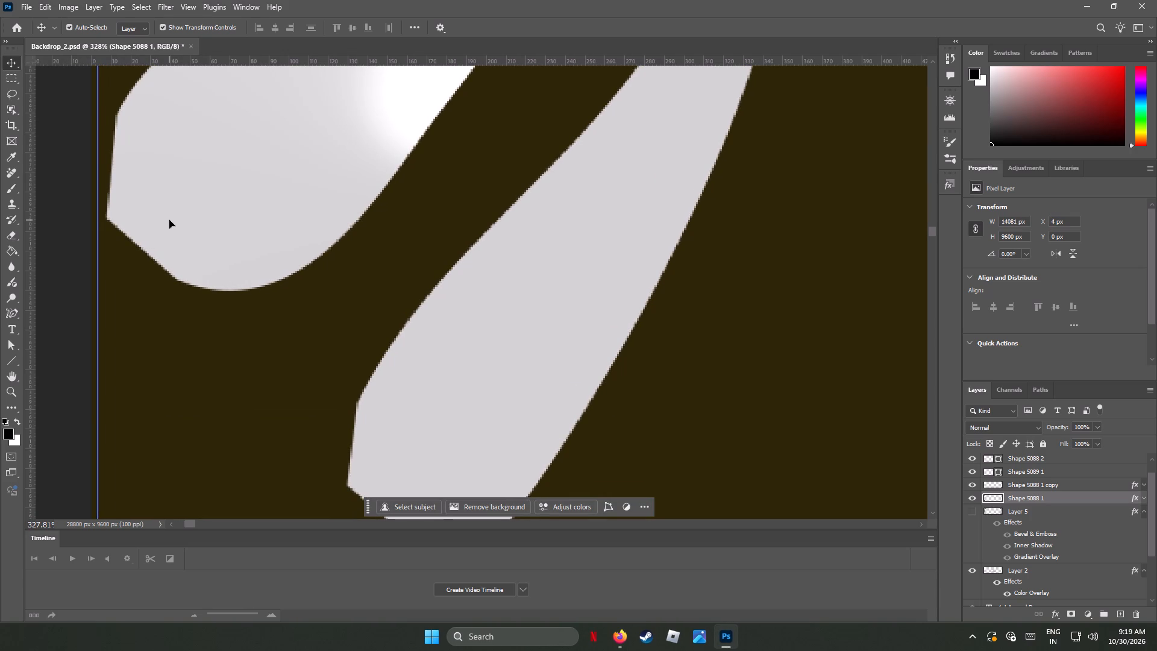
key(Left)
key(Left)
key(Left)
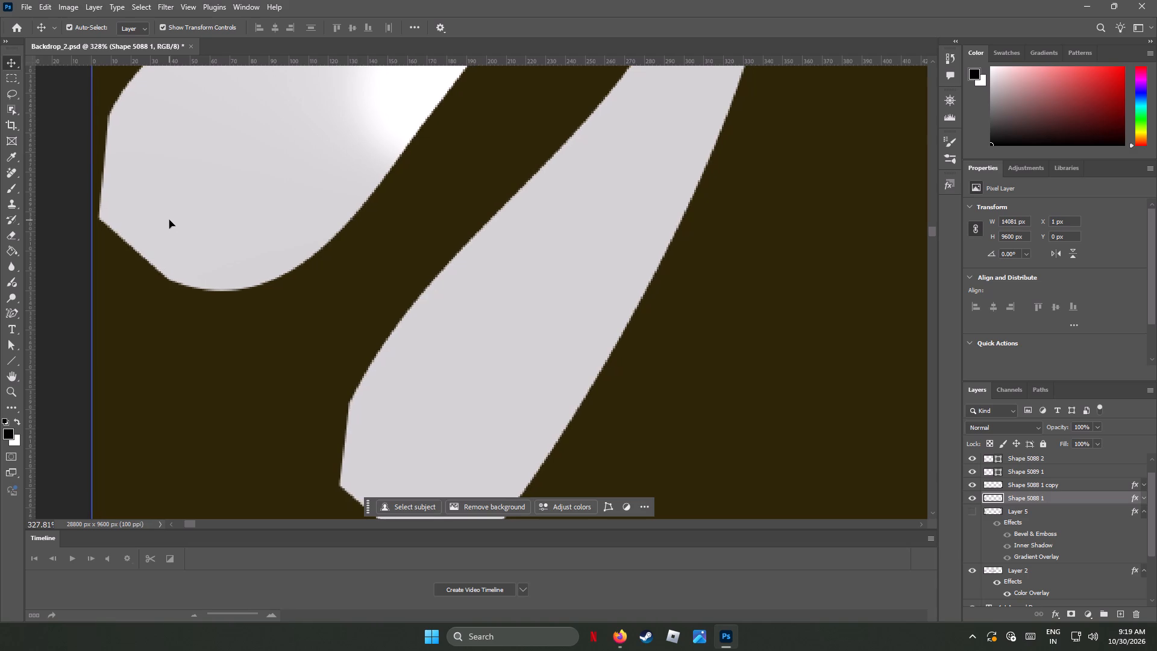
key(Left)
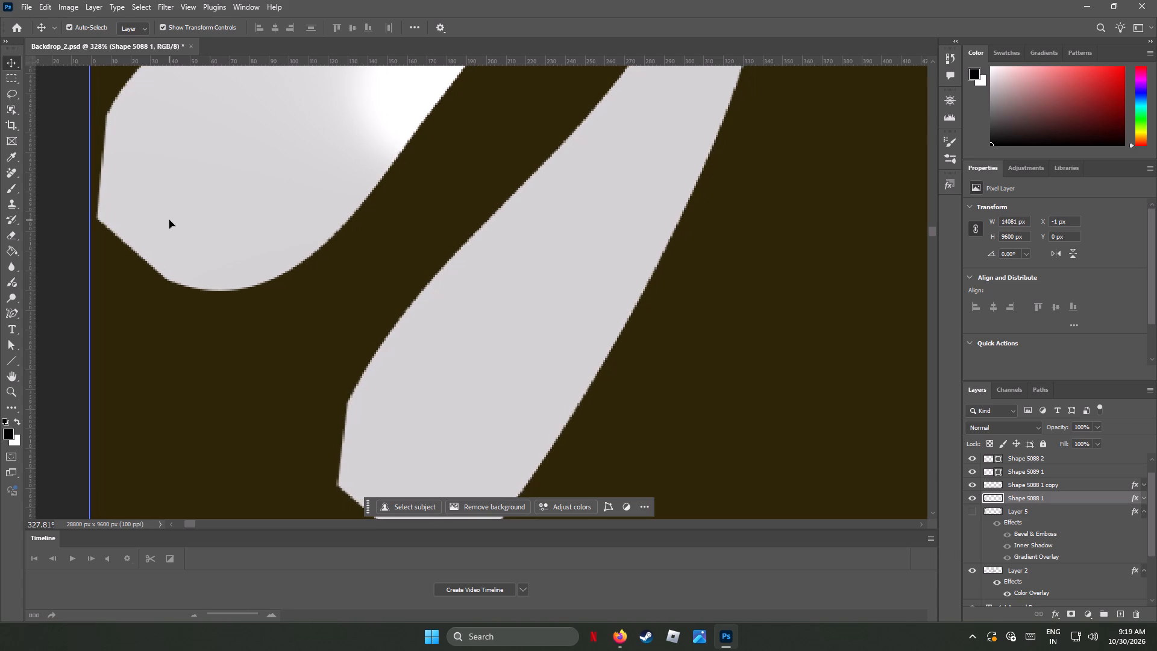
Deselect the border and examine the whole backdrop, checking how both border halves sit on the canvas.
alt+scroll(172, 221, down, 11)
alt+scroll(180, 242, up, 3)
alt+scroll(180, 242, down, 6)
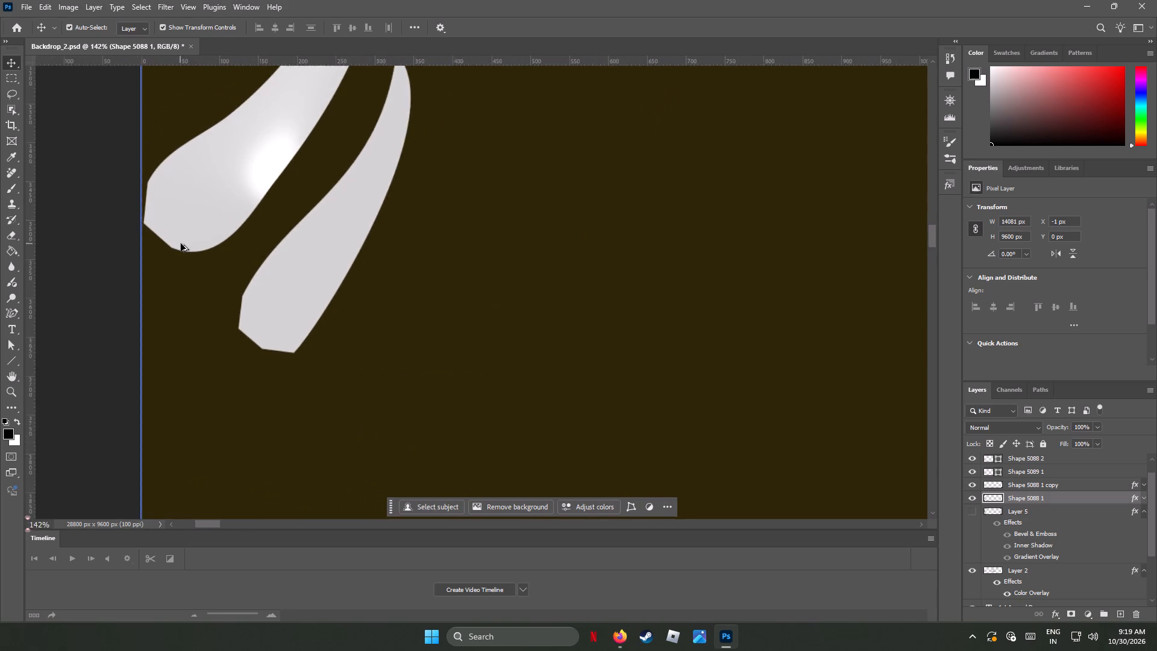
alt+scroll(181, 244, down, 1)
alt+scroll(181, 245, up, 2)
alt+scroll(181, 245, down, 19)
alt+scroll(181, 245, up, 2)
alt+scroll(181, 245, down, 2)
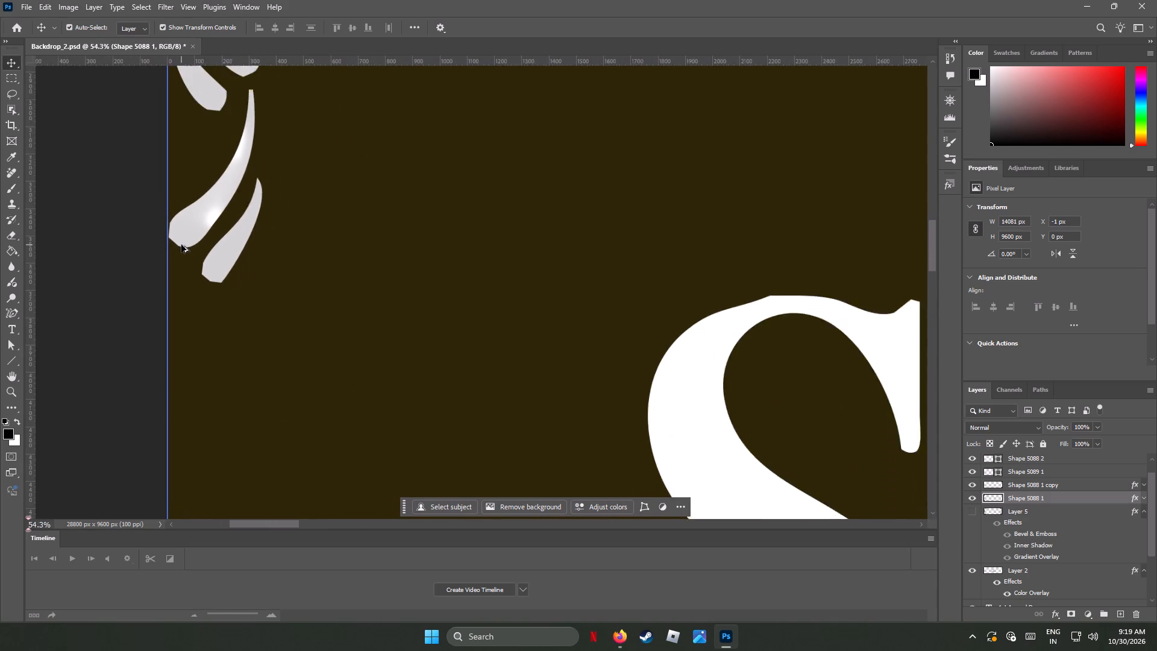
alt+scroll(181, 245, down, 10)
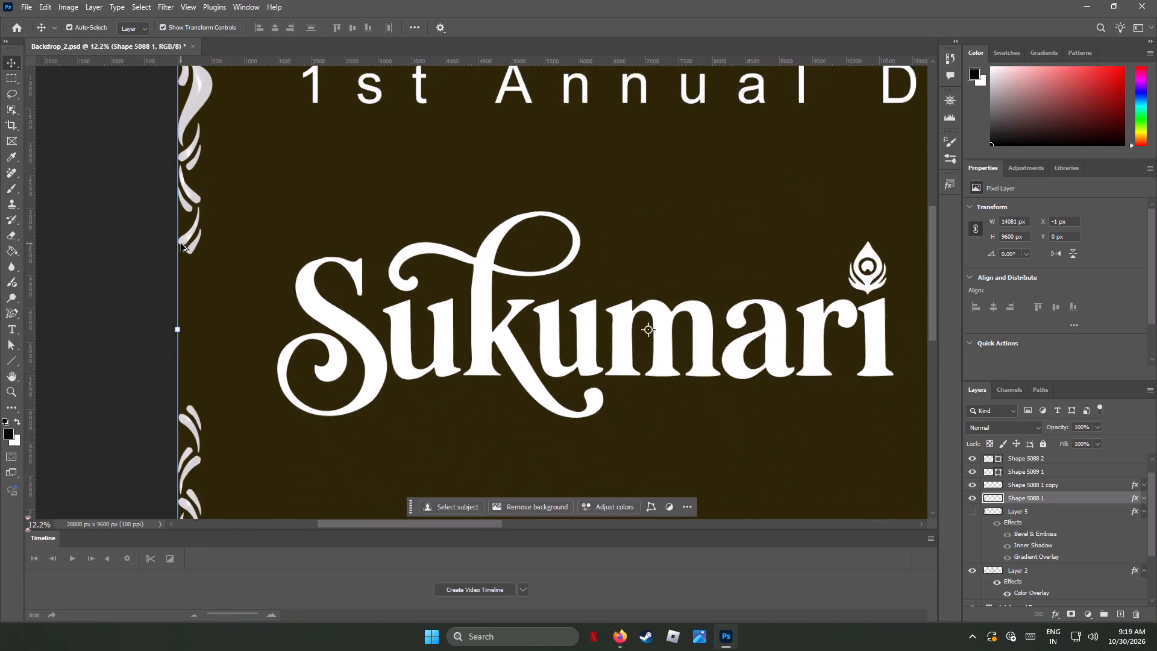
alt+scroll(181, 244, down, 4)
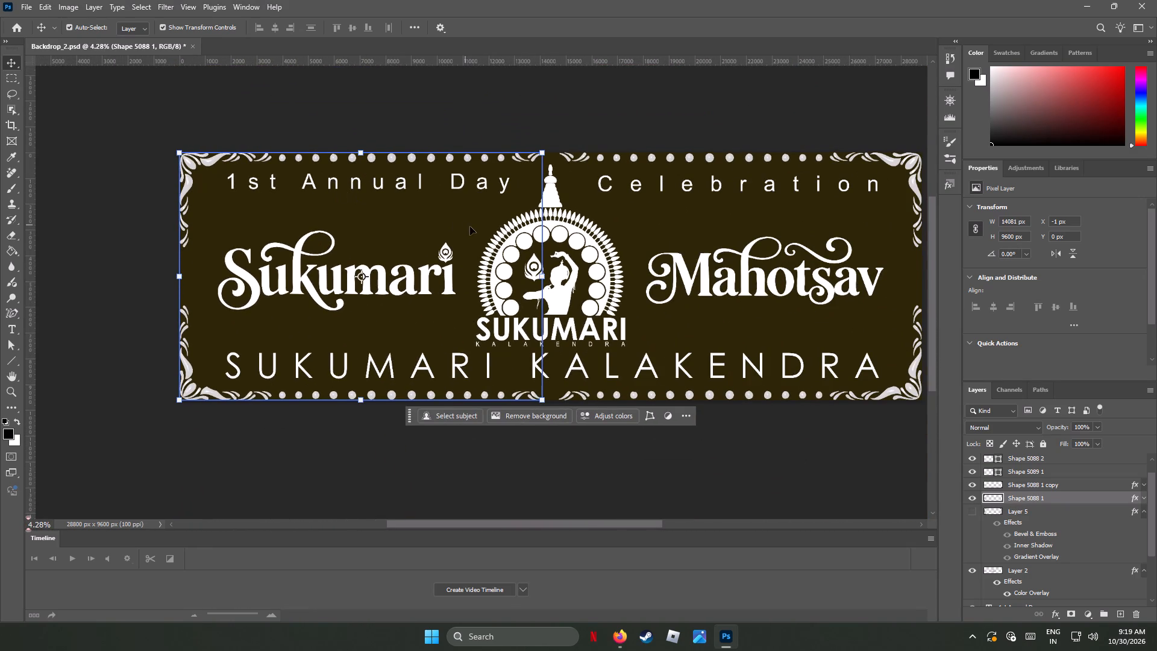
click(591, 107)
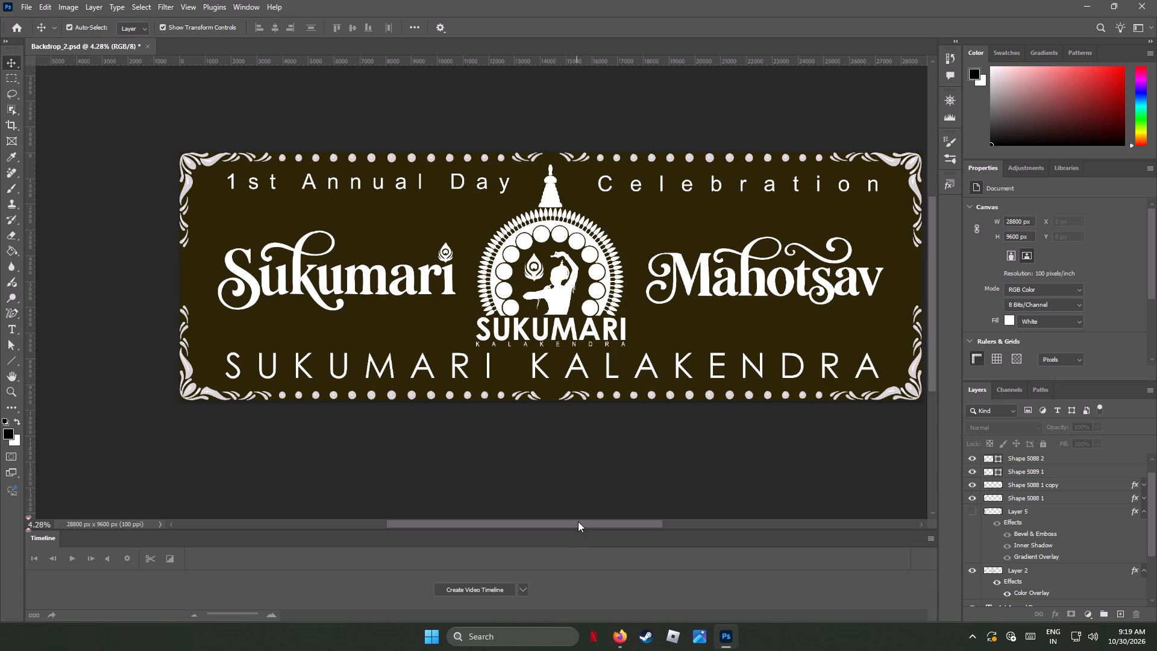
drag(578, 521, 585, 520)
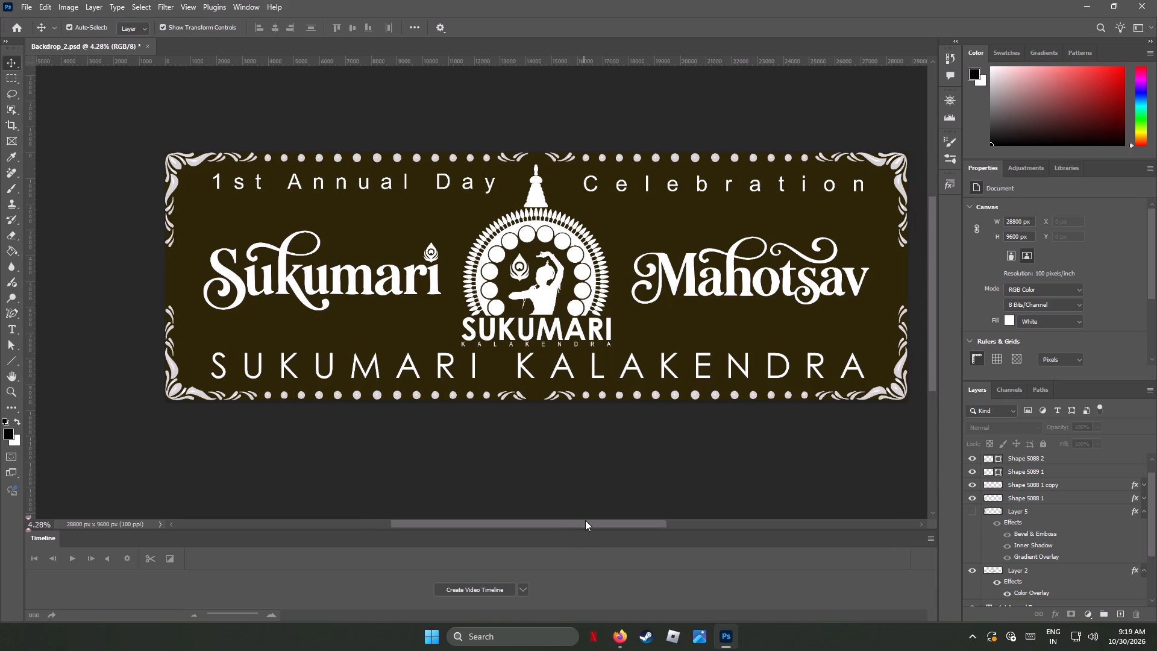
drag(585, 520, 603, 523)
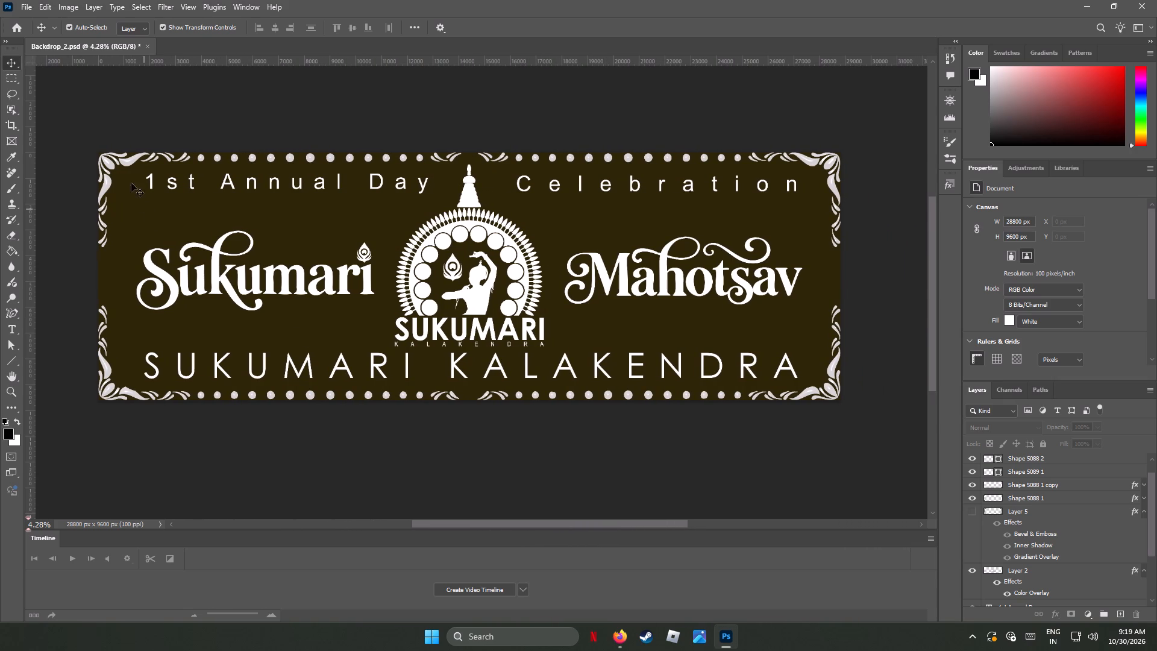
Show the grid over the backdrop to check its alignment, and hide it again.
click(182, 5)
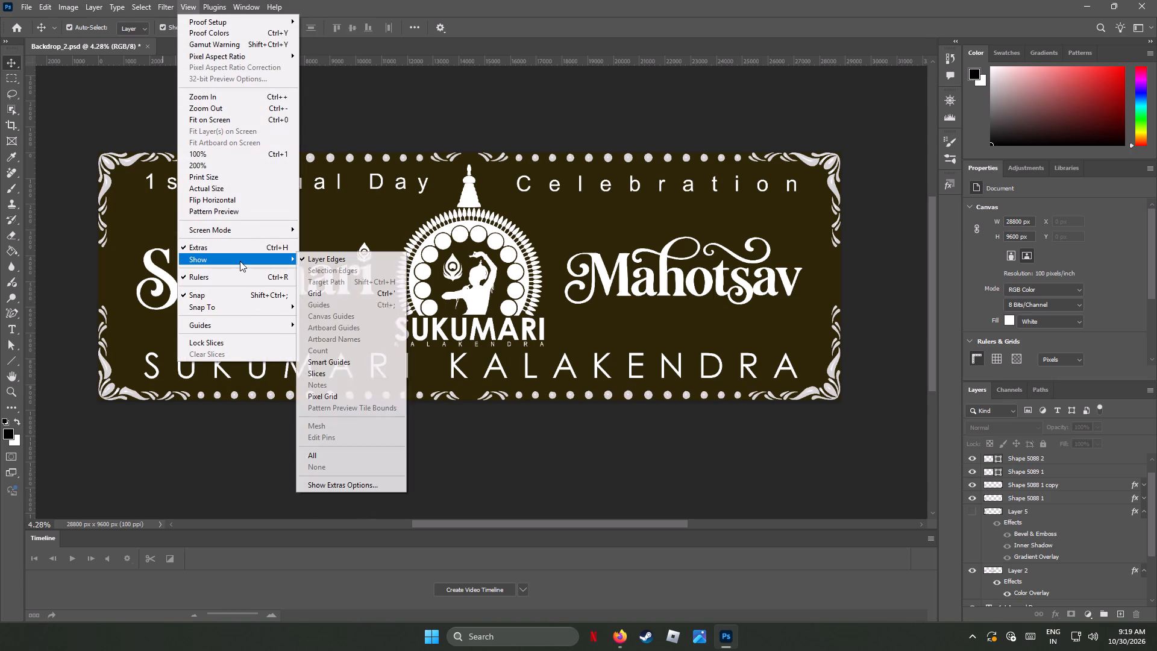
click(321, 288)
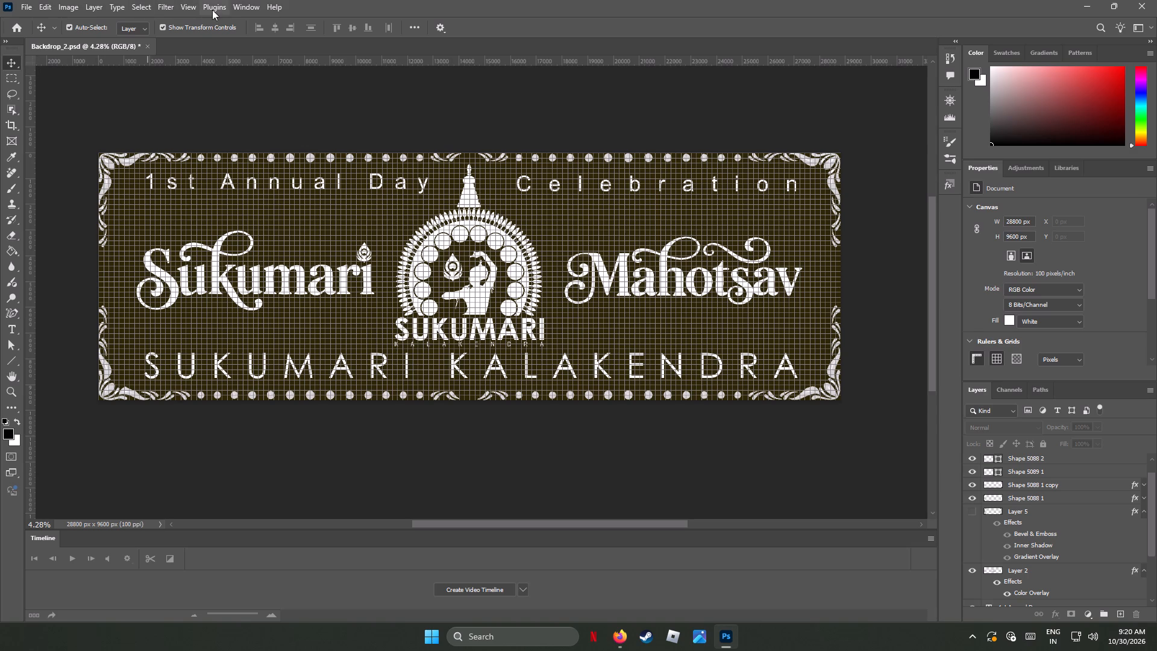
click(184, 7)
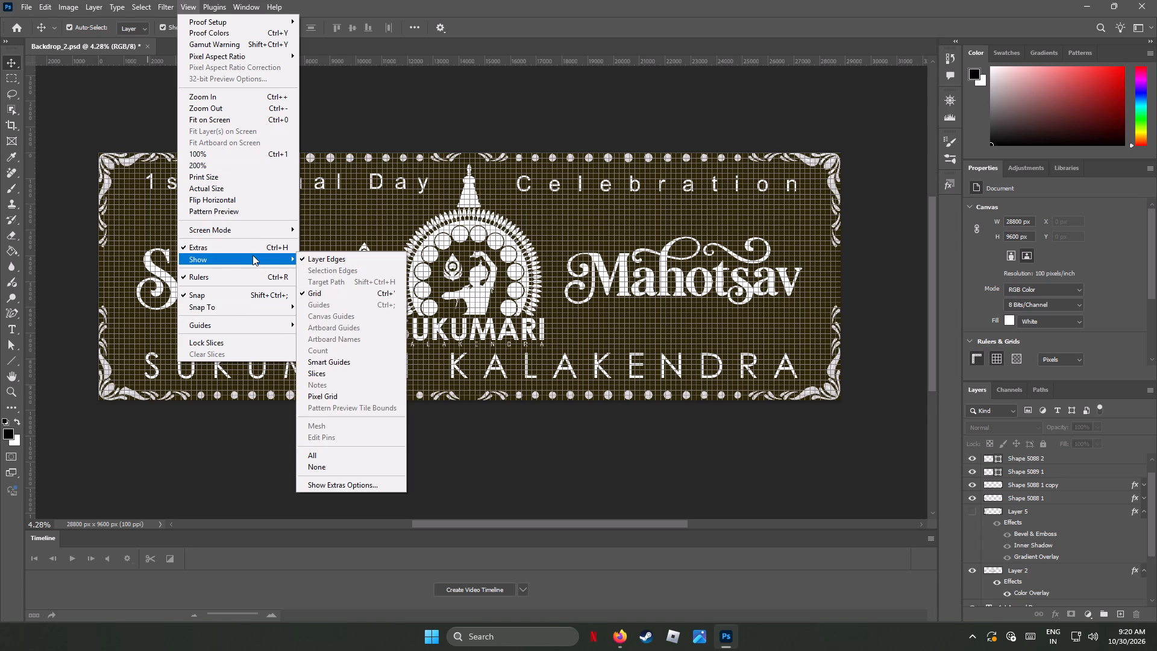
click(324, 293)
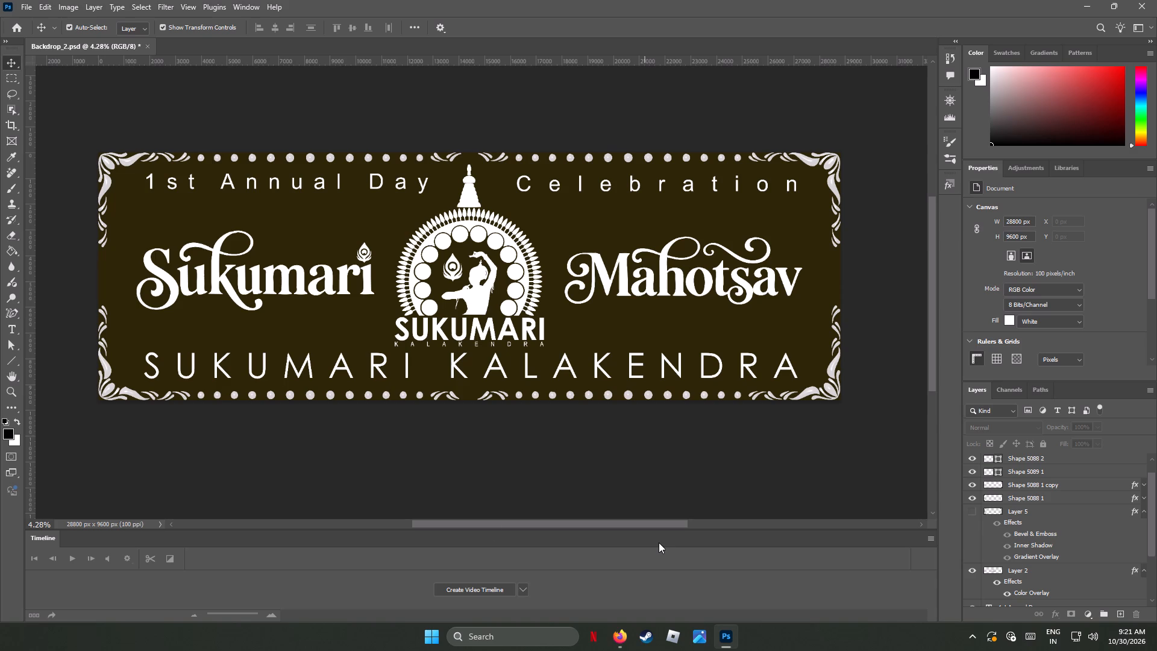
Adjust the direction handles of the anchor at the top of the S in the Sukumari lettering to smooth its curve.
click(163, 276)
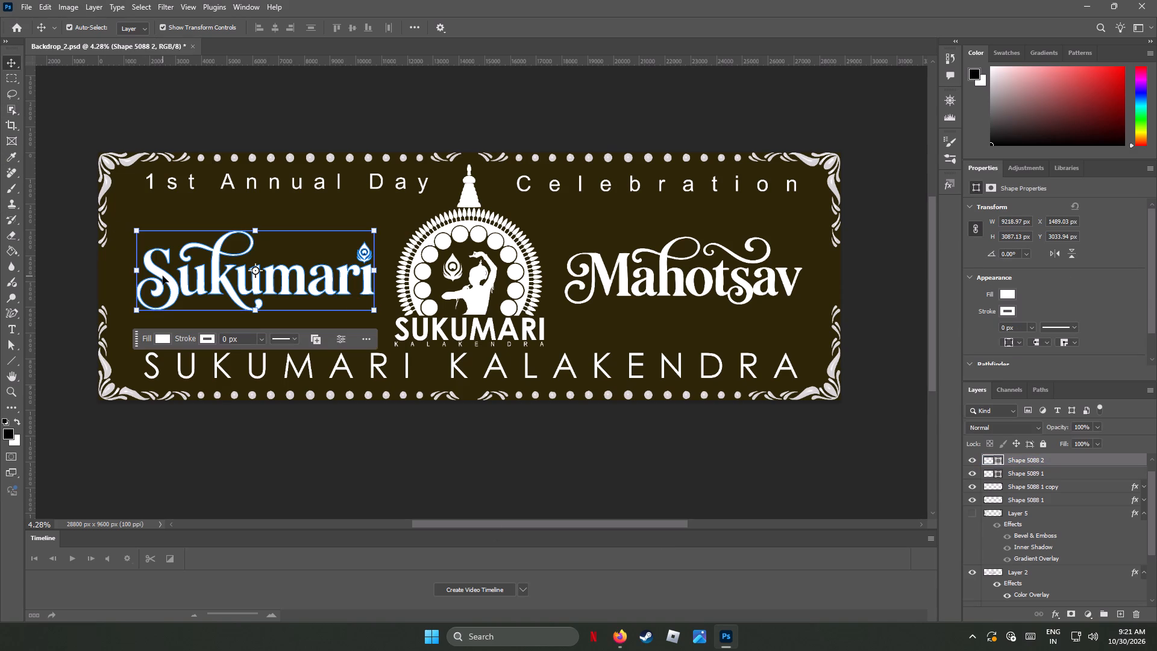
alt+scroll(148, 260, up, 1)
alt+scroll(148, 260, down, 1)
alt+scroll(148, 260, up, 8)
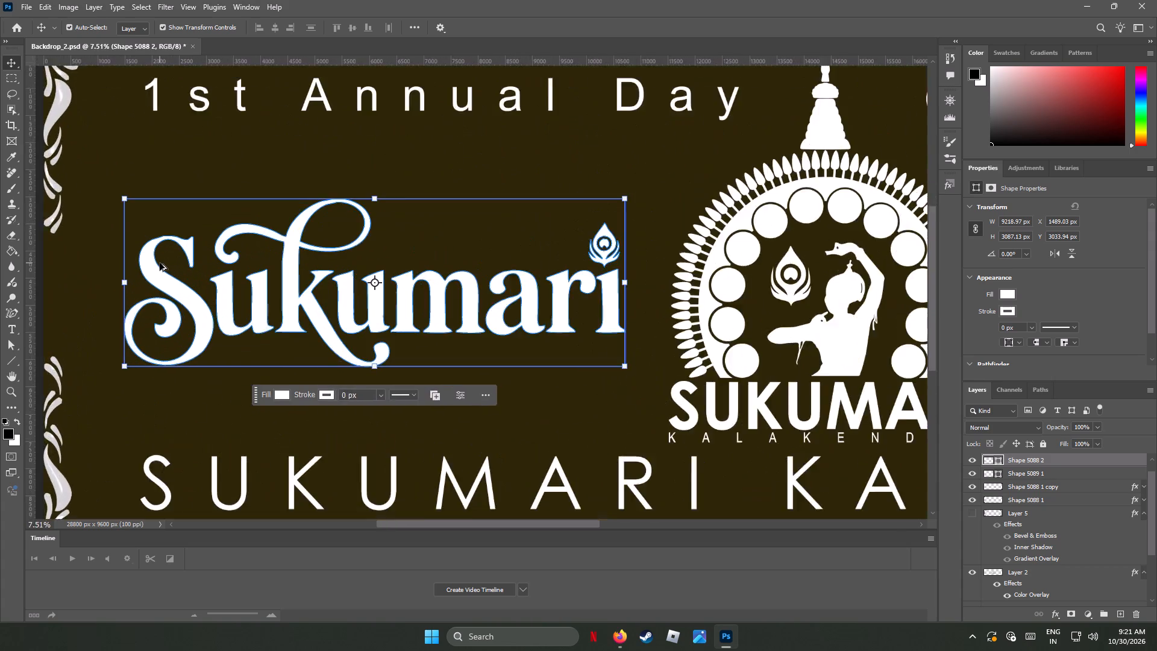
alt+scroll(160, 263, up, 2)
alt+scroll(160, 263, down, 1)
alt+scroll(160, 263, up, 1)
alt+scroll(160, 263, down, 2)
alt+scroll(160, 263, up, 5)
alt+scroll(163, 244, down, 2)
alt+scroll(162, 242, up, 6)
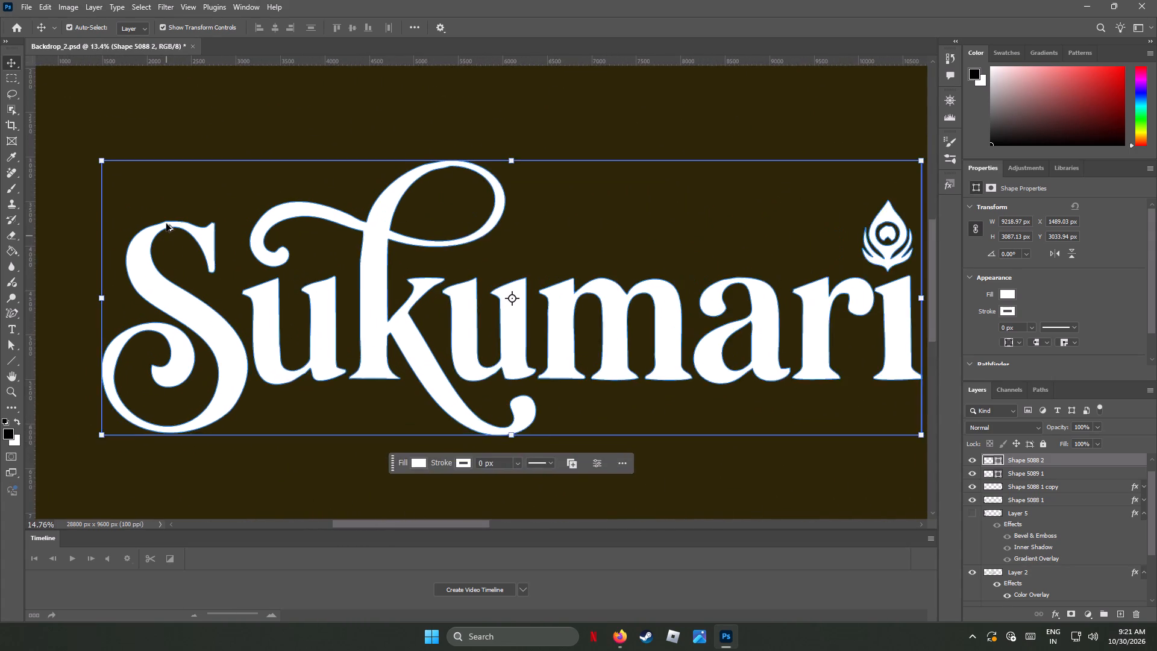
alt+scroll(164, 222, up, 9)
alt+scroll(146, 209, down, 1)
alt+scroll(146, 209, up, 4)
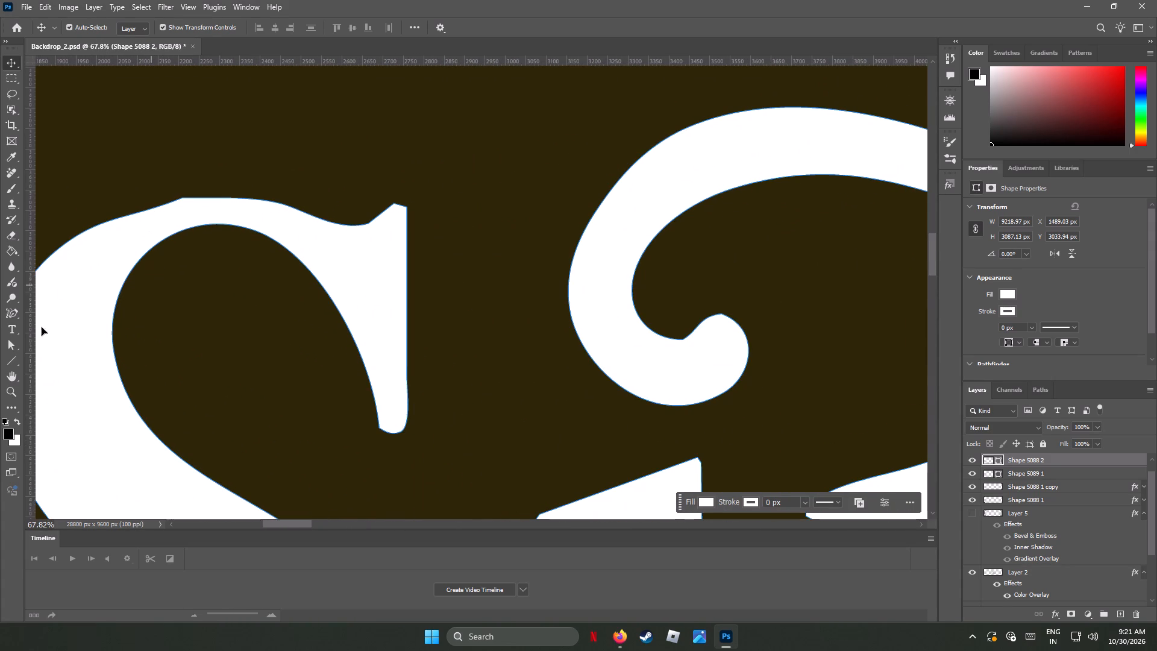
click(9, 345)
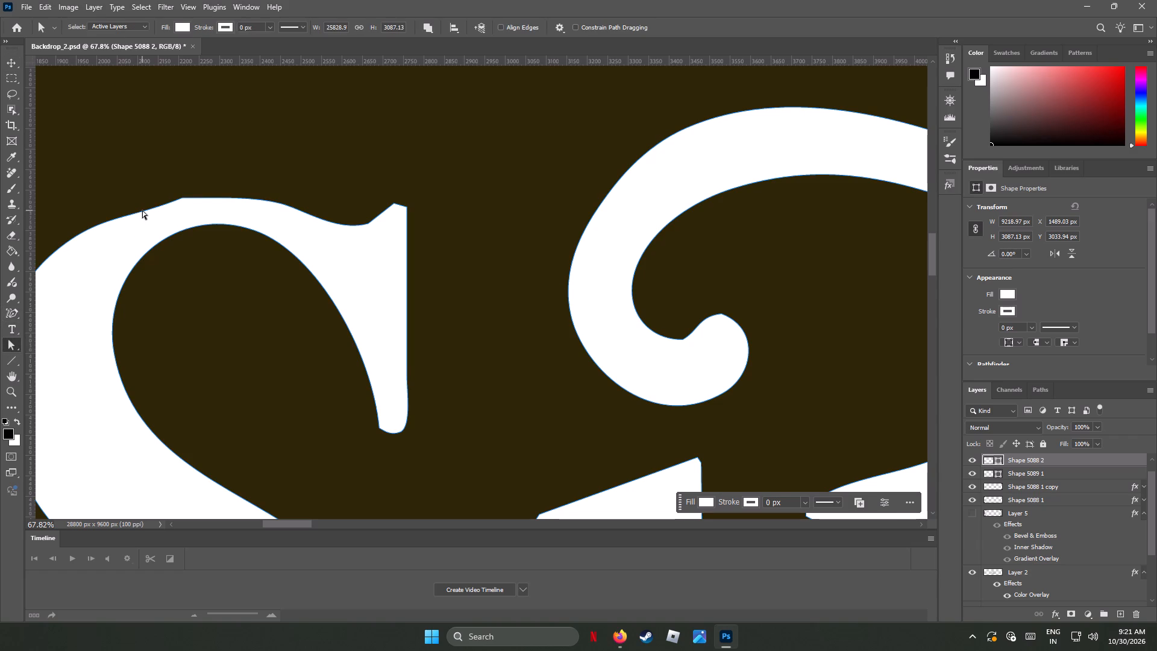
click(143, 213)
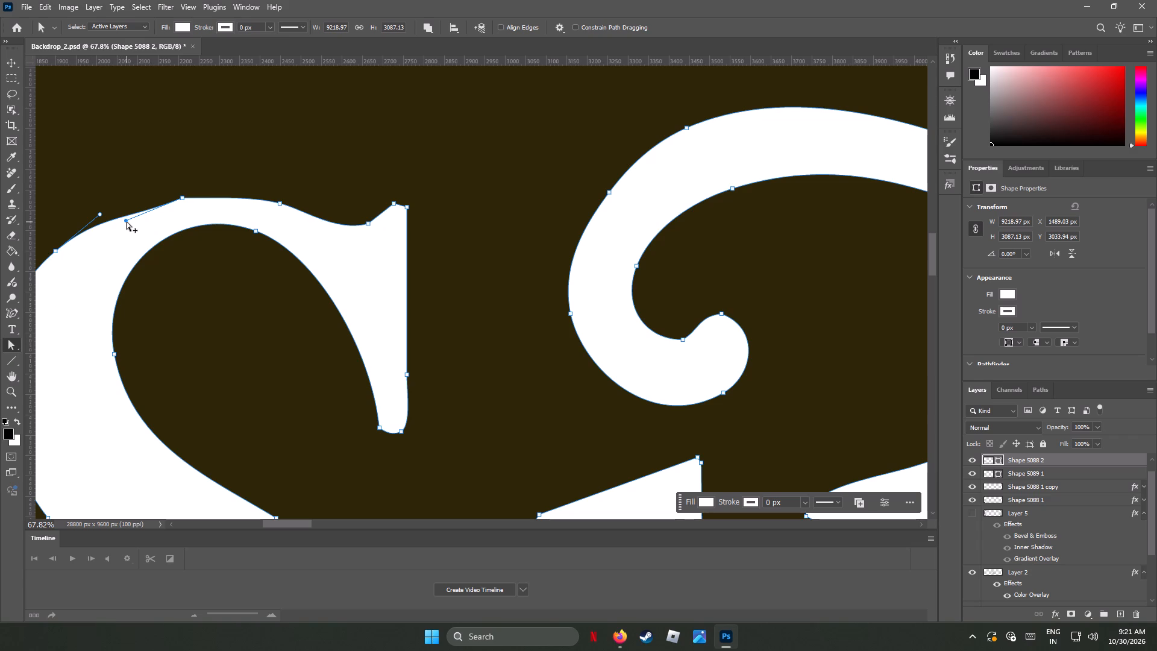
alt+drag(127, 222, 122, 215)
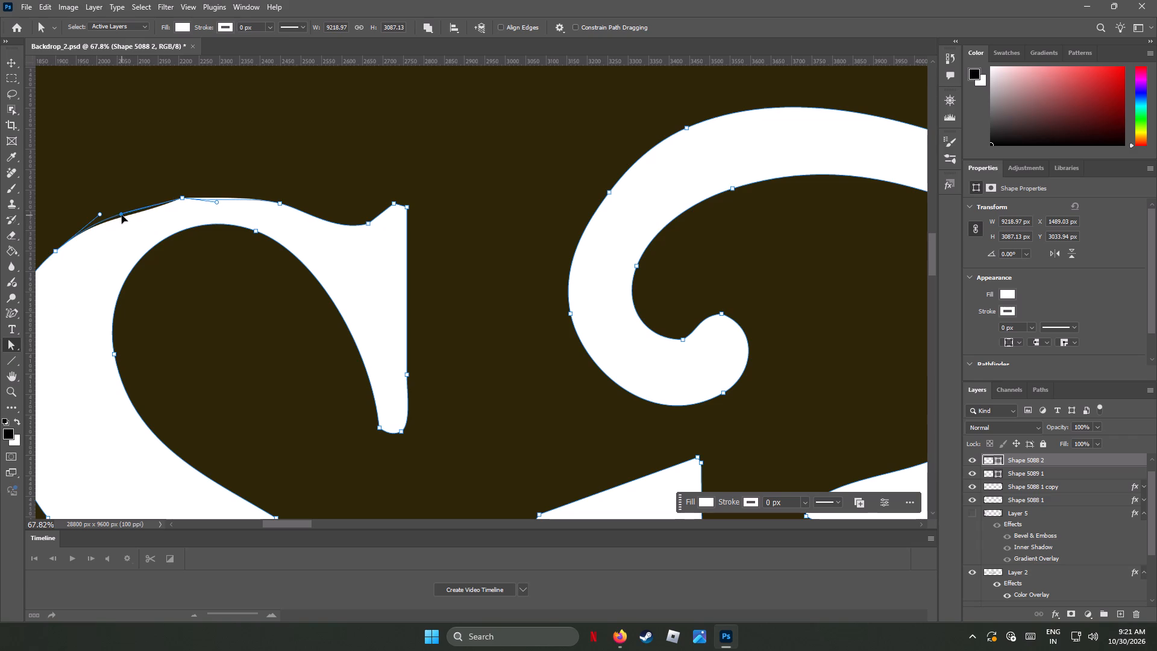
alt+drag(122, 215, 125, 210)
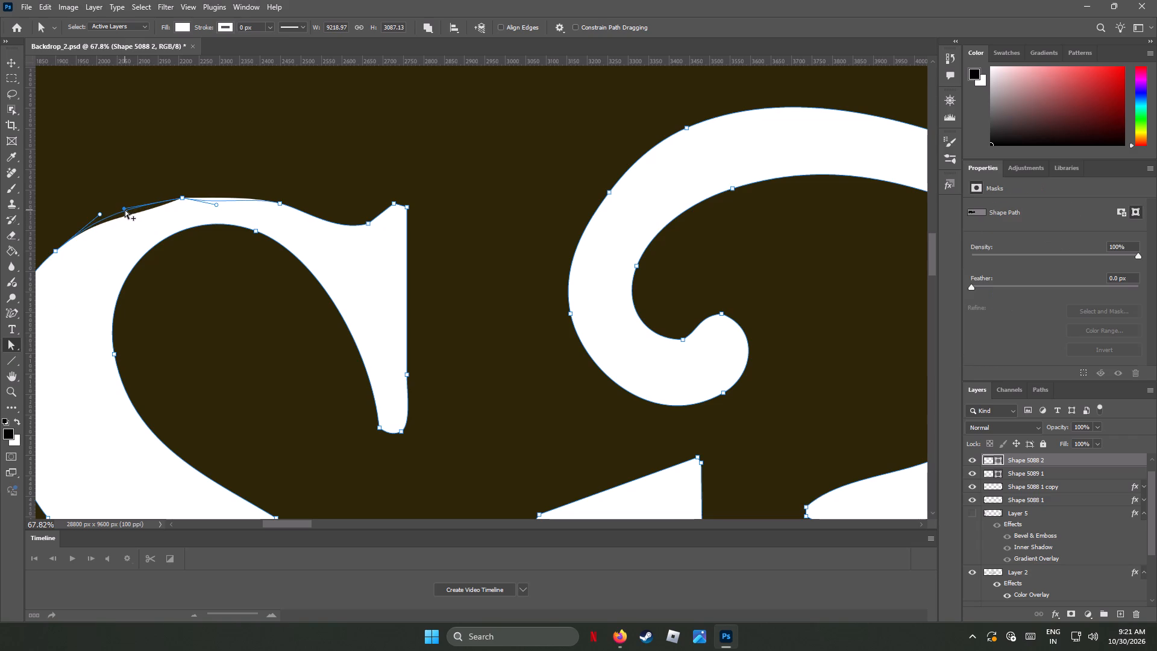
alt+click(216, 205)
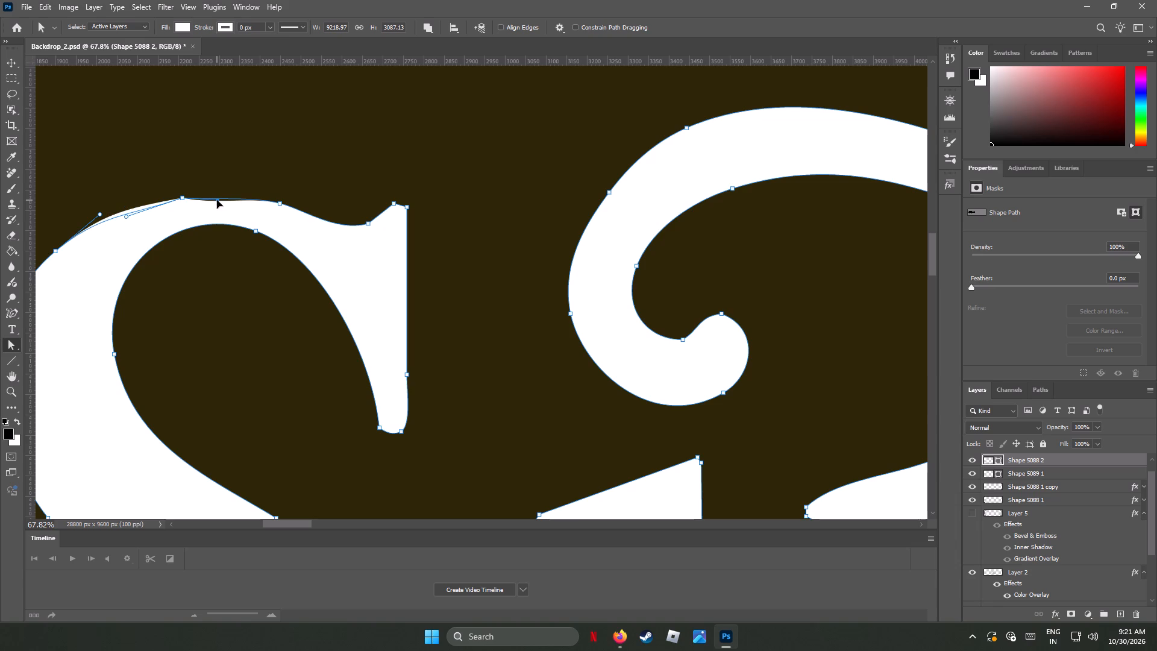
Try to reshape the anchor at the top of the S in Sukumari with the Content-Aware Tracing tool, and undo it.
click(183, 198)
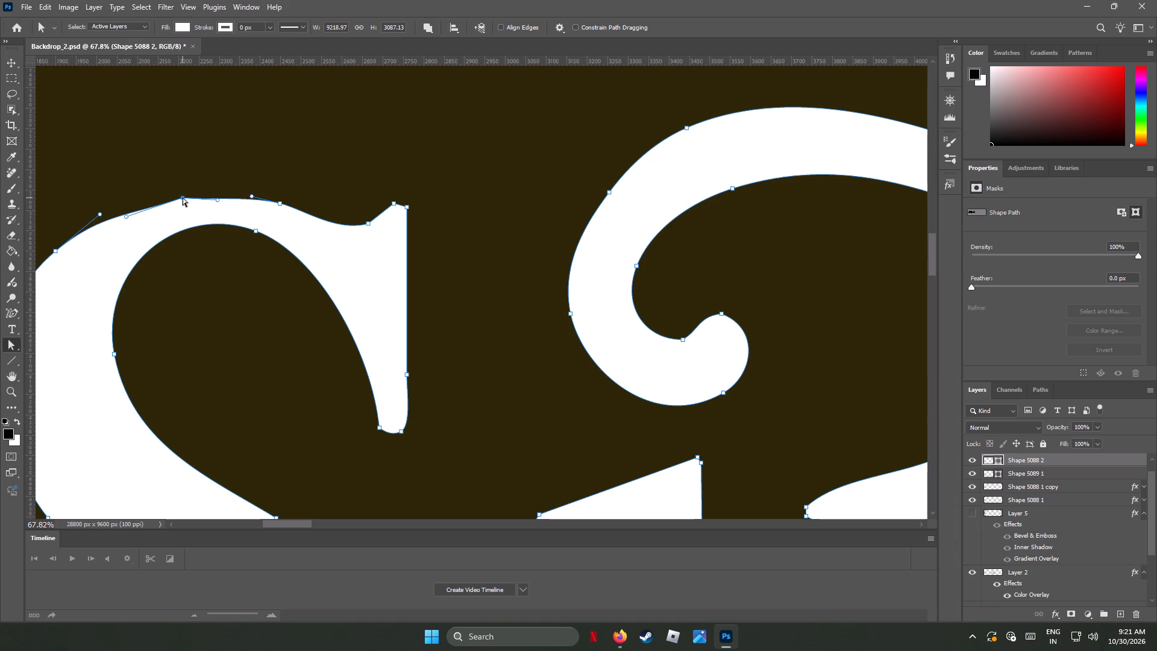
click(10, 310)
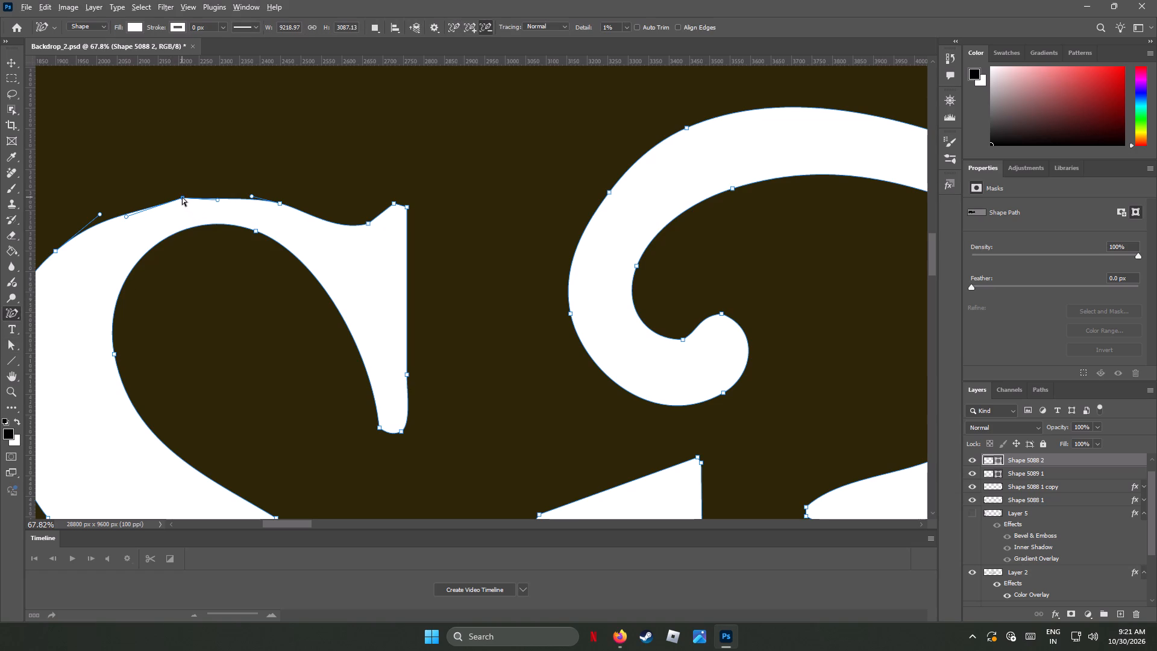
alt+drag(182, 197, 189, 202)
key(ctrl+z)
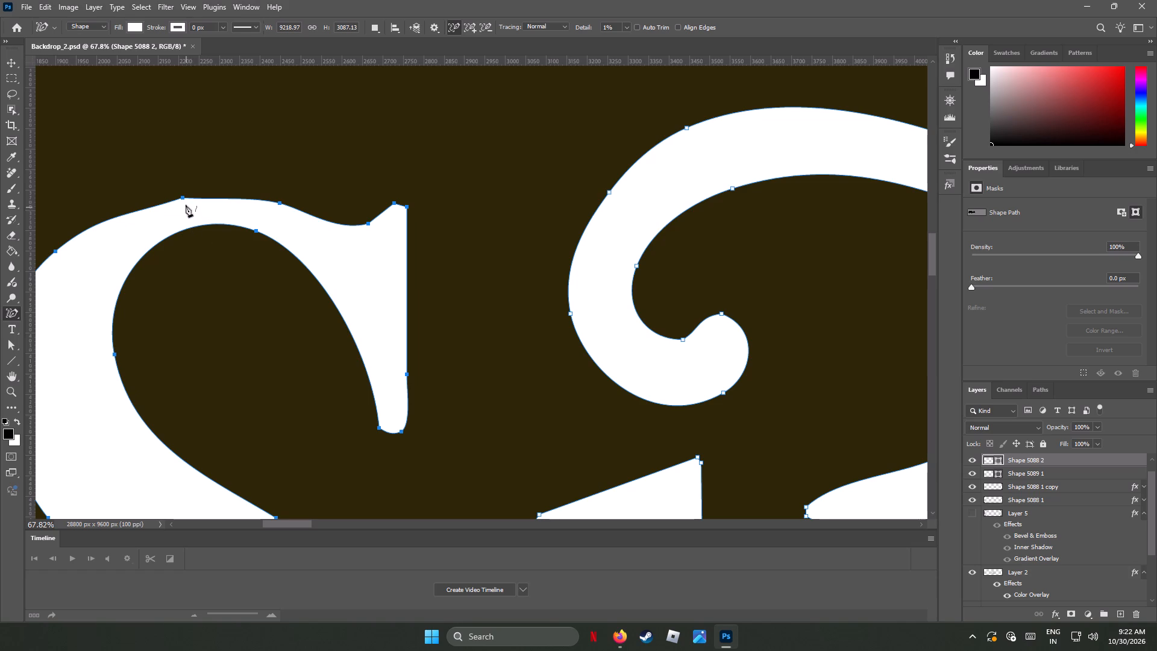
Delete the anchor at the top of the S in the Sukumari lettering with the Pen tool to smooth its outer curve.
click(13, 342)
click(178, 272)
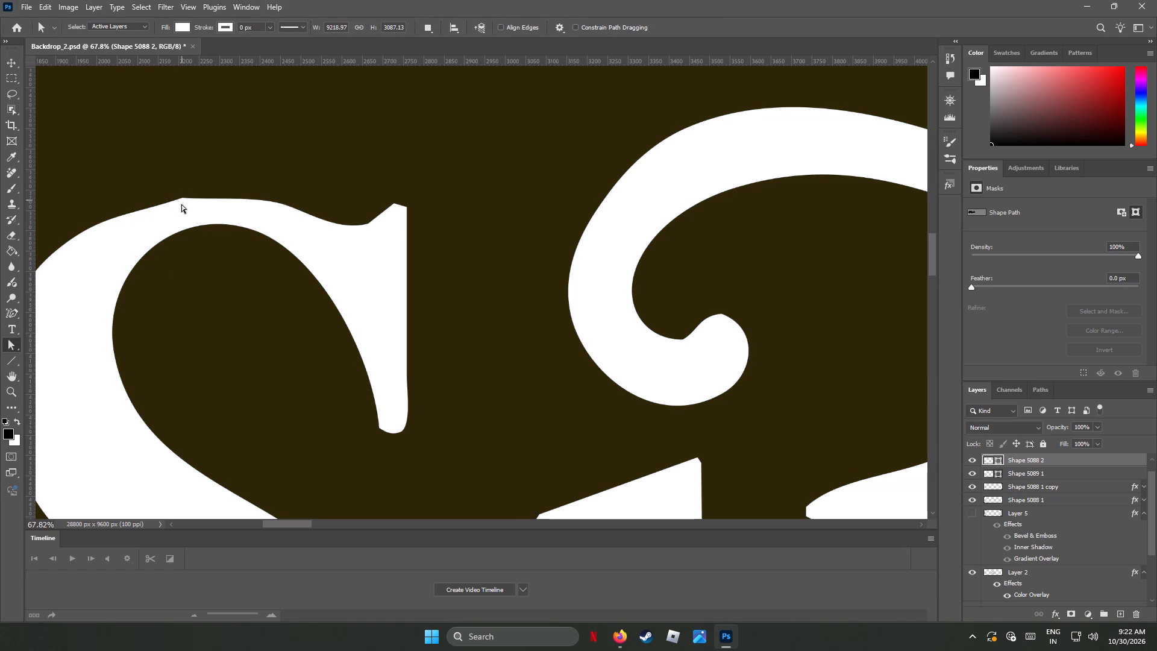
click(181, 205)
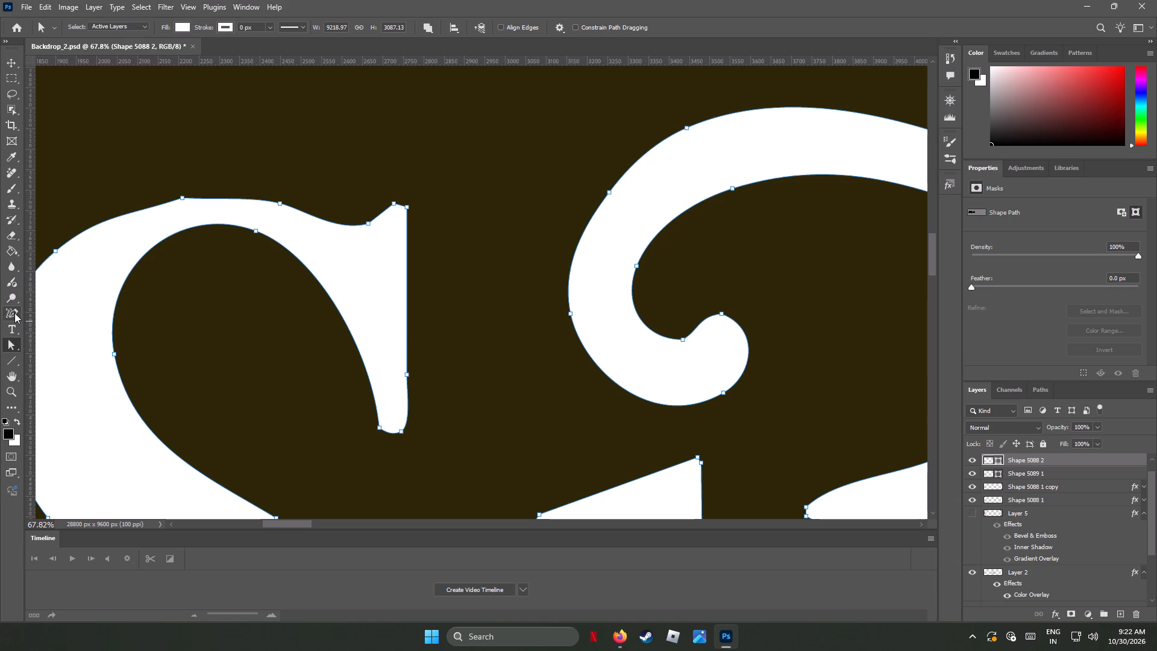
right_click(14, 312)
click(58, 313)
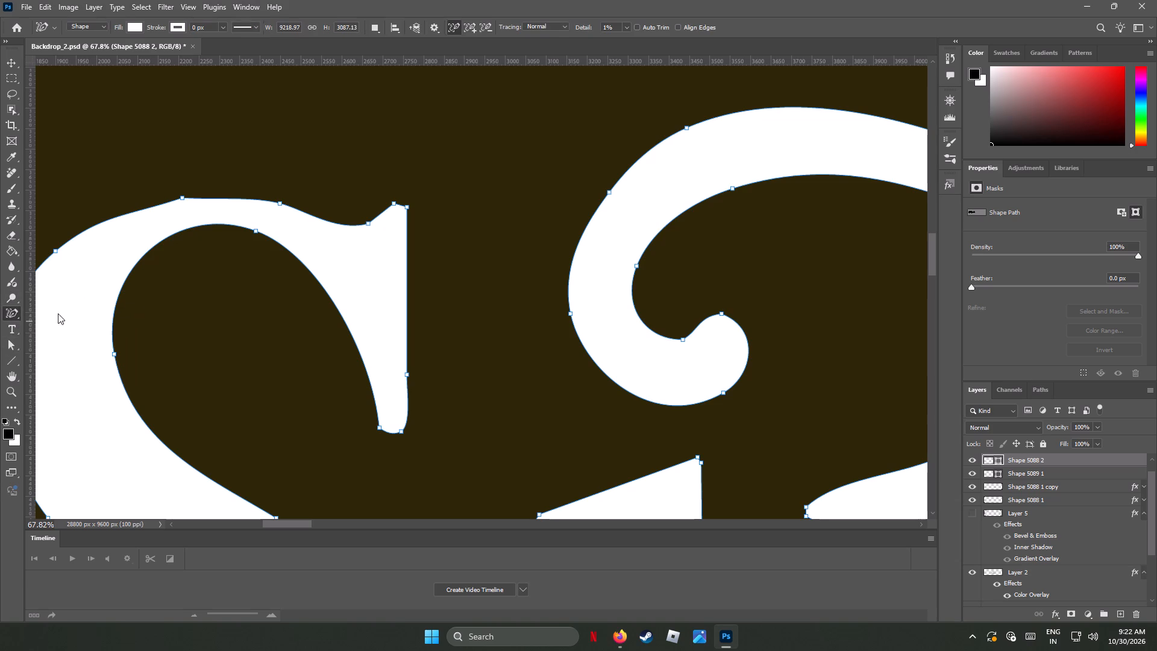
click(182, 198)
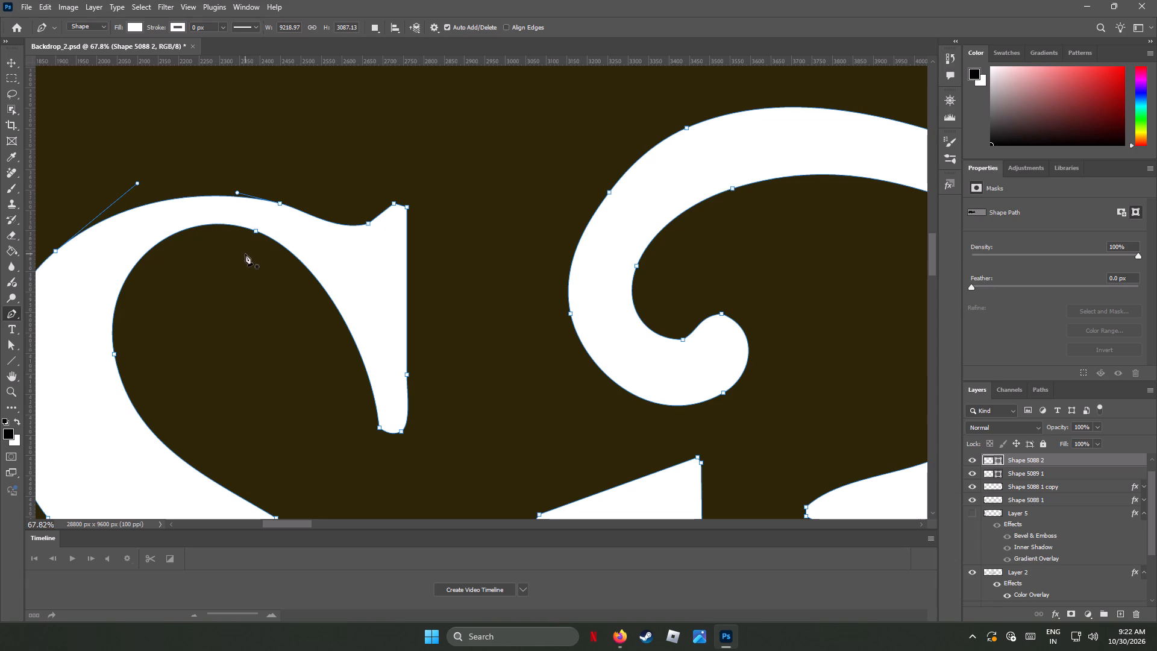
Examine the lettering from Sukumari across the central emblem to Mahotsav for uneven curves.
alt+scroll(245, 254, down, 6)
alt+scroll(245, 254, up, 1)
alt+scroll(245, 254, down, 6)
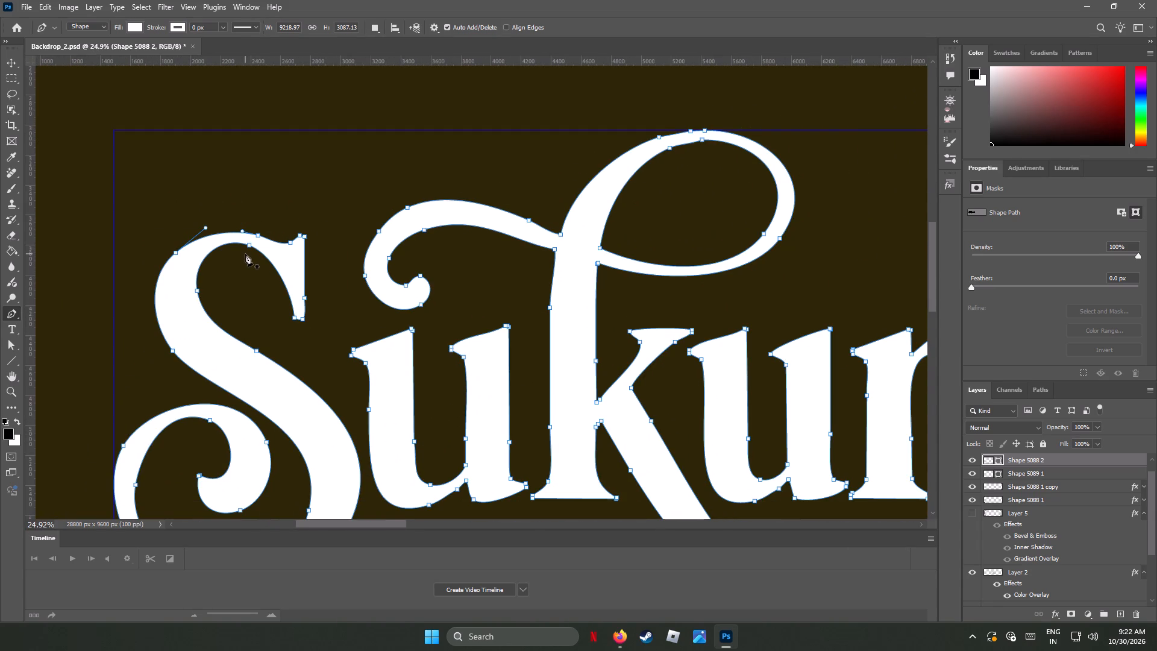
alt+scroll(245, 254, down, 2)
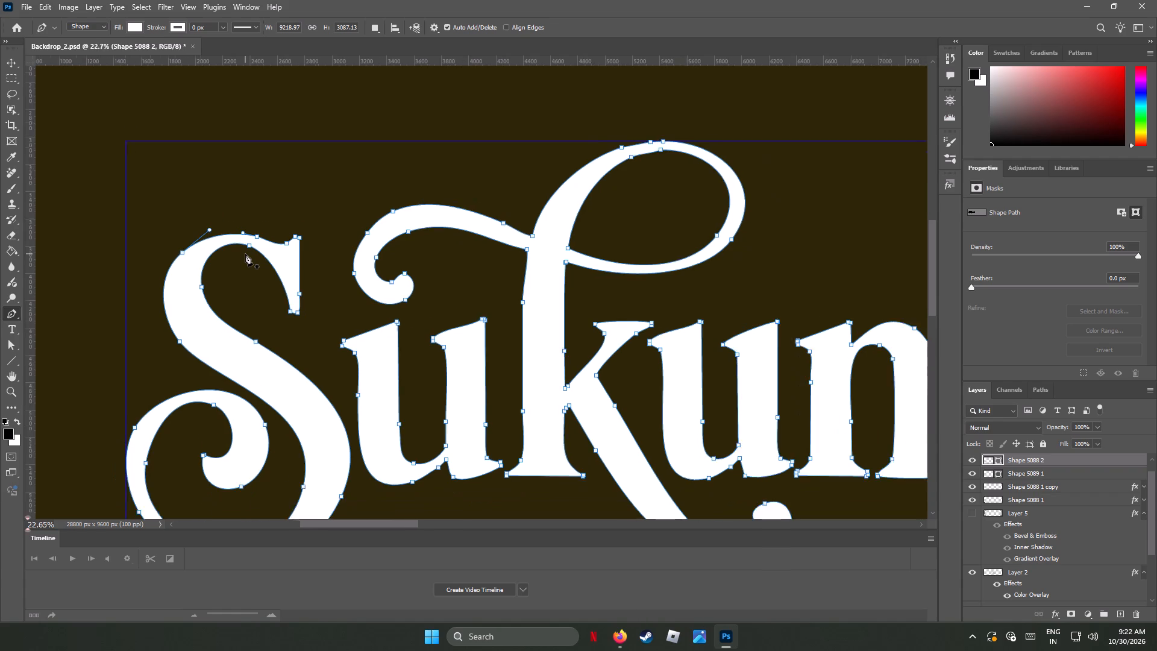
alt+scroll(245, 254, down, 1)
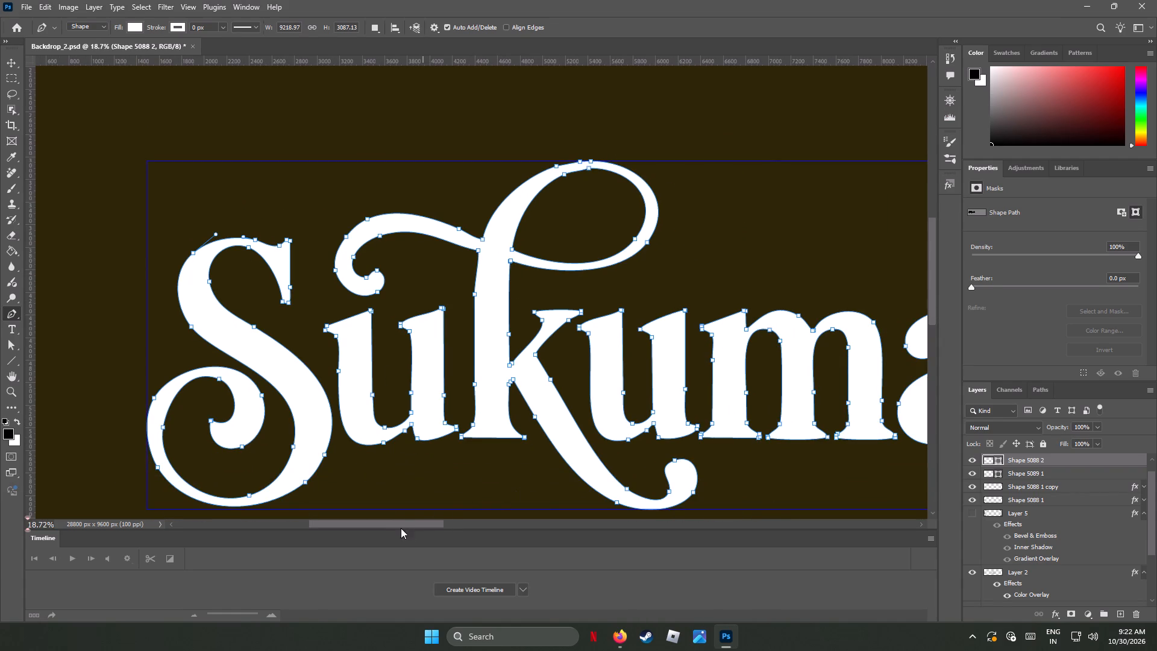
drag(407, 523, 429, 527)
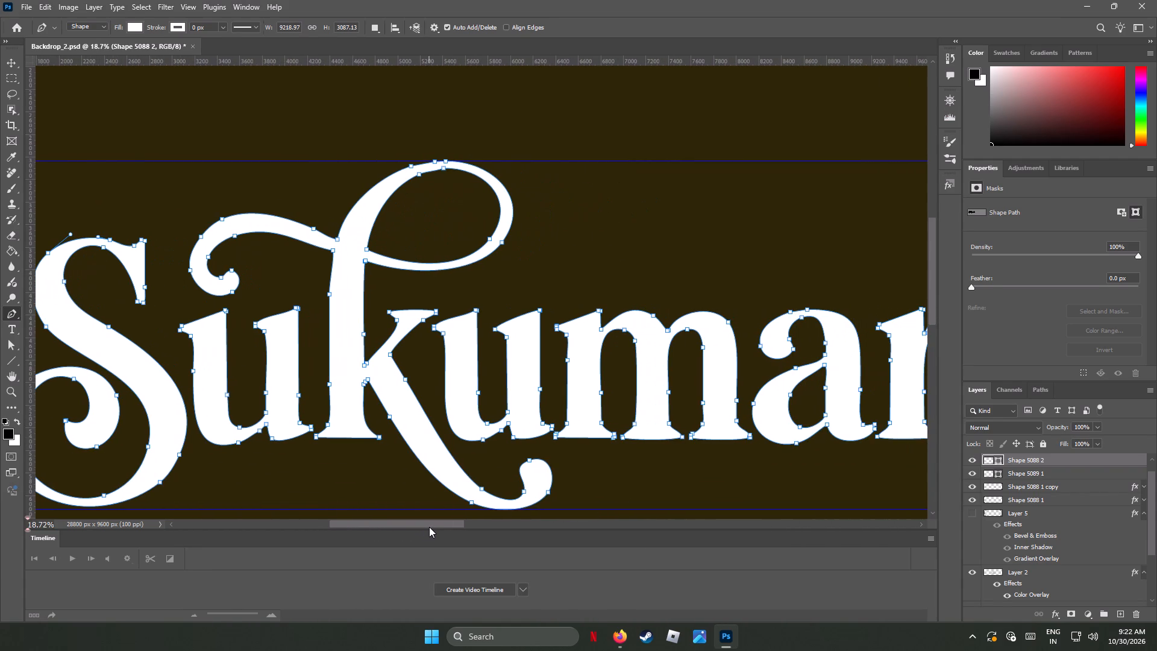
drag(429, 527, 460, 534)
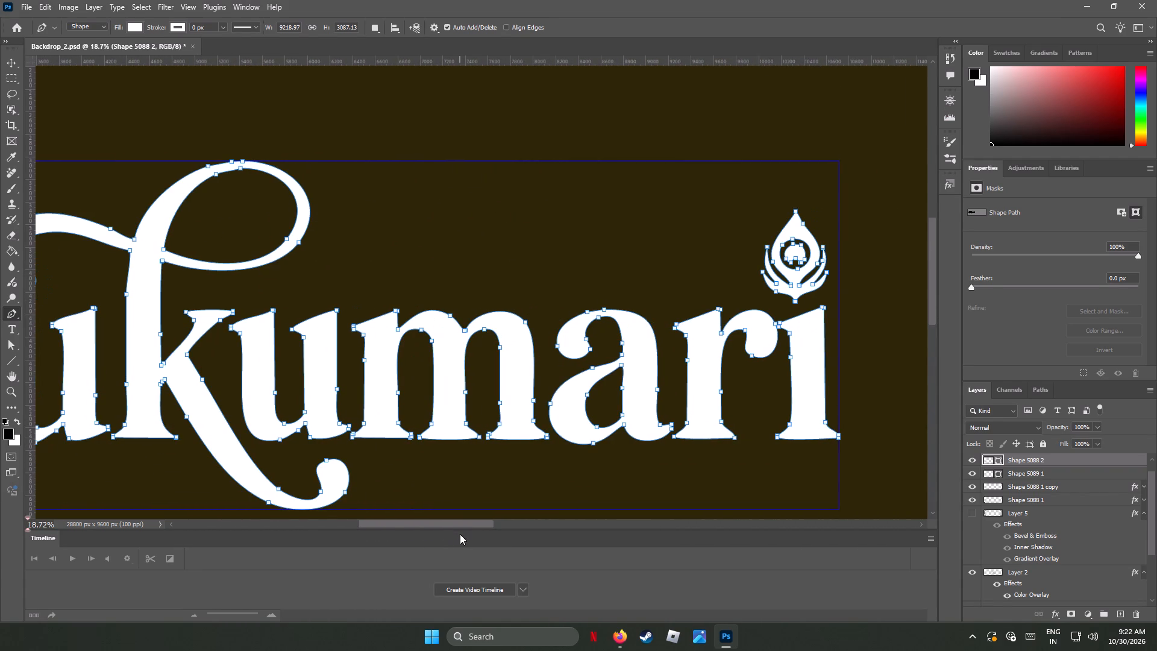
drag(460, 534, 482, 537)
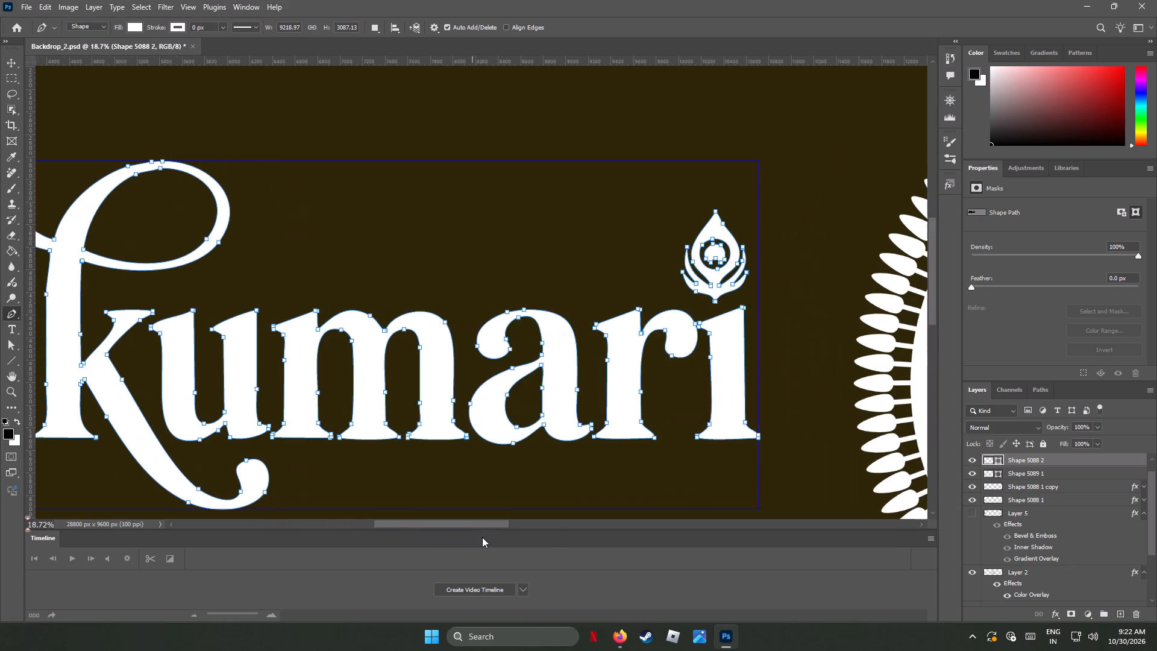
drag(482, 537, 527, 545)
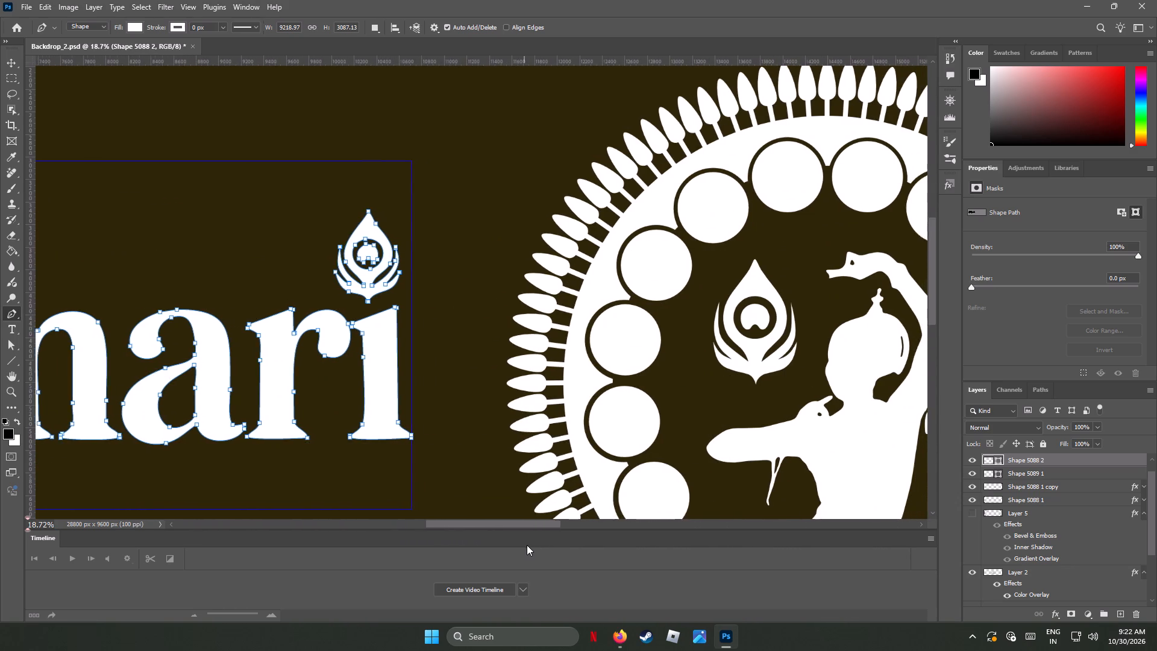
drag(527, 545, 680, 550)
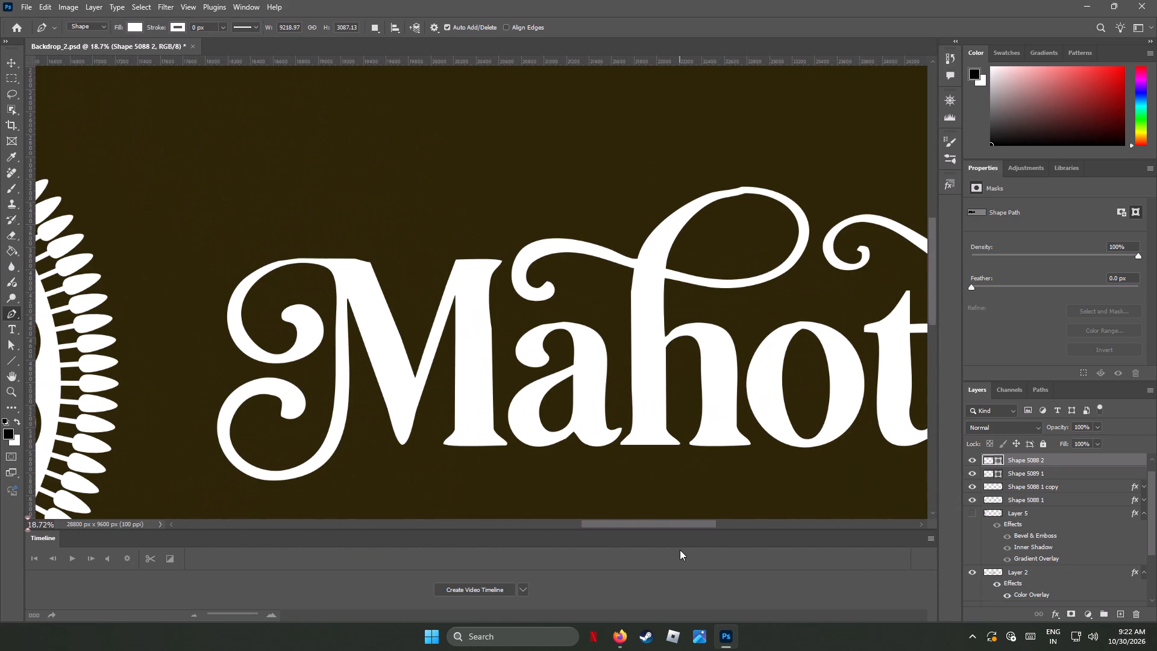
drag(680, 550, 703, 544)
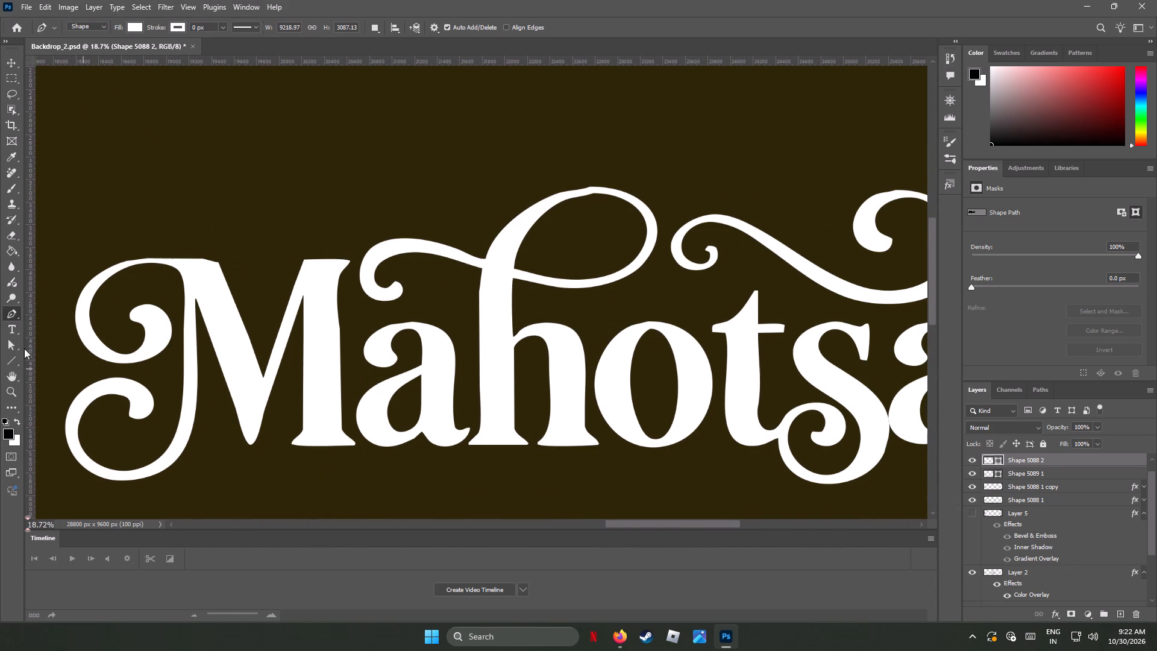
Select the Mahotsav lettering's path and reshape the direction handles of the outer anchor atop the h's loop into a smooth curve.
click(13, 62)
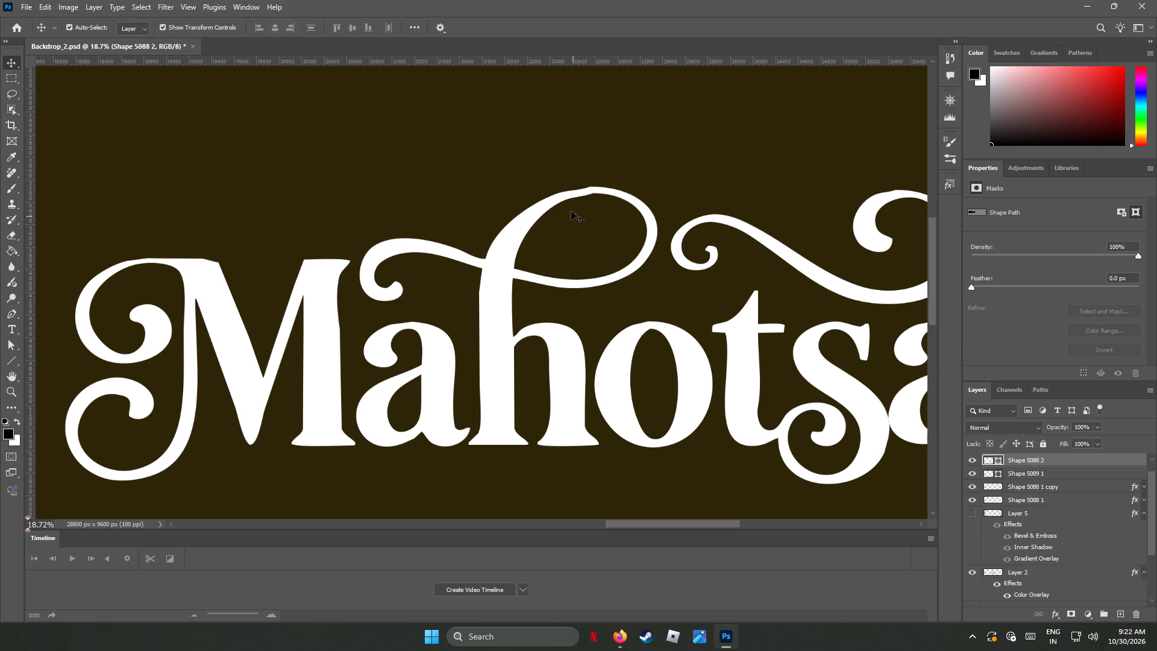
click(553, 201)
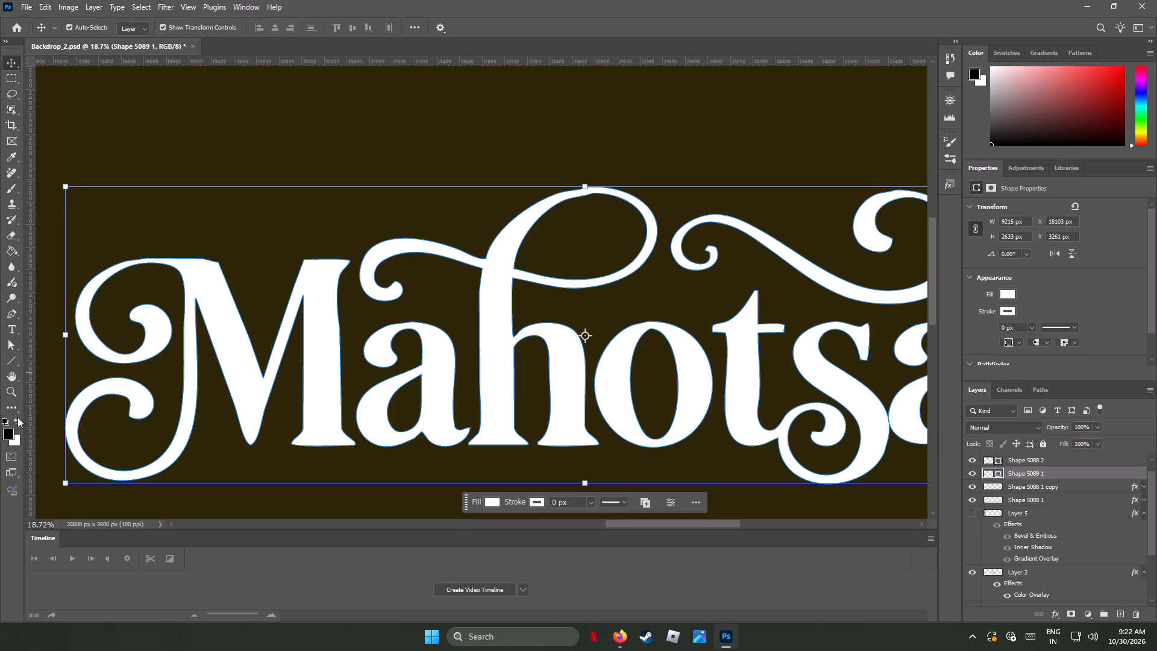
click(14, 345)
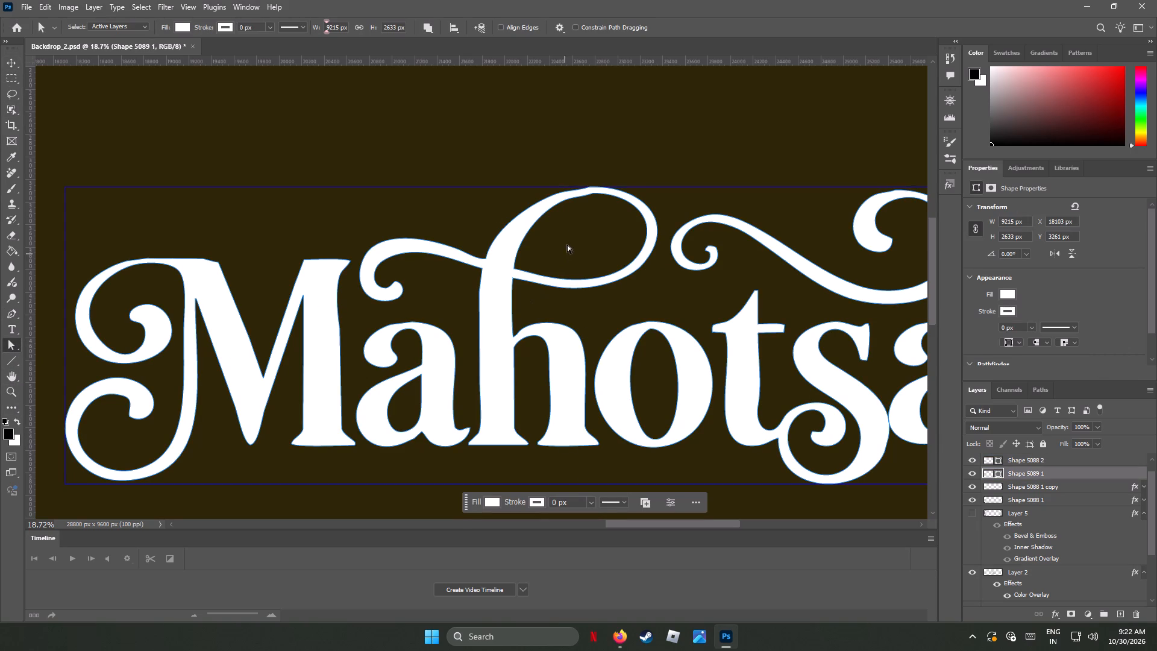
click(561, 199)
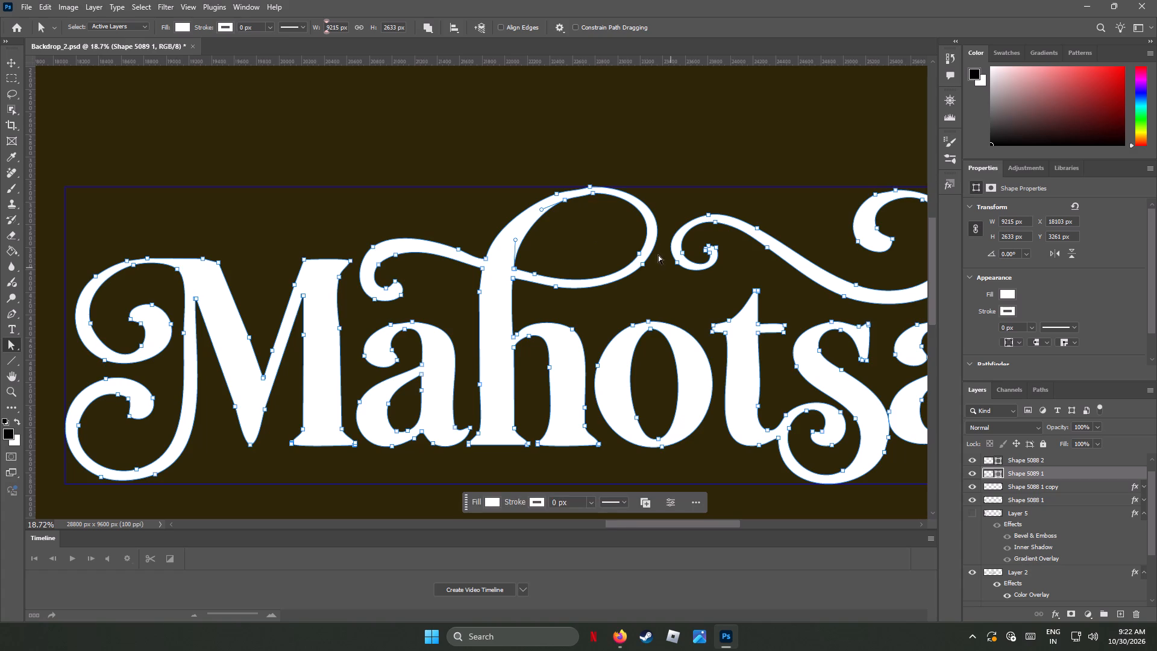
click(14, 312)
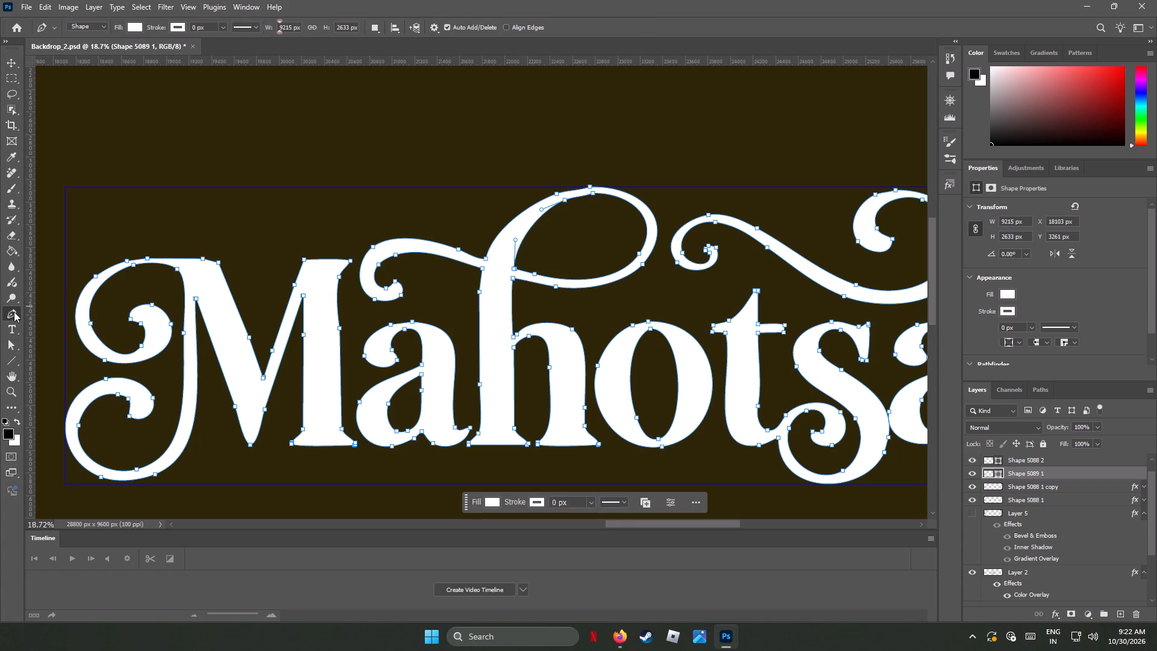
alt+scroll(611, 192, down, 1)
alt+scroll(611, 192, up, 5)
alt+scroll(611, 192, down, 2)
alt+scroll(611, 192, up, 12)
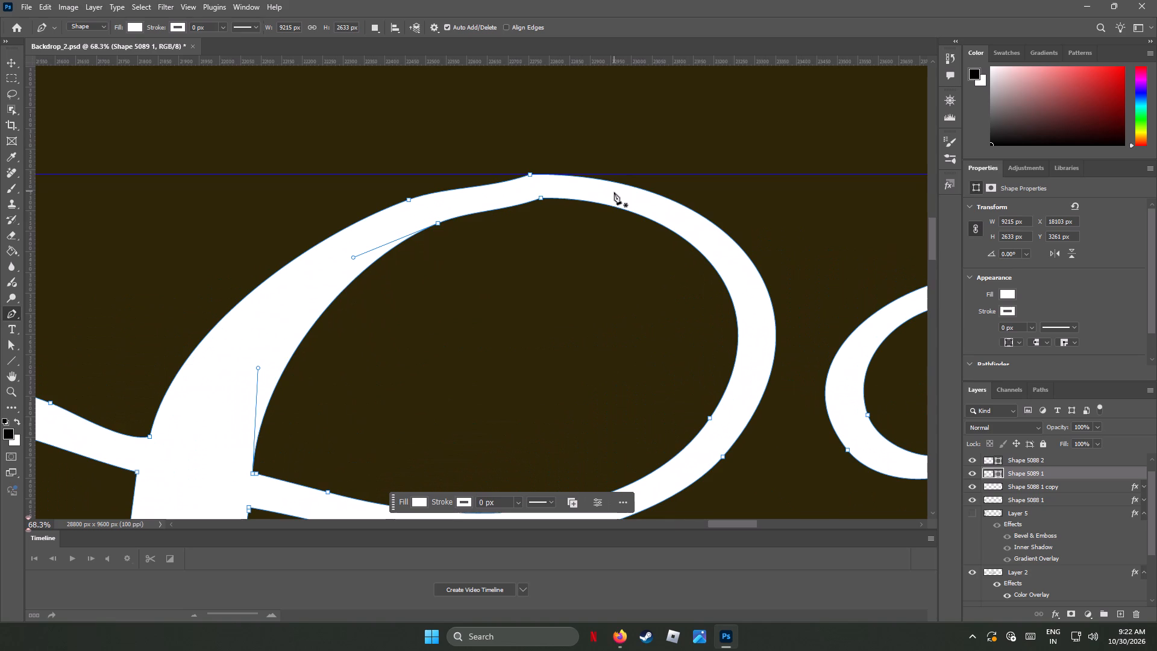
alt+drag(530, 175, 537, 176)
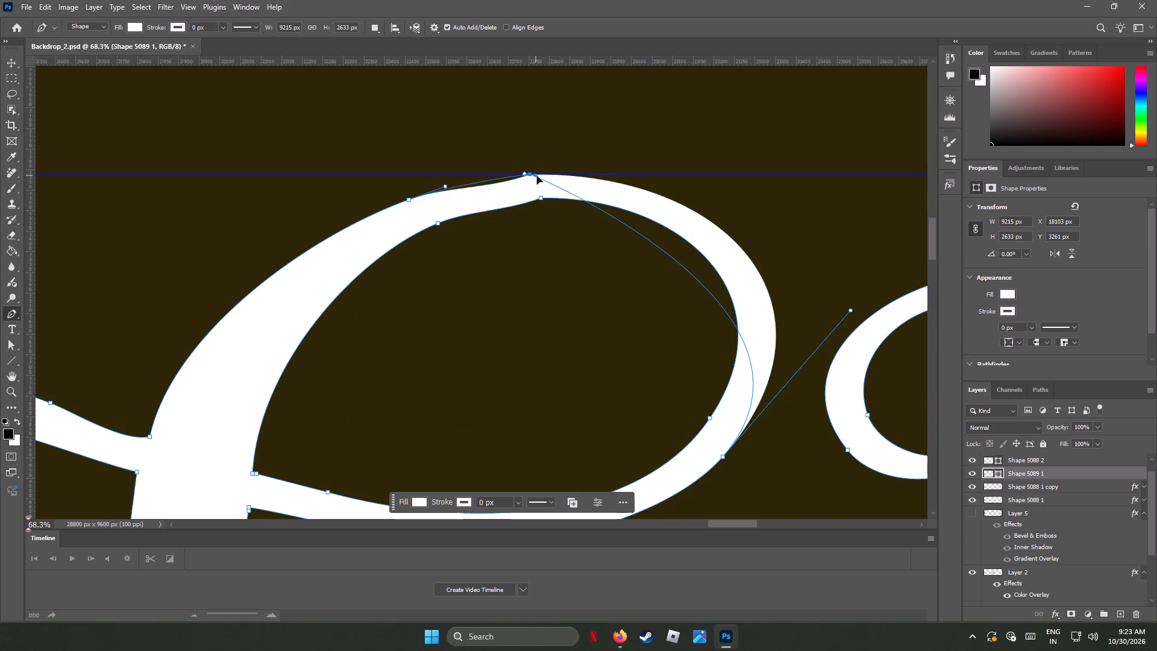
alt+drag(537, 176, 557, 172)
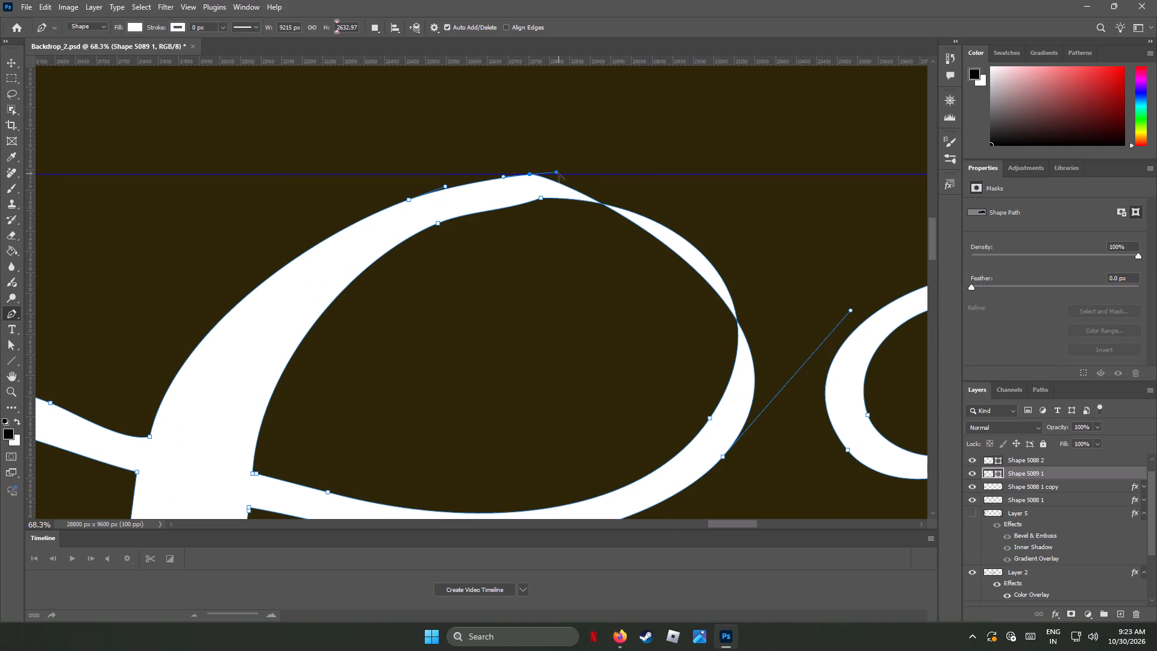
alt+drag(559, 174, 689, 170)
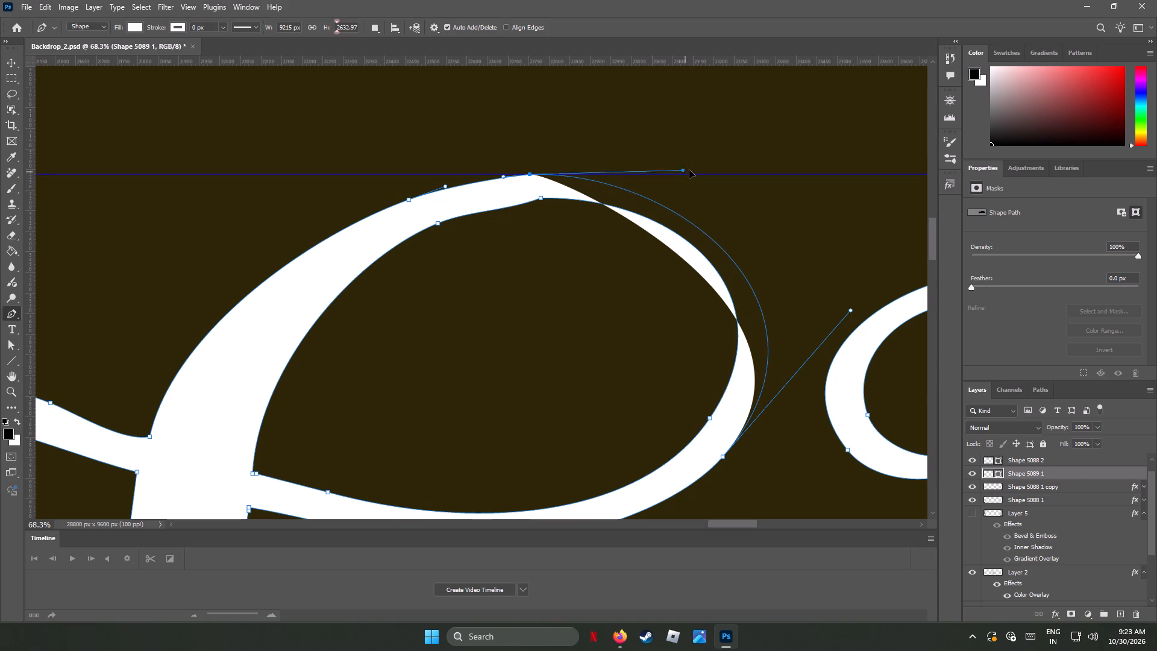
alt+drag(689, 170, 706, 160)
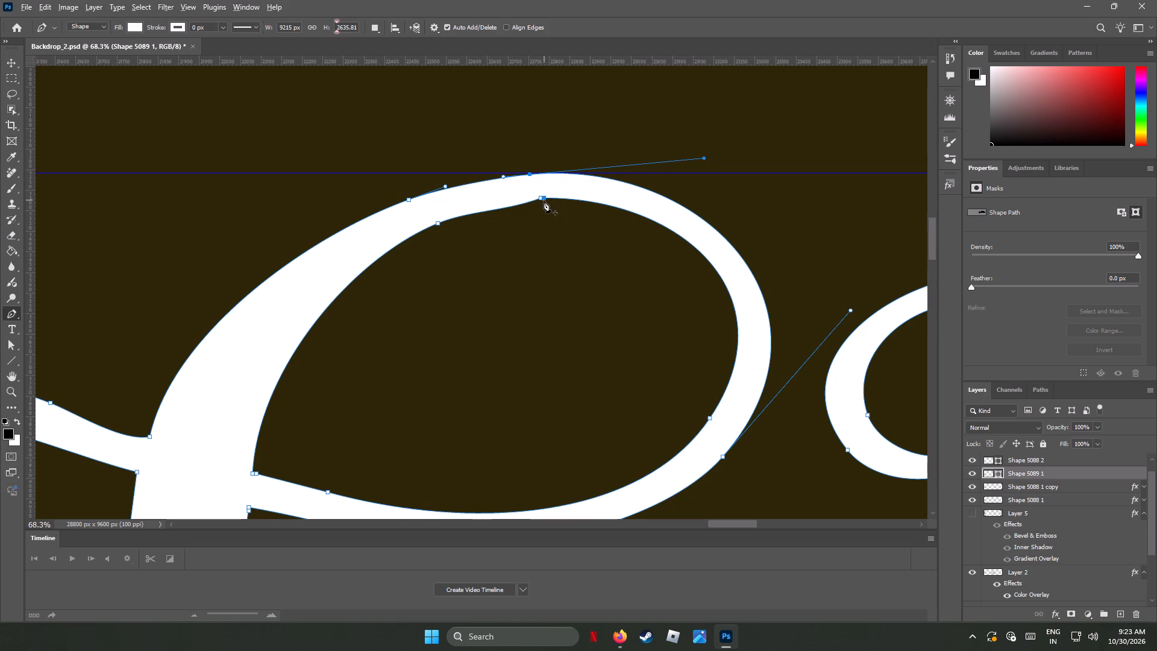
Reshape the direction handles of the inner anchor atop the h's loop in Mahotsav into a smooth inner curve.
alt+drag(543, 200, 550, 203)
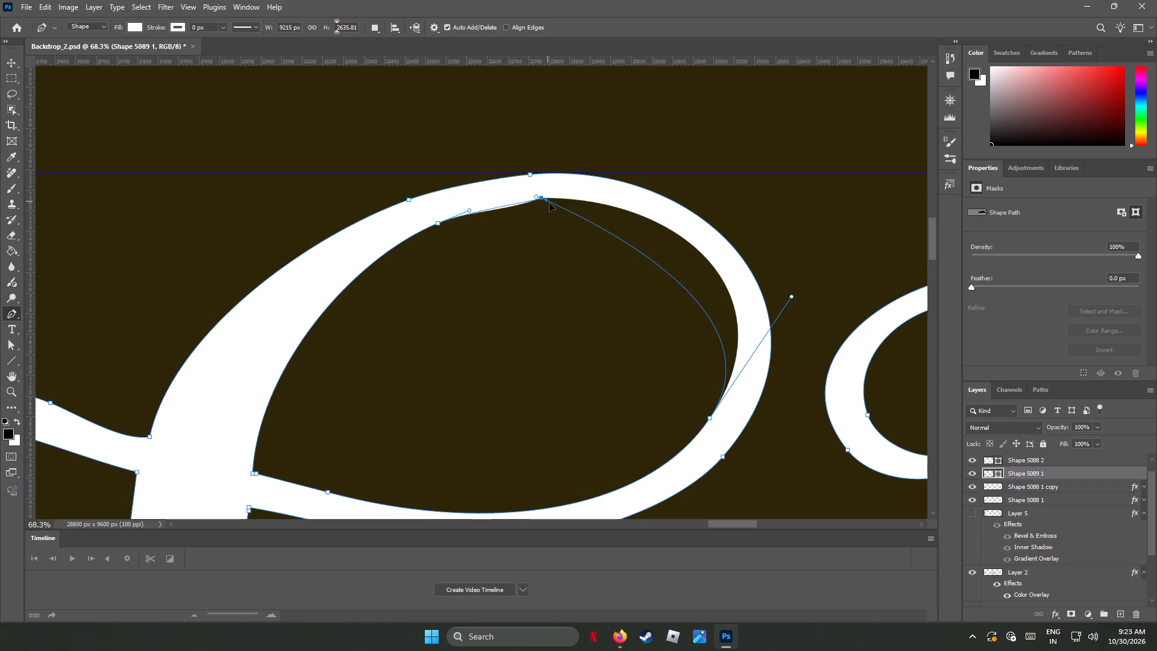
alt+drag(550, 203, 550, 228)
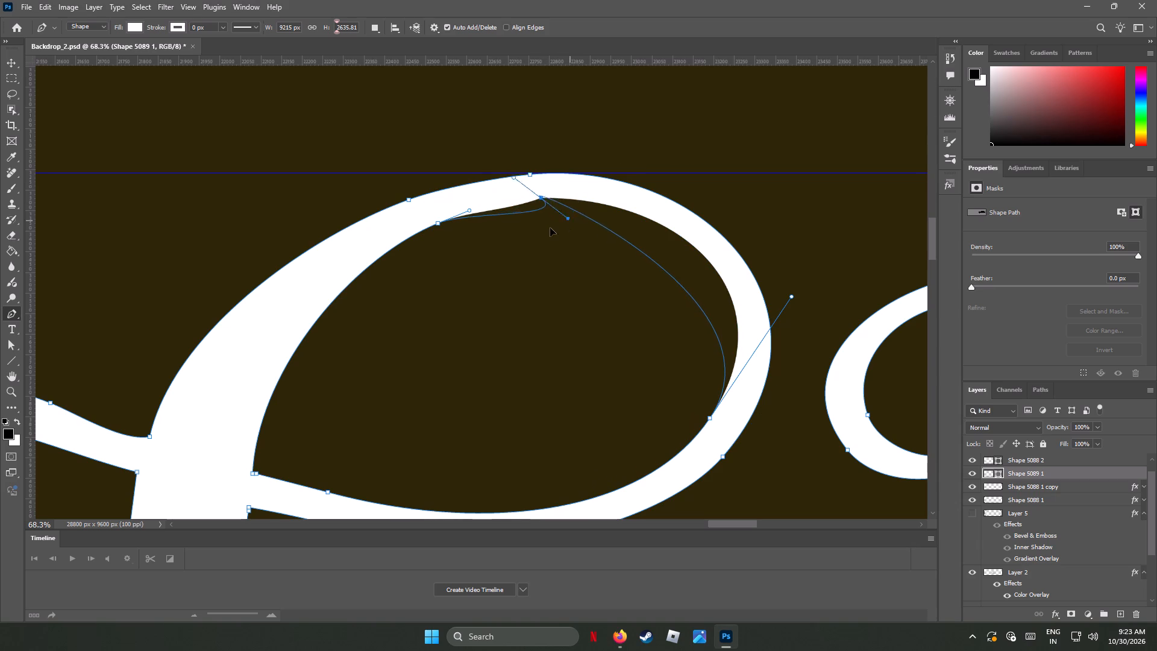
alt+drag(550, 228, 524, 241)
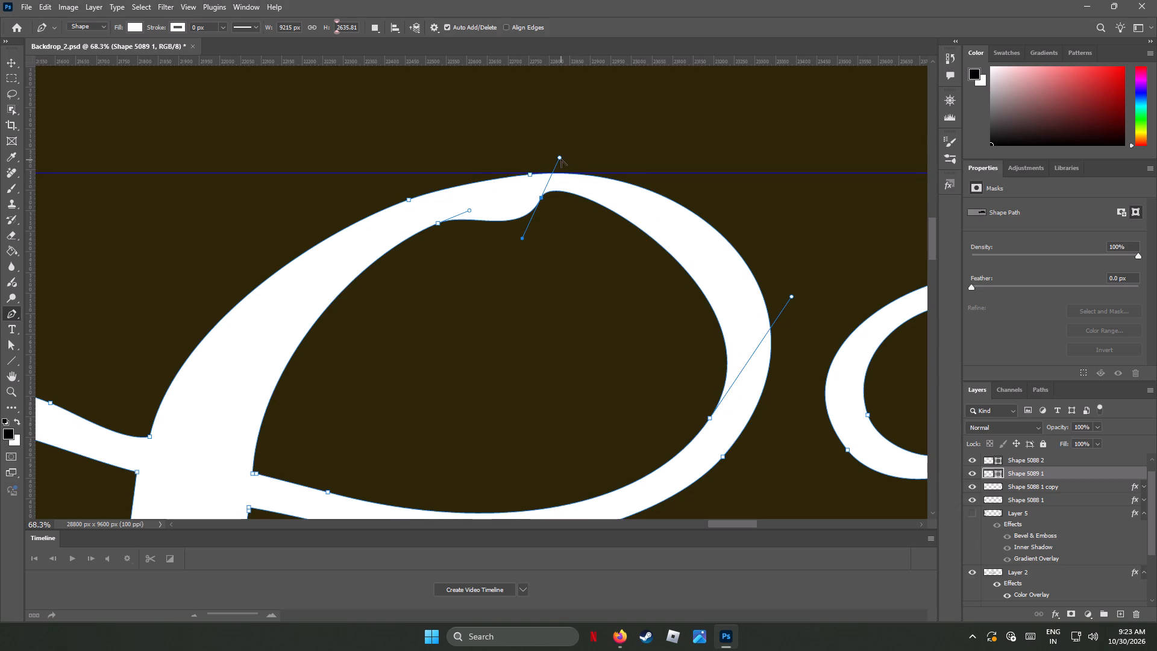
alt+drag(561, 159, 683, 206)
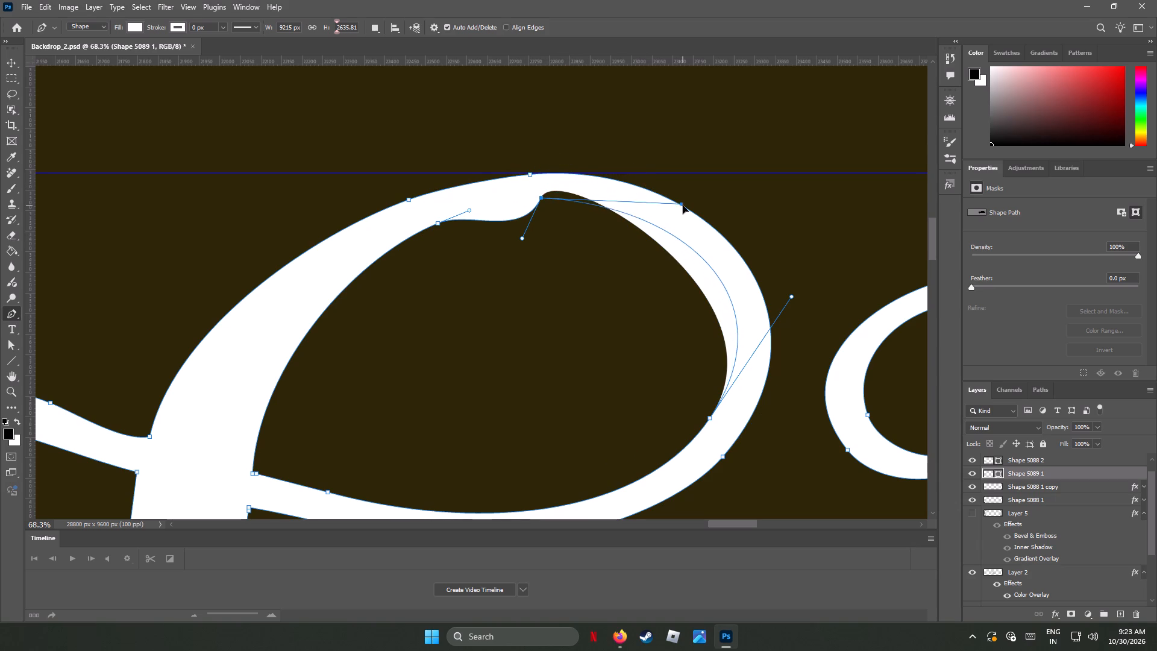
alt+drag(683, 206, 657, 208)
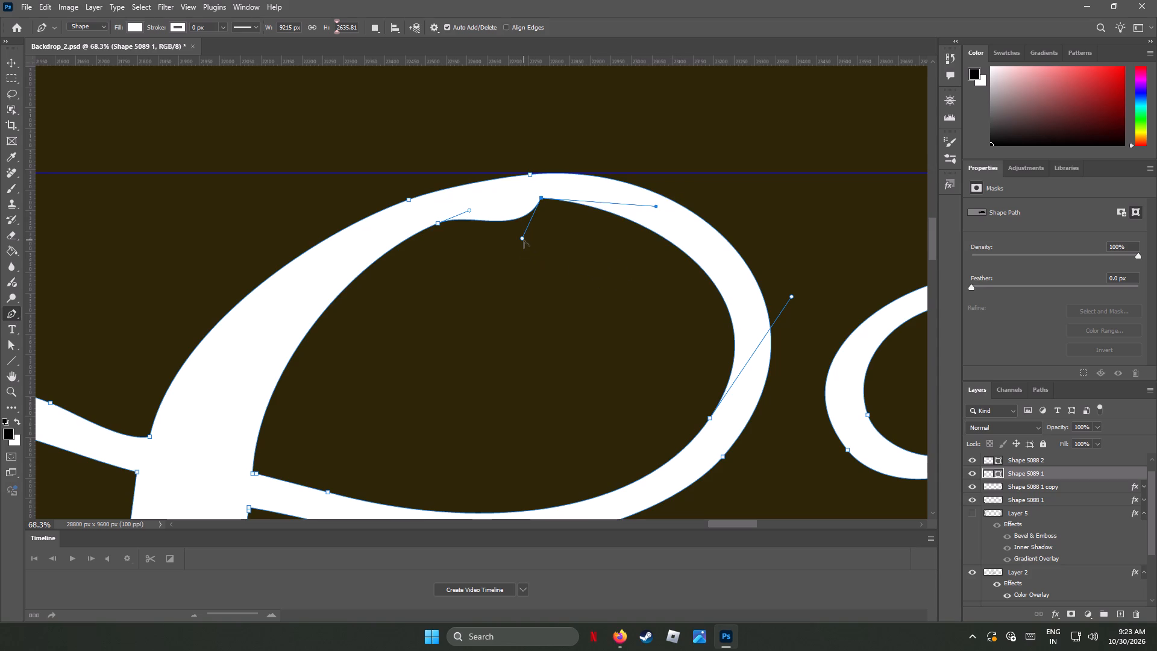
alt+drag(524, 239, 501, 204)
alt+drag(501, 204, 501, 202)
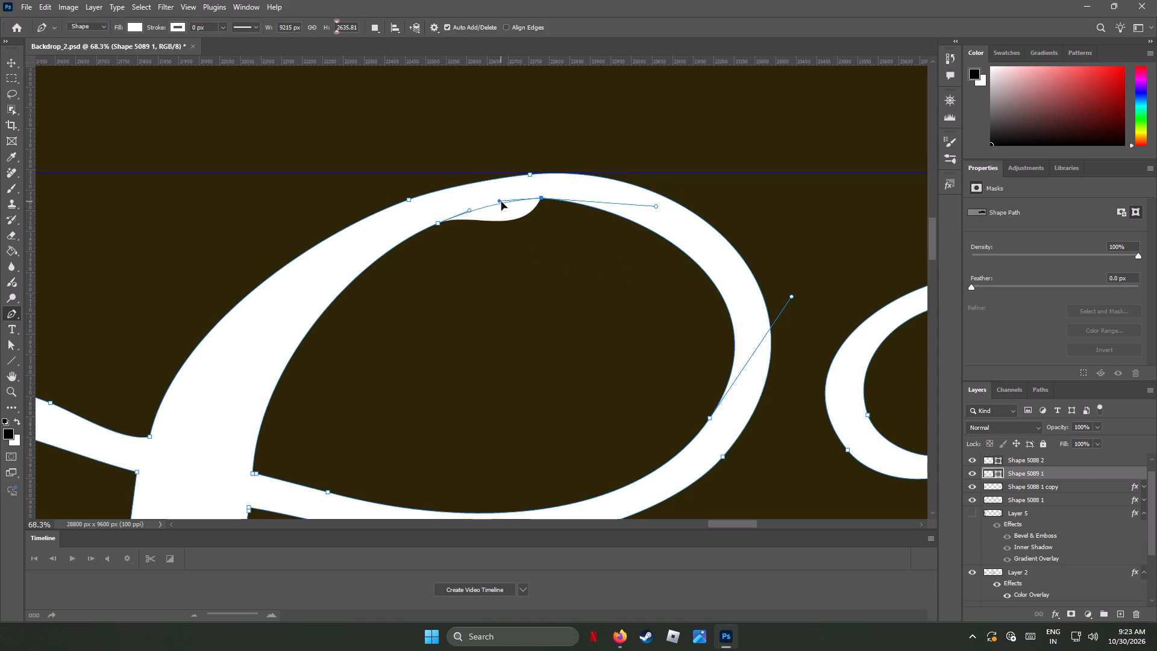
alt+drag(501, 202, 502, 204)
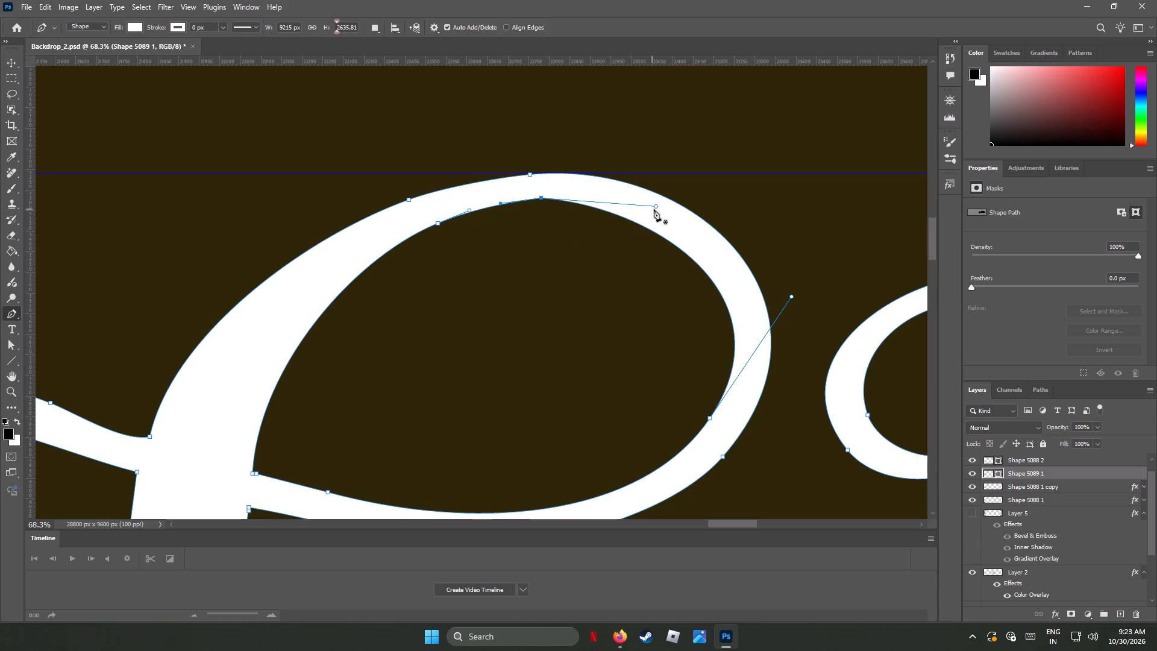
alt+drag(655, 208, 638, 182)
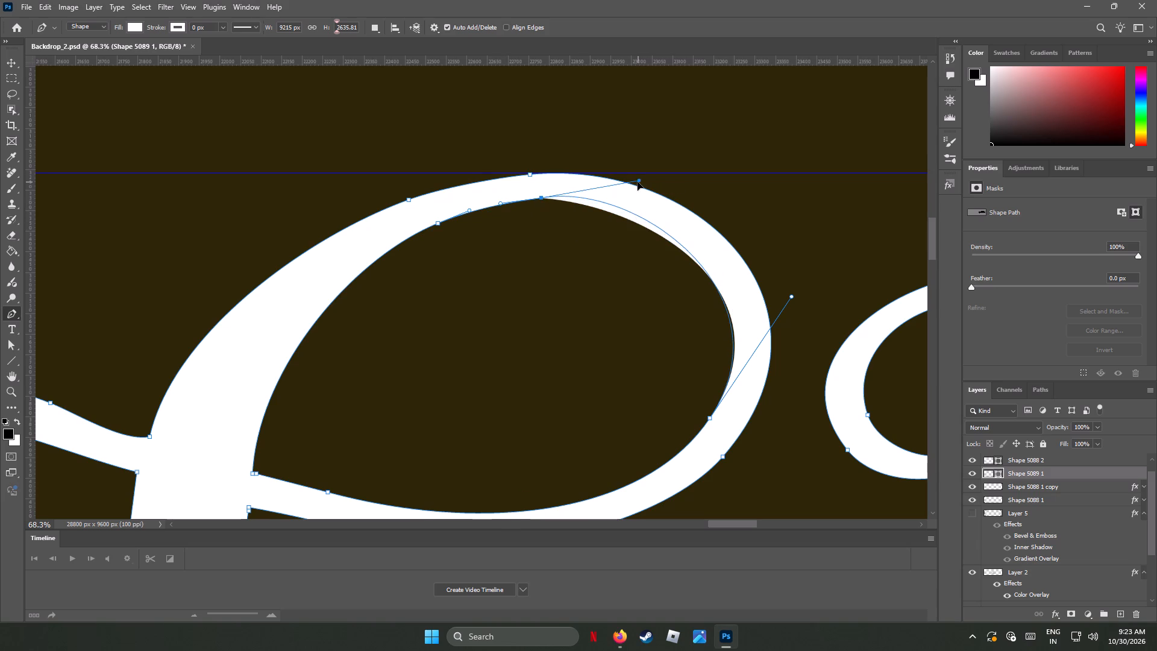
alt+drag(638, 182, 651, 189)
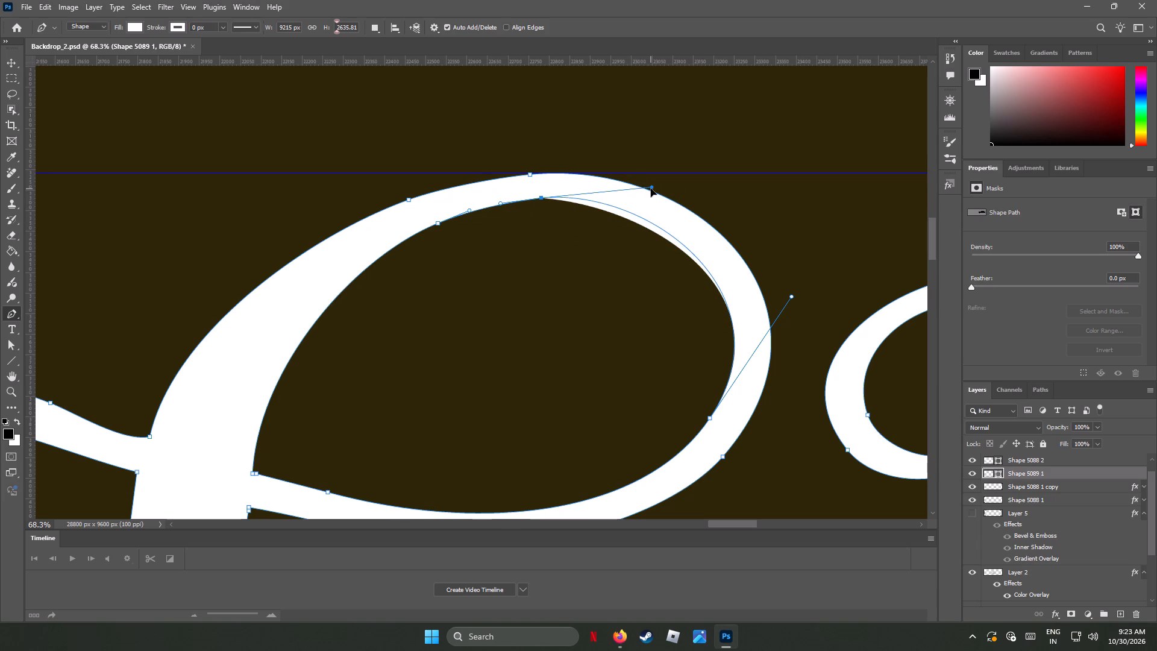
alt+drag(651, 189, 648, 193)
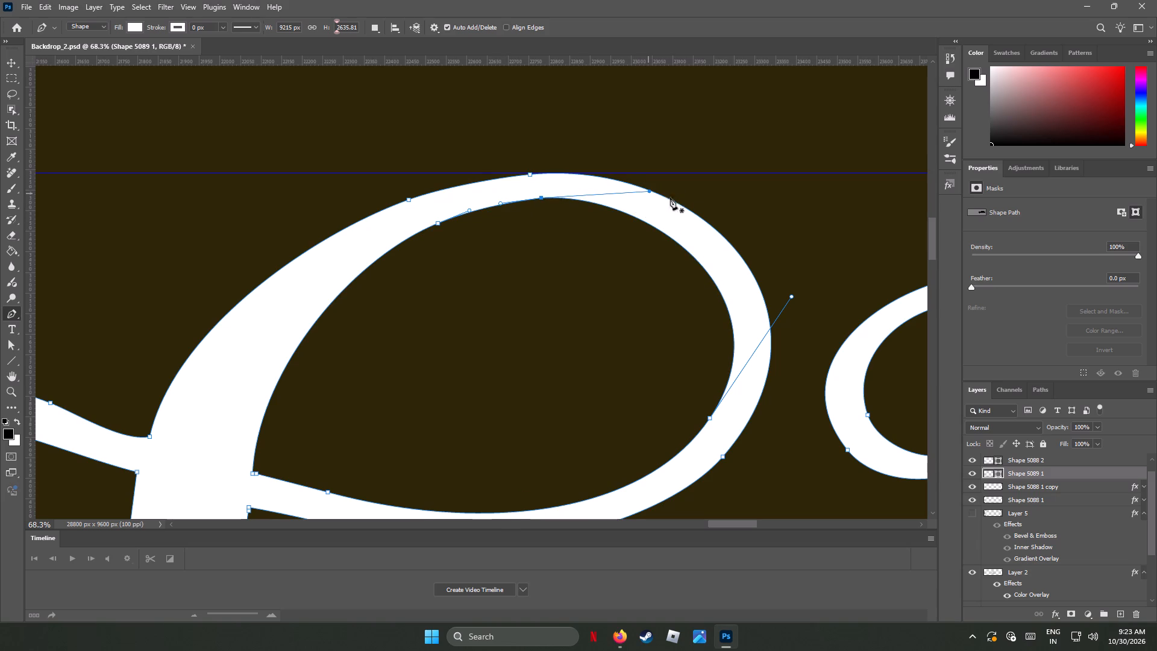
Delete the extra anchor on the blunt tip of the small curl of the swash above the t in Mahotsav.
alt+scroll(713, 269, down, 9)
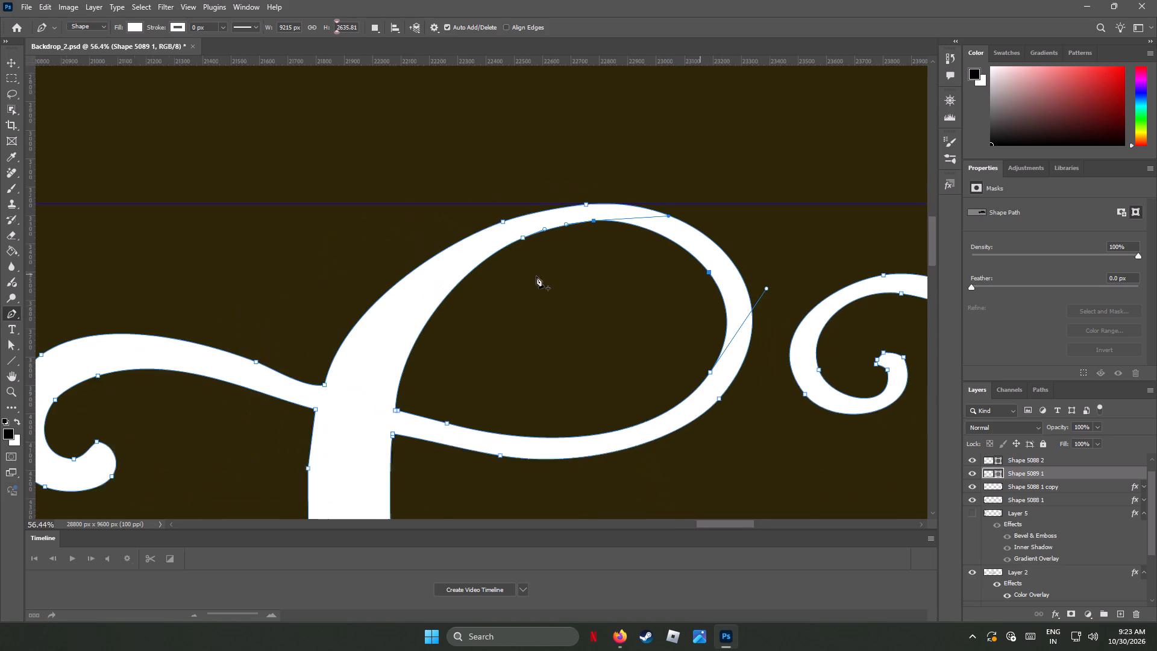
alt+scroll(533, 281, down, 12)
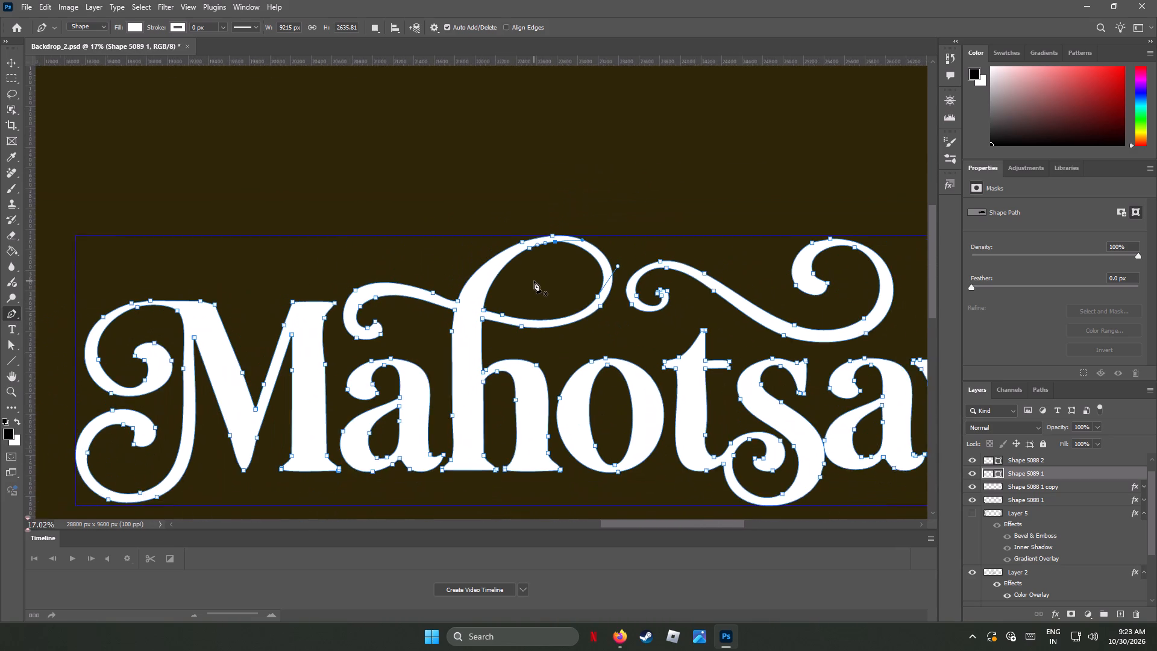
alt+scroll(534, 281, down, 1)
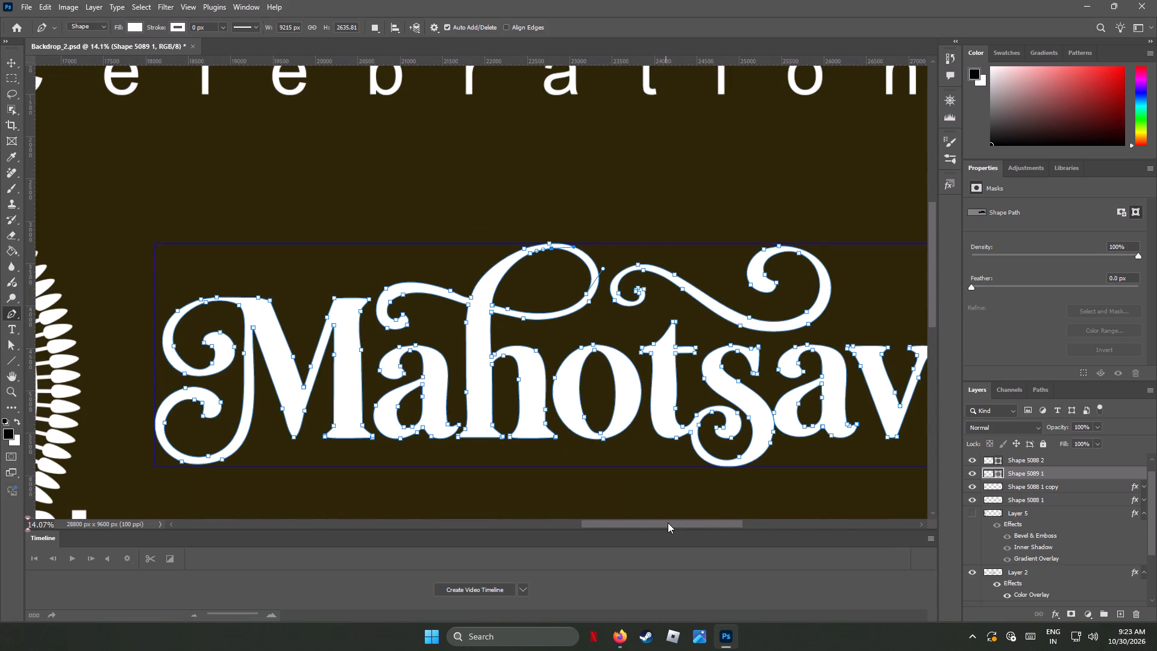
drag(668, 523, 704, 527)
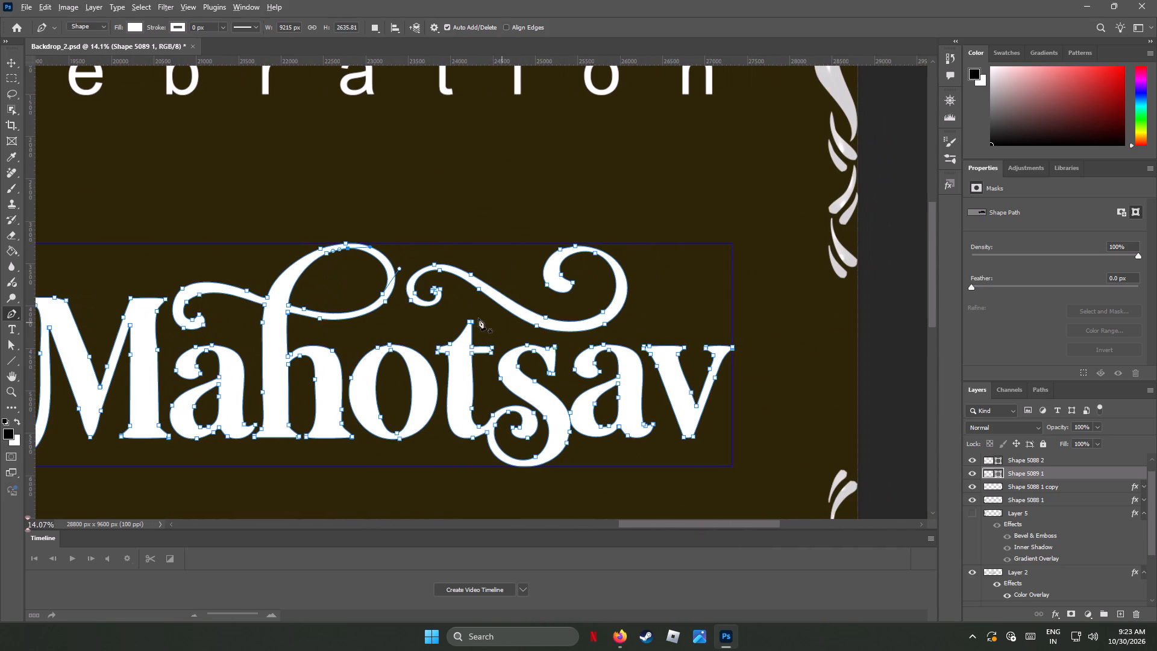
alt+scroll(433, 305, up, 15)
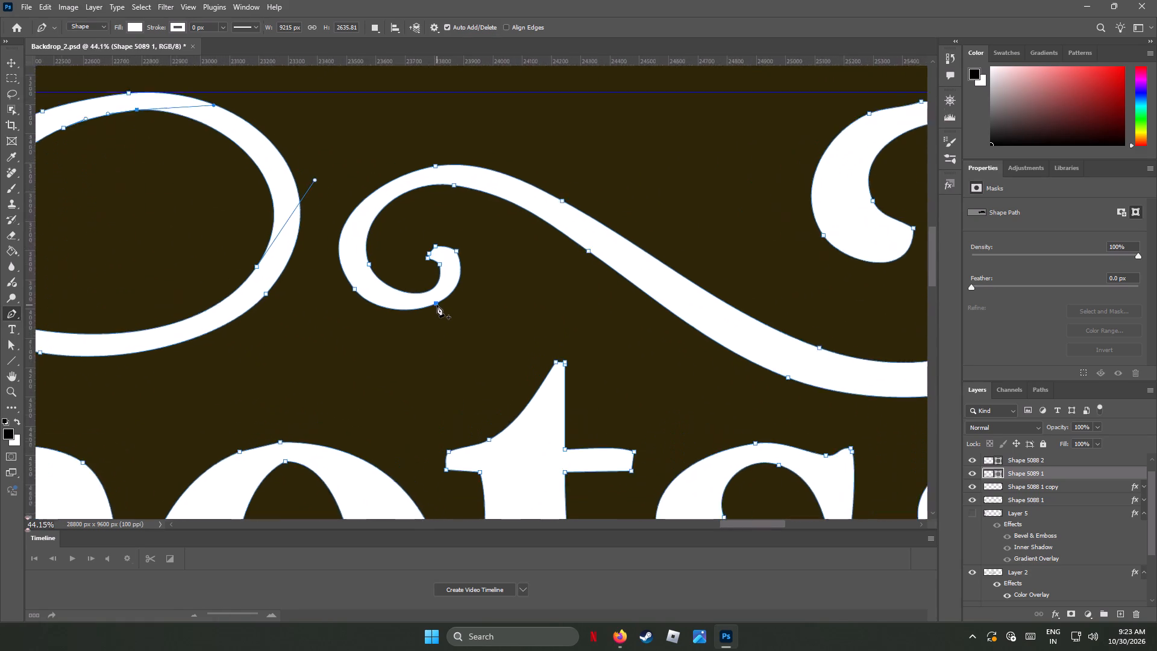
alt+scroll(437, 305, up, 4)
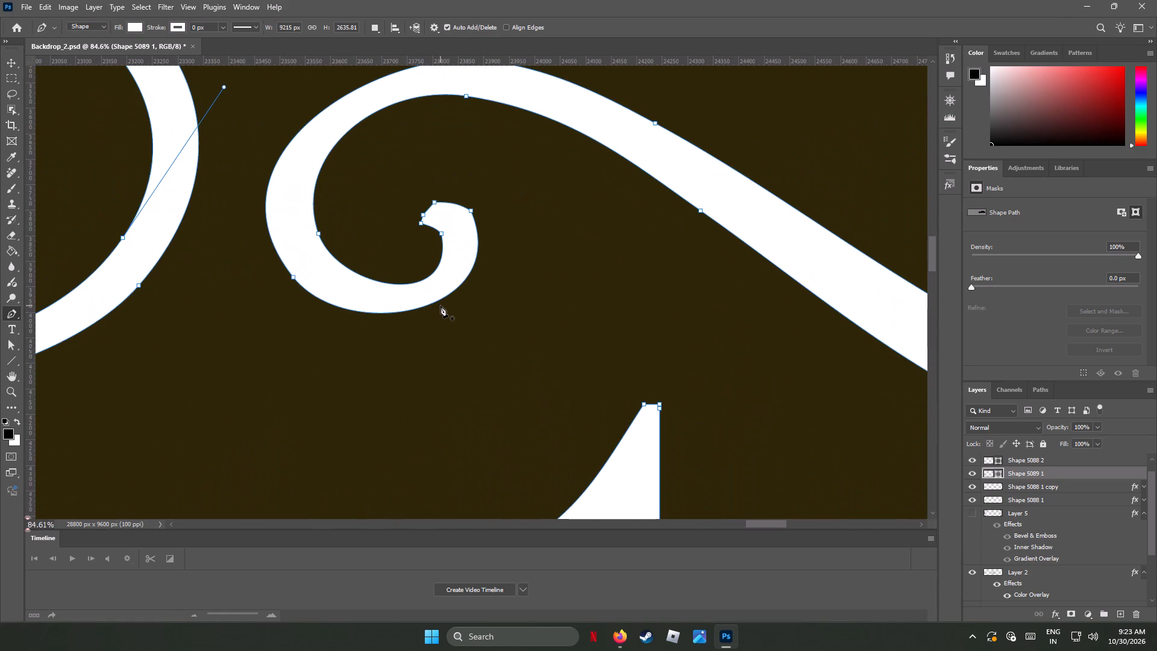
alt+scroll(432, 201, up, 1)
alt+scroll(432, 201, down, 2)
alt+scroll(432, 201, up, 1)
alt+scroll(432, 201, down, 2)
alt+scroll(432, 201, up, 3)
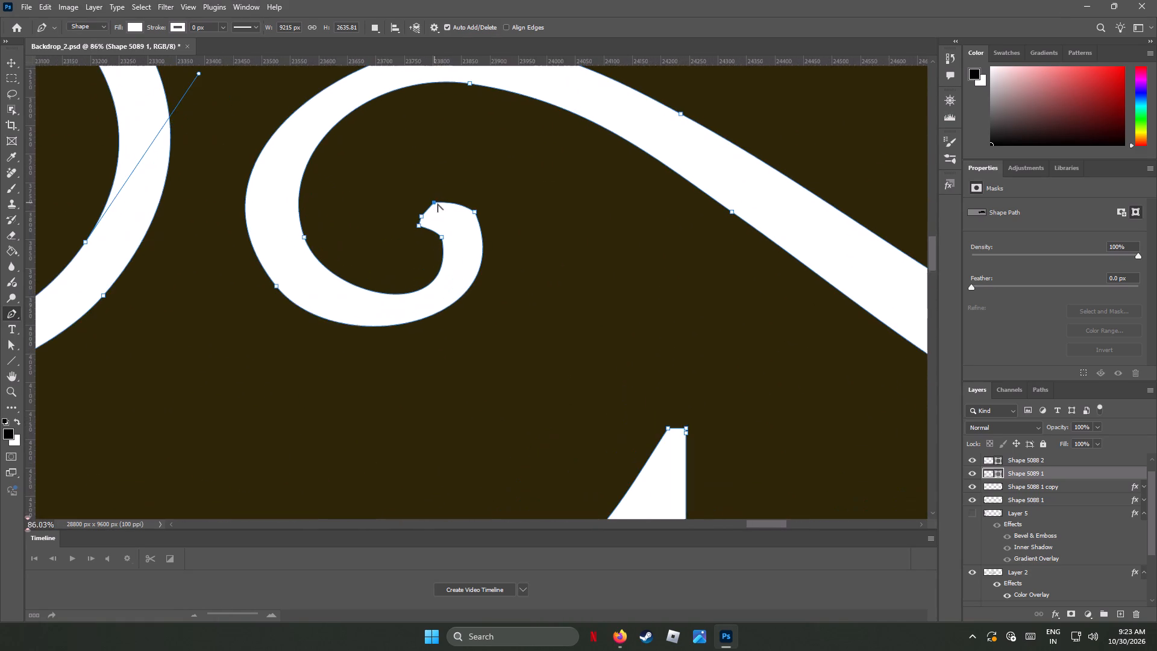
alt+scroll(438, 204, up, 7)
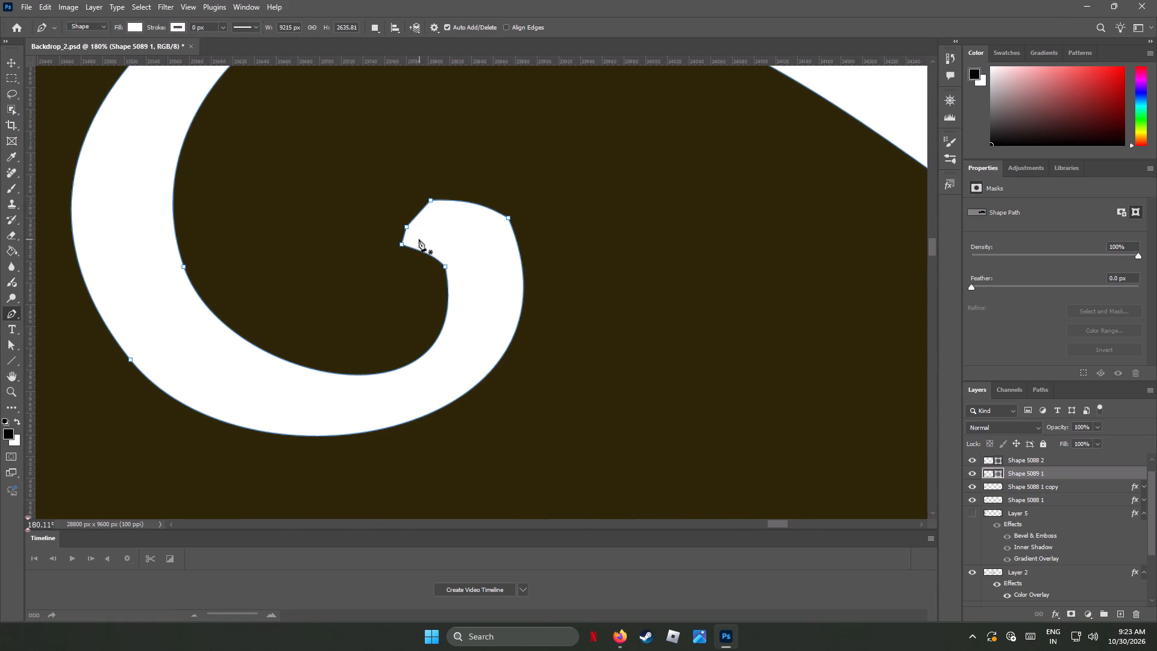
click(407, 227)
Round the tip of the swash's small curl above the t by adjusting the direction handles of its two end anchors.
alt+scroll(416, 230, up, 1)
alt+scroll(416, 230, down, 2)
alt+scroll(416, 230, up, 1)
alt+scroll(416, 230, down, 2)
alt+scroll(416, 230, up, 13)
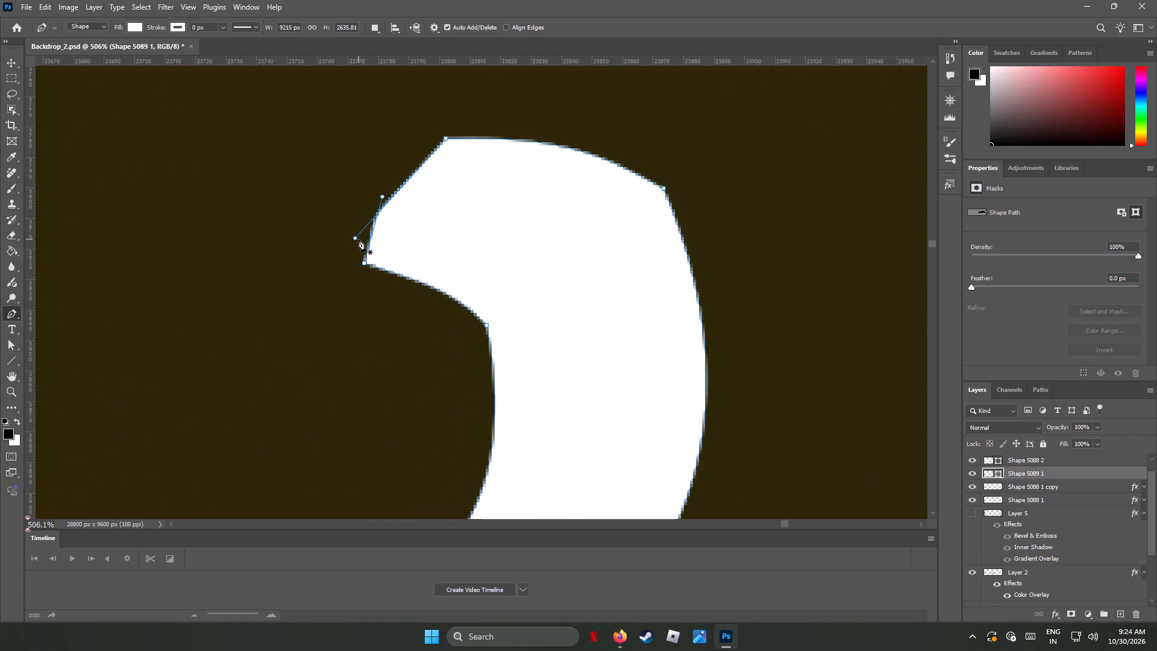
alt+drag(355, 239, 353, 208)
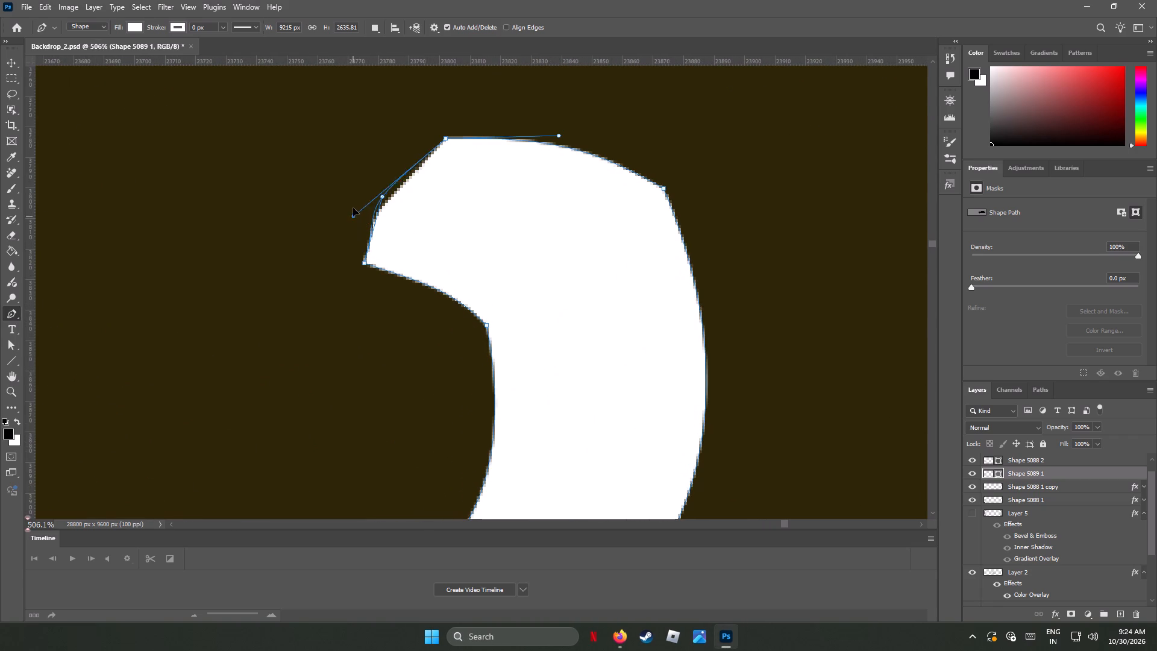
alt+drag(353, 208, 353, 184)
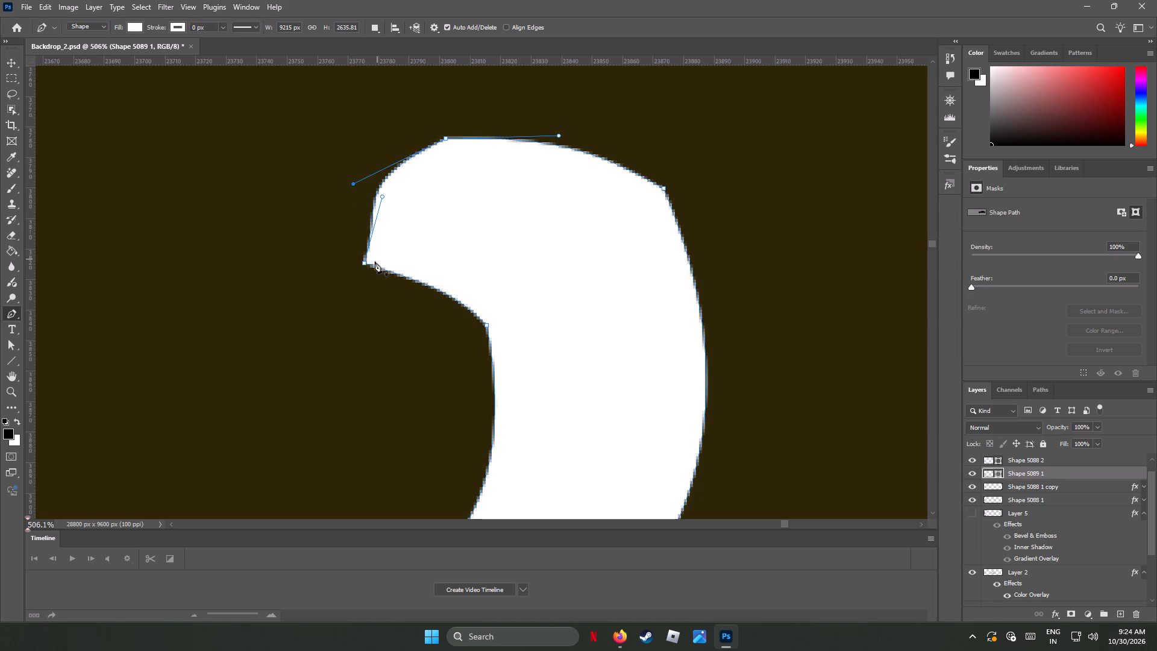
alt+drag(383, 196, 348, 211)
alt+drag(348, 211, 355, 212)
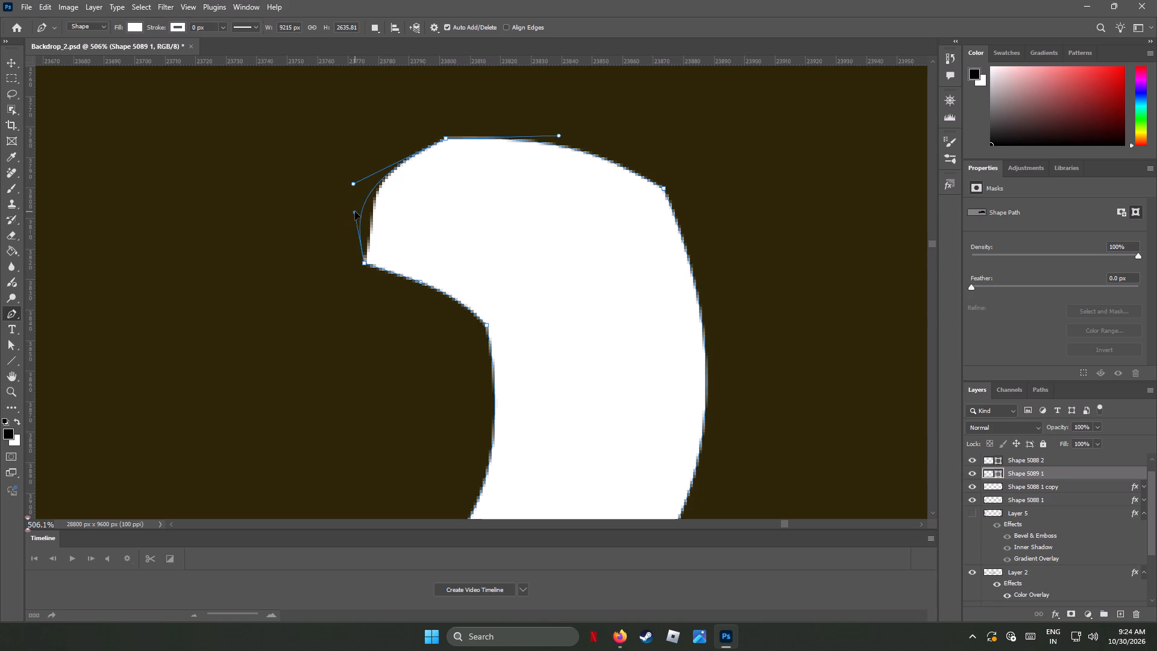
alt+drag(355, 212, 344, 236)
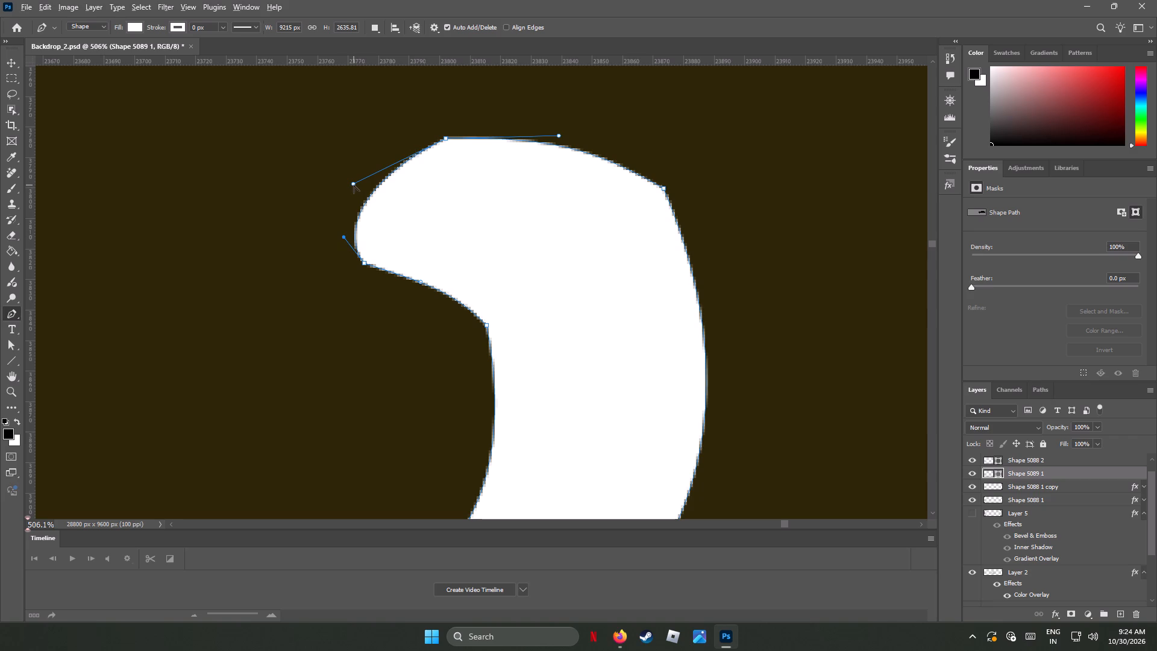
alt+drag(354, 185, 350, 152)
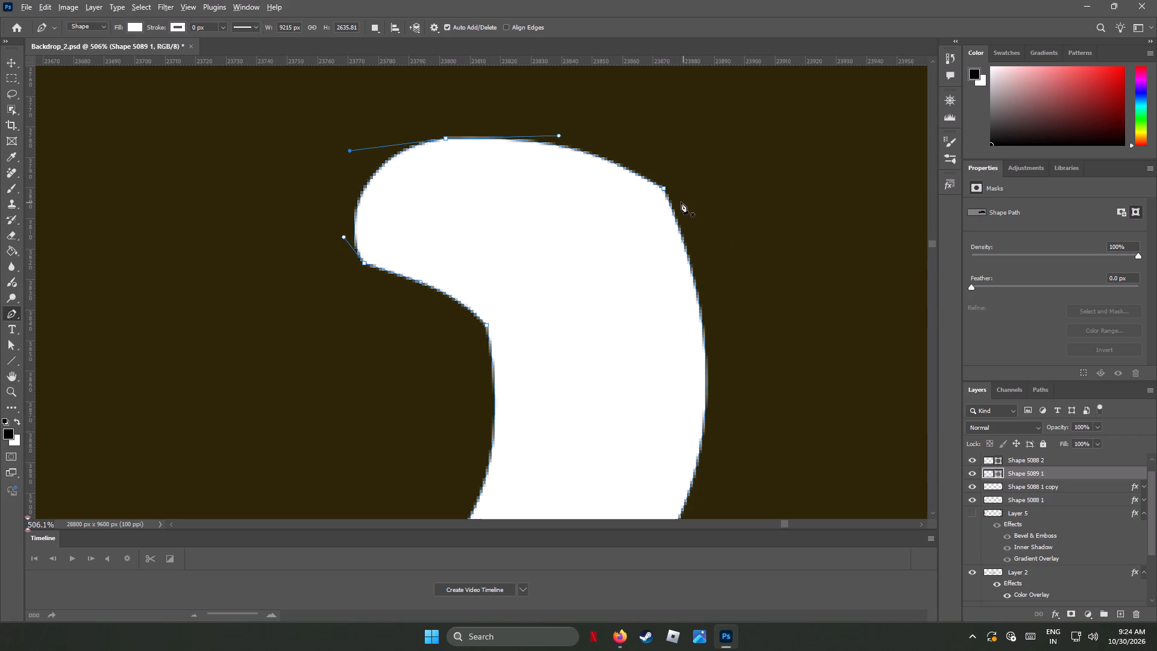
Fill out the outer edge of the swash's small curl above the t by reshaping the direction handle of the tip's outer anchor.
alt+drag(666, 190, 682, 205)
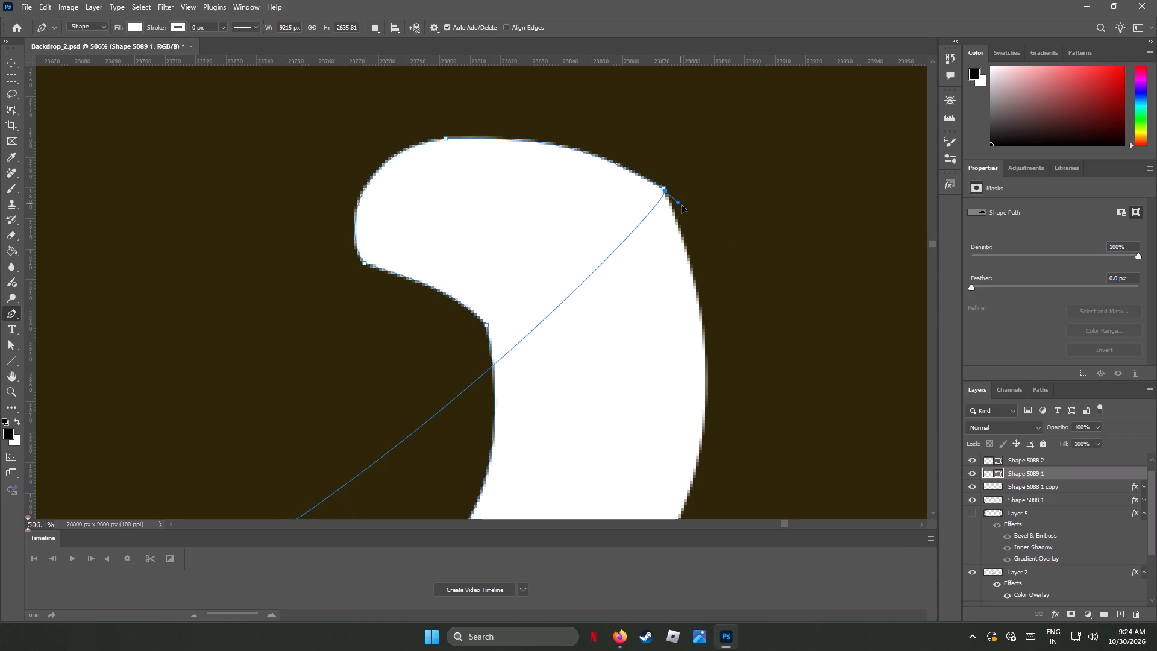
alt+drag(682, 205, 735, 309)
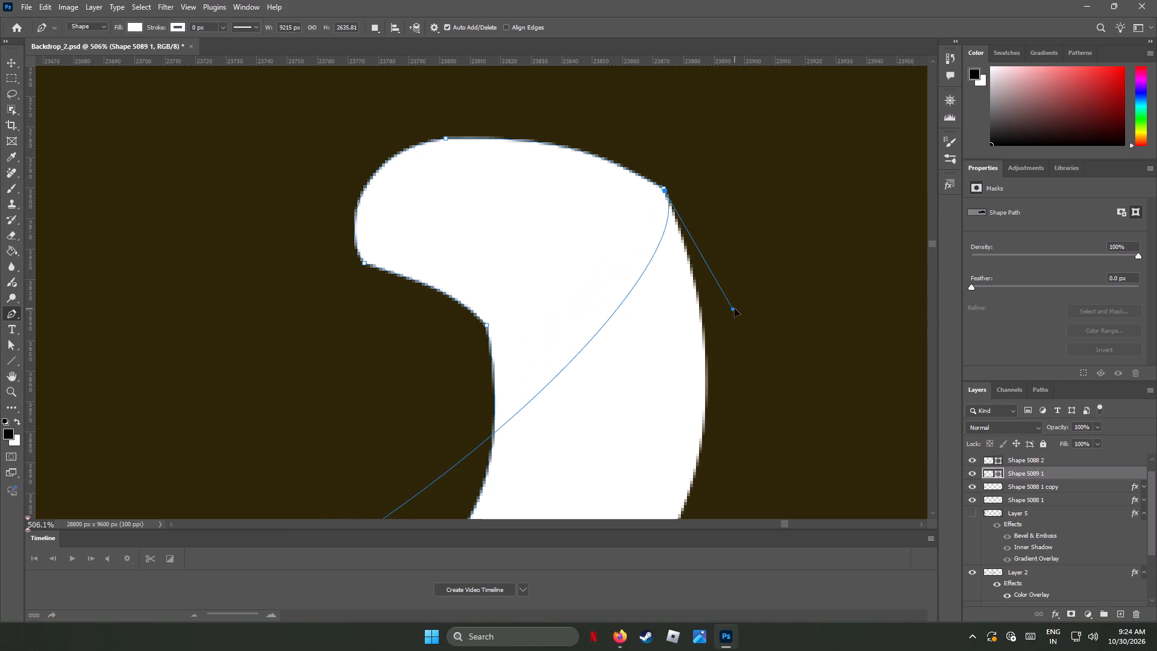
alt+drag(735, 309, 849, 515)
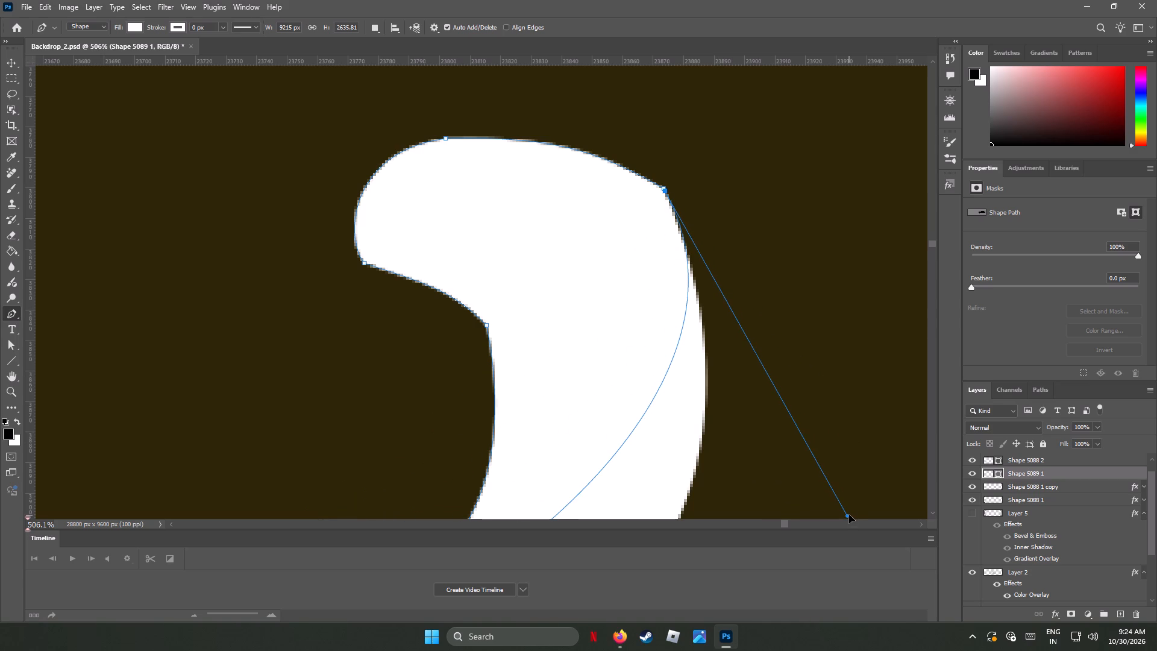
alt+scroll(705, 333, down, 12)
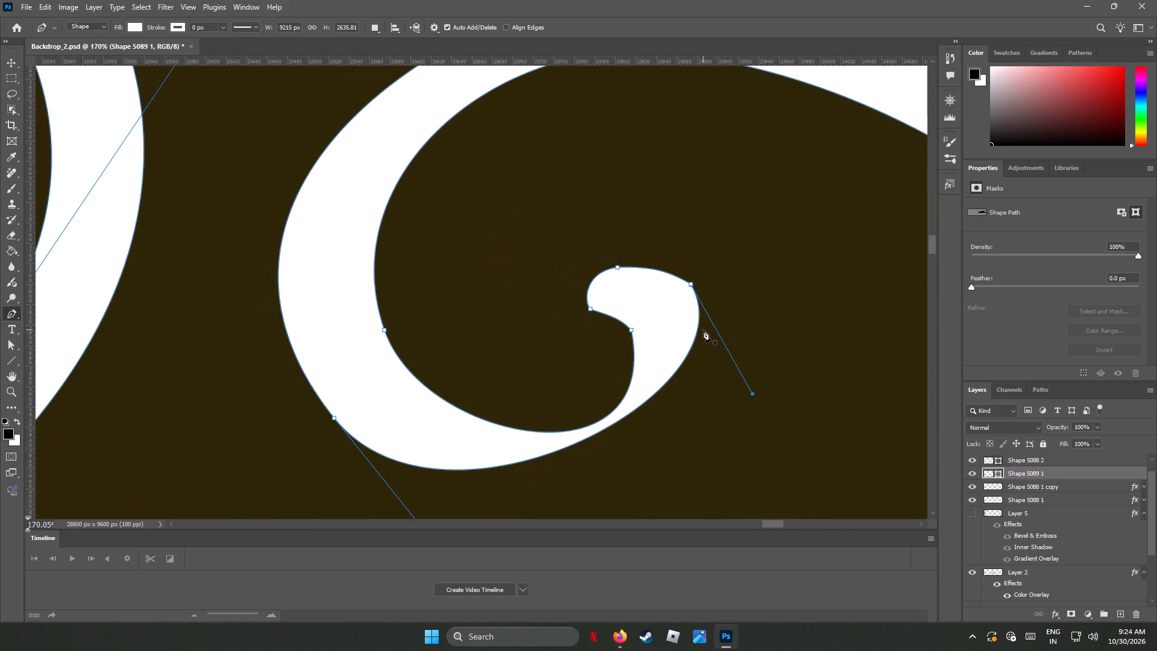
alt+drag(753, 395, 776, 439)
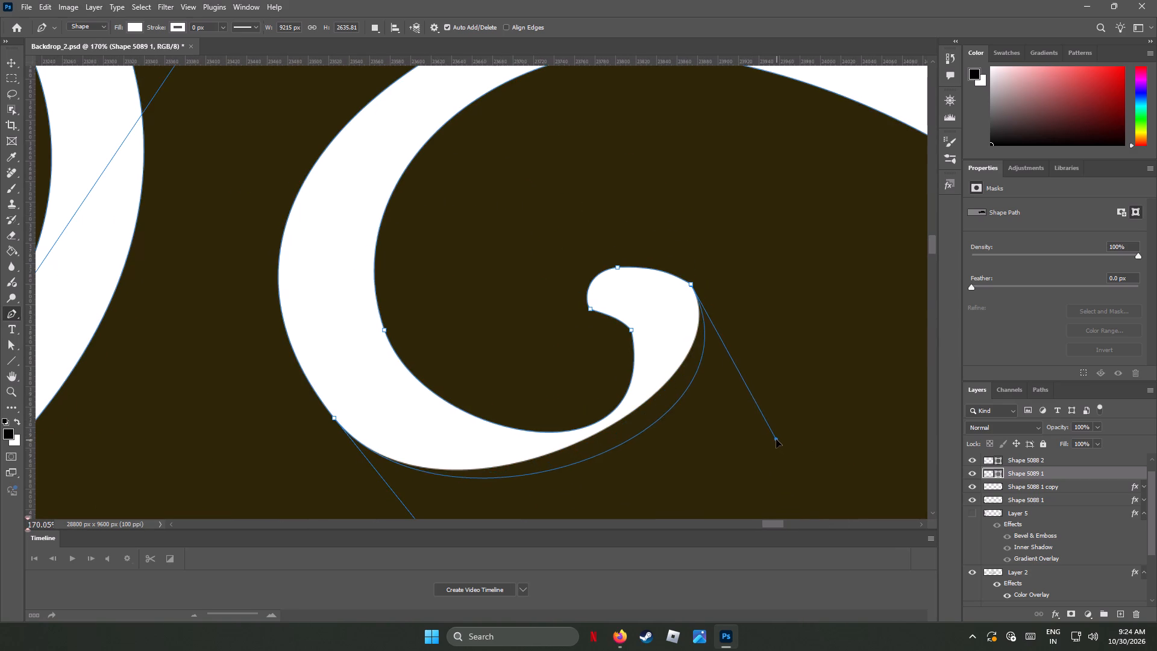
alt+drag(776, 439, 768, 439)
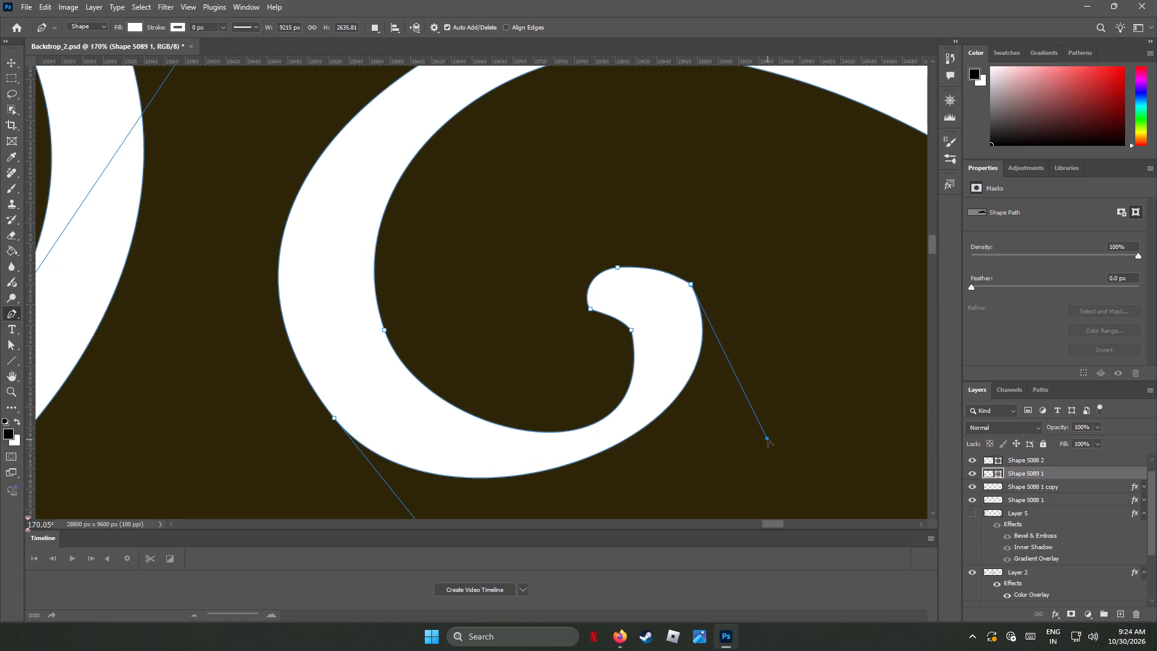
alt+drag(767, 440, 761, 454)
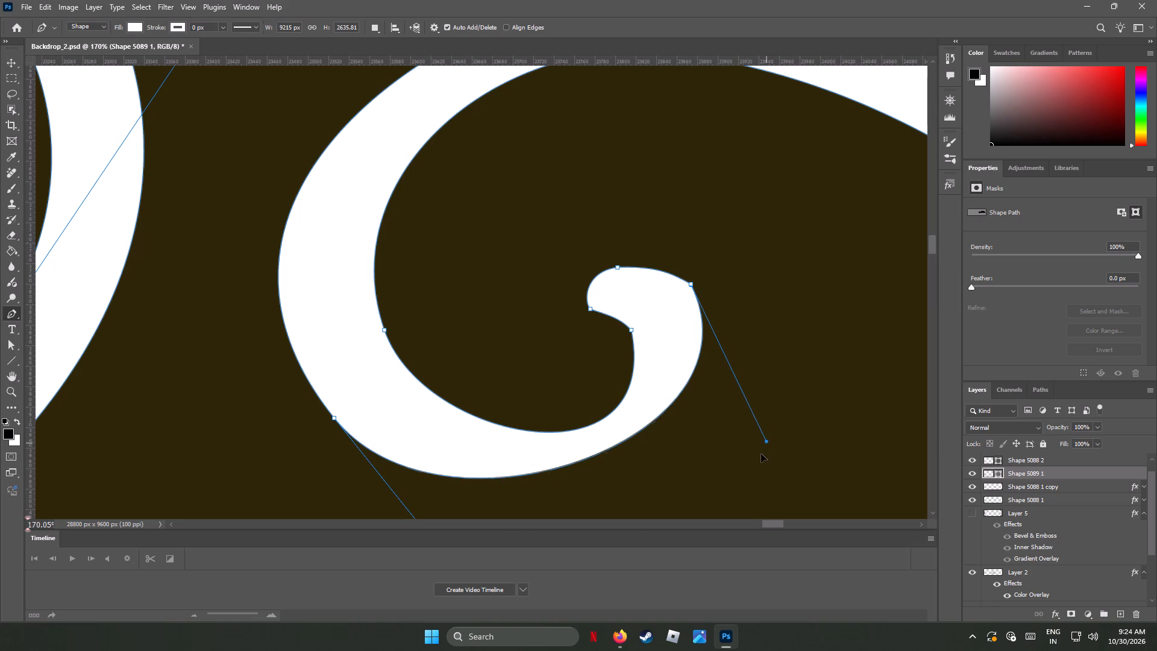
alt+drag(761, 454, 742, 496)
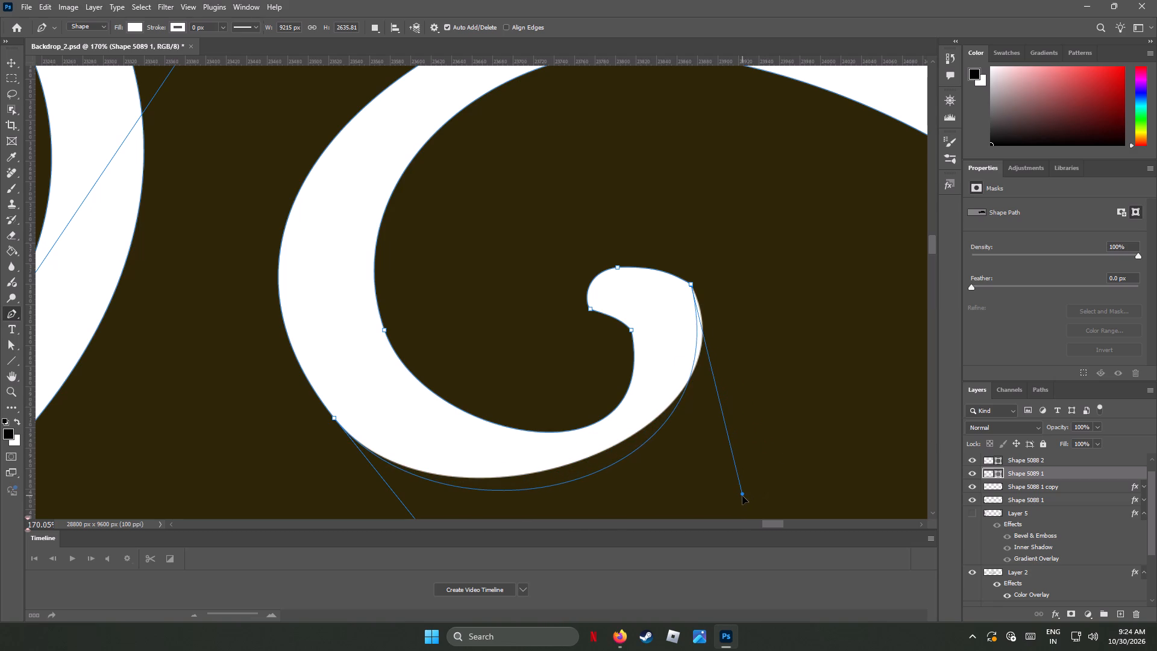
alt+drag(742, 496, 744, 497)
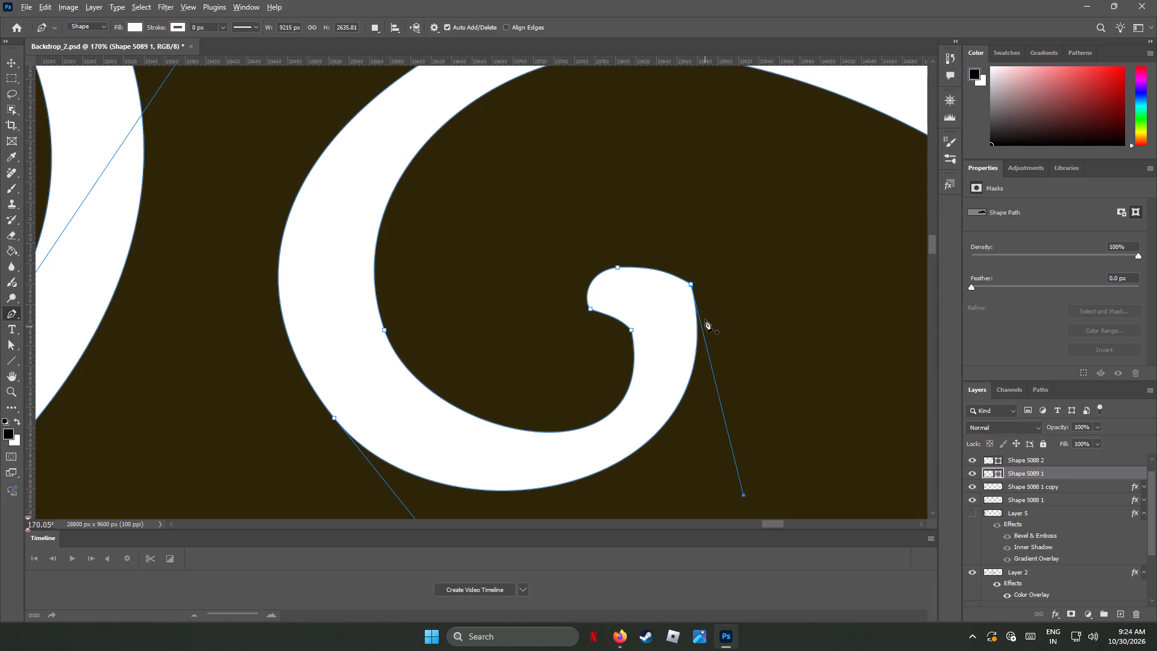
Pull out a direction handle from the small curl's outer anchor towards the top of its tip.
alt+drag(691, 285, 733, 309)
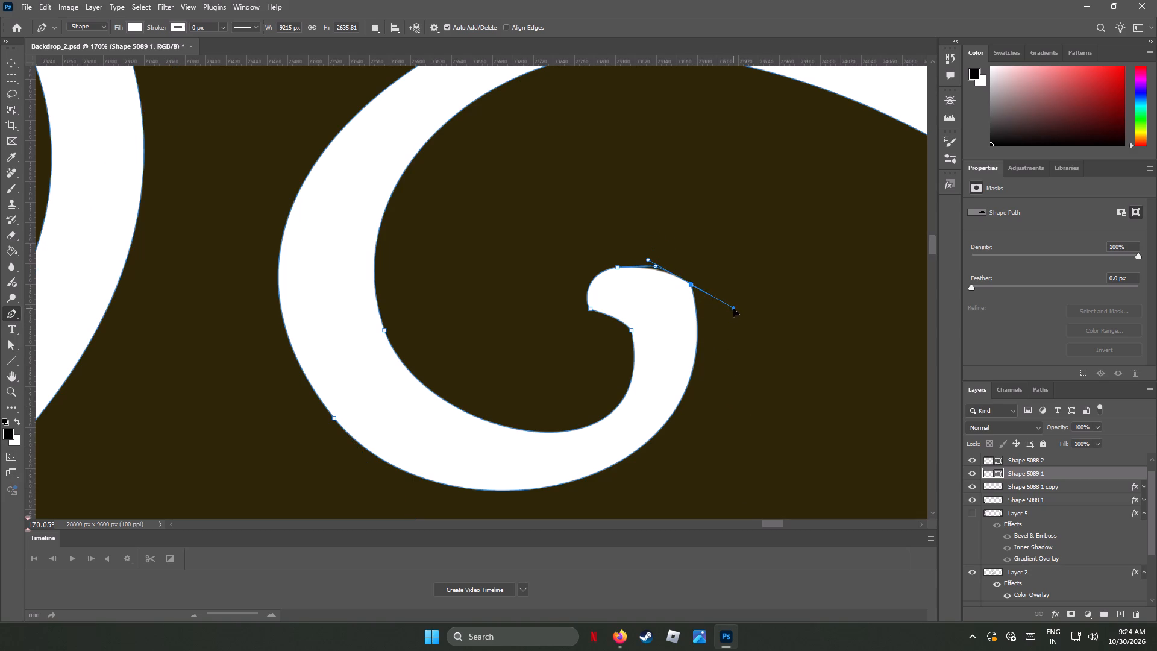
alt+drag(733, 309, 736, 320)
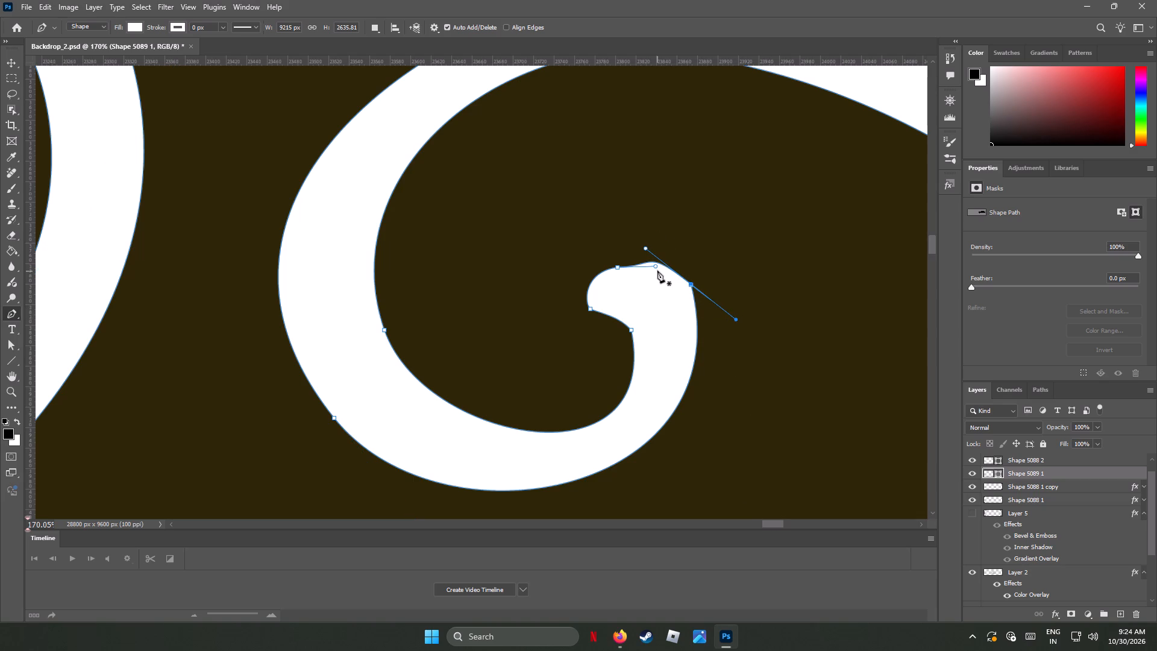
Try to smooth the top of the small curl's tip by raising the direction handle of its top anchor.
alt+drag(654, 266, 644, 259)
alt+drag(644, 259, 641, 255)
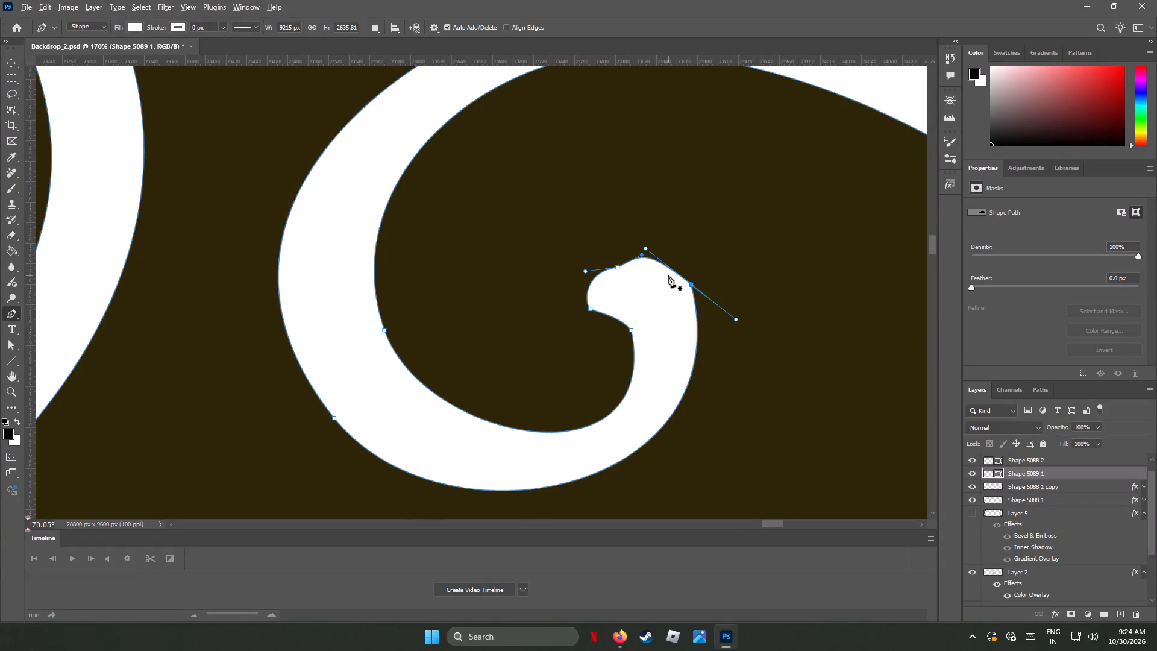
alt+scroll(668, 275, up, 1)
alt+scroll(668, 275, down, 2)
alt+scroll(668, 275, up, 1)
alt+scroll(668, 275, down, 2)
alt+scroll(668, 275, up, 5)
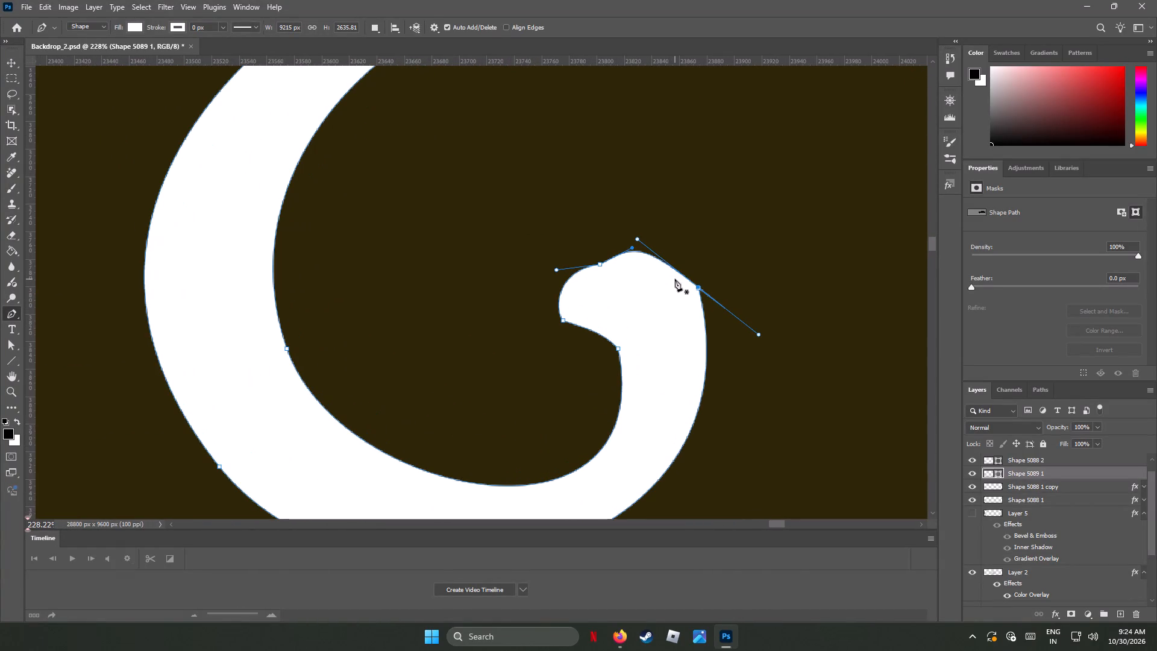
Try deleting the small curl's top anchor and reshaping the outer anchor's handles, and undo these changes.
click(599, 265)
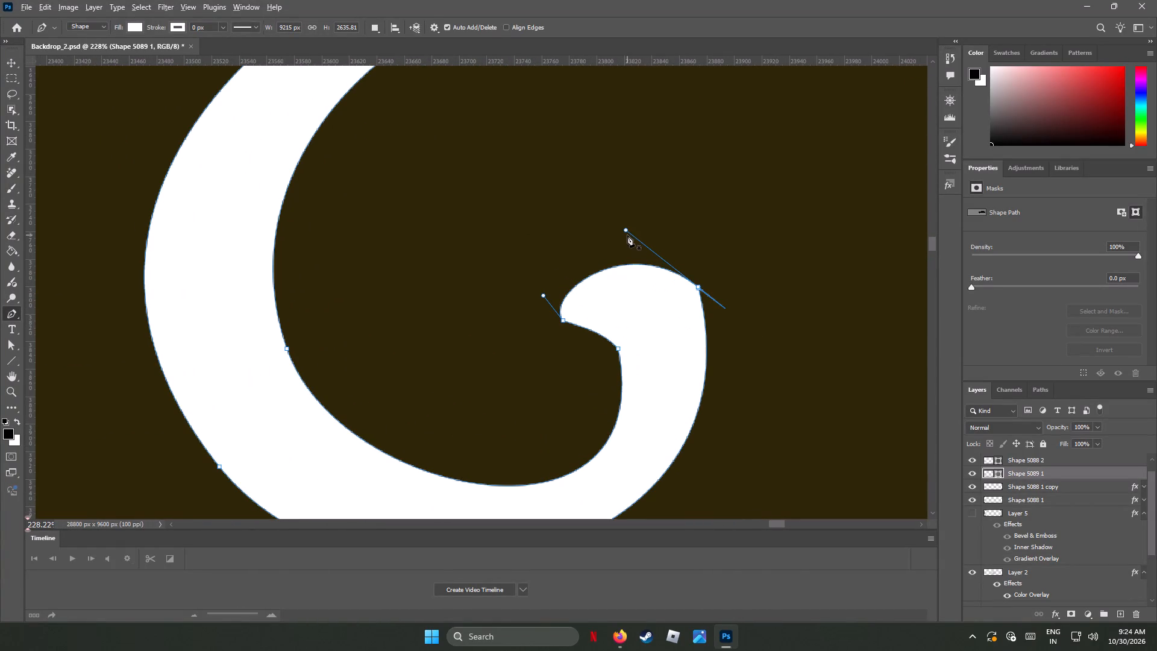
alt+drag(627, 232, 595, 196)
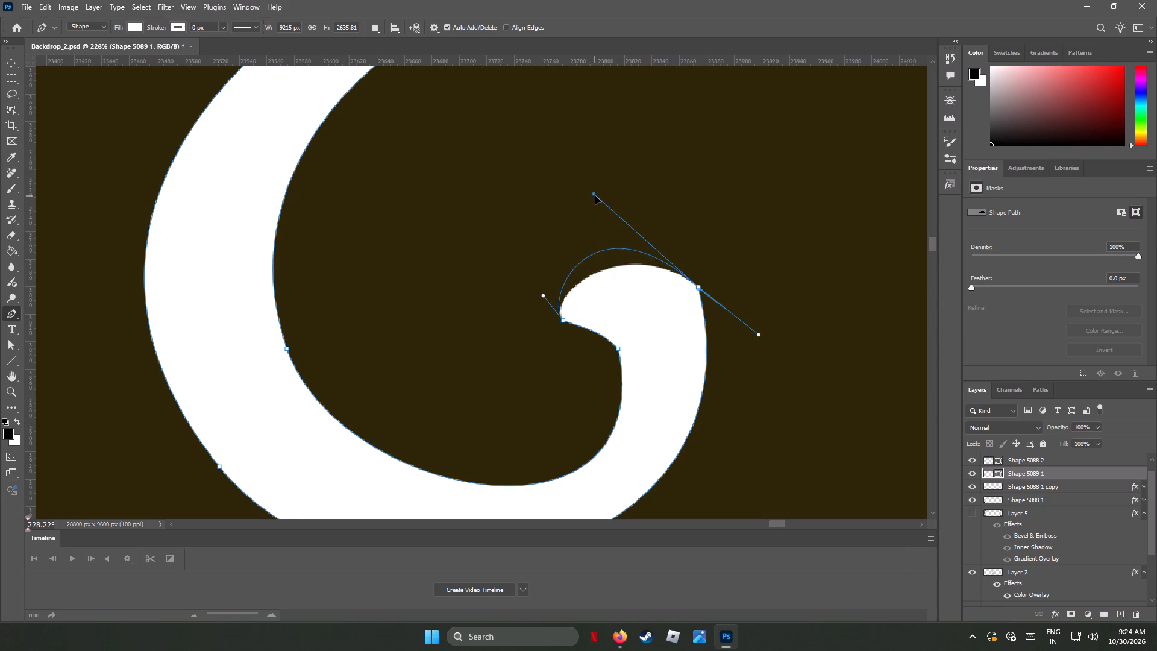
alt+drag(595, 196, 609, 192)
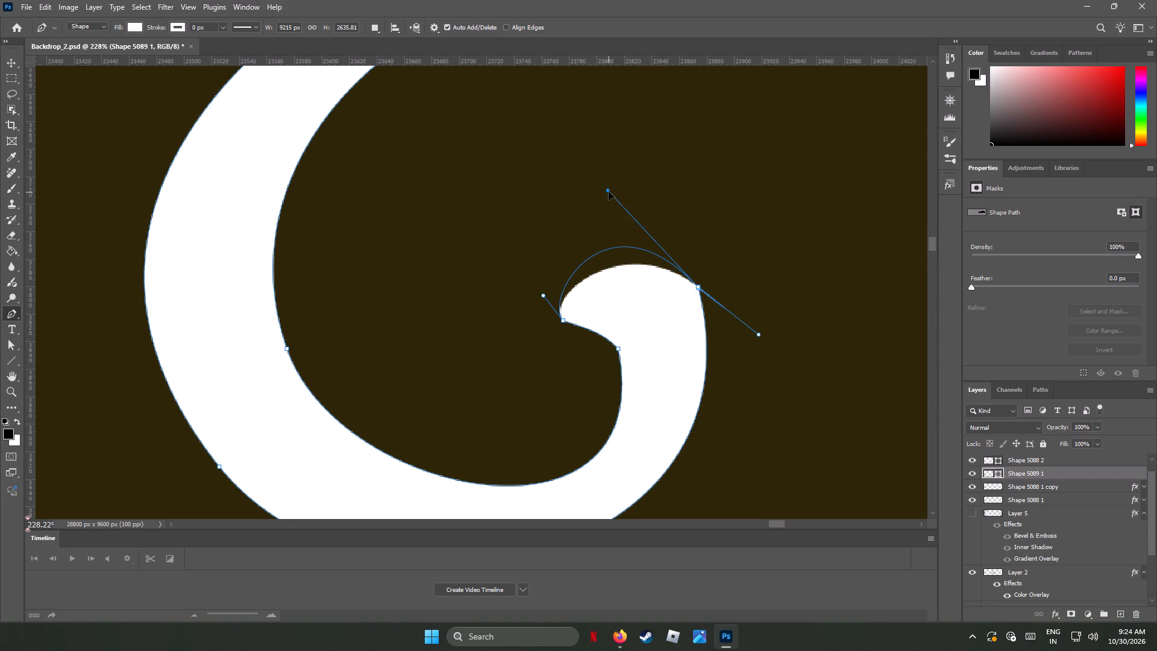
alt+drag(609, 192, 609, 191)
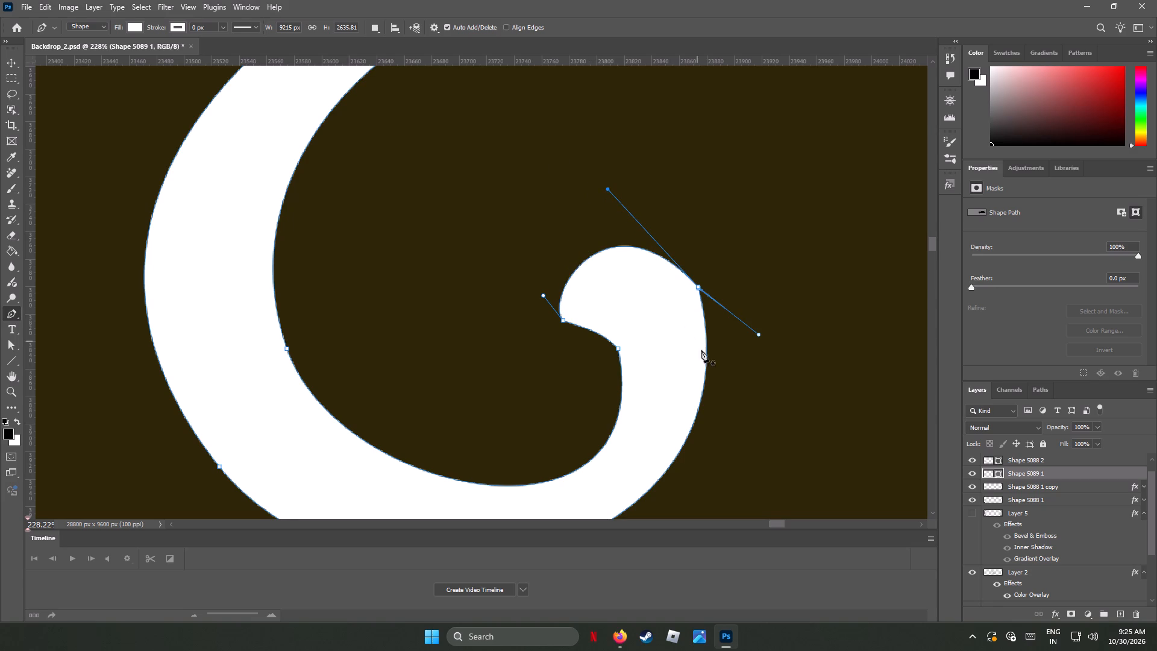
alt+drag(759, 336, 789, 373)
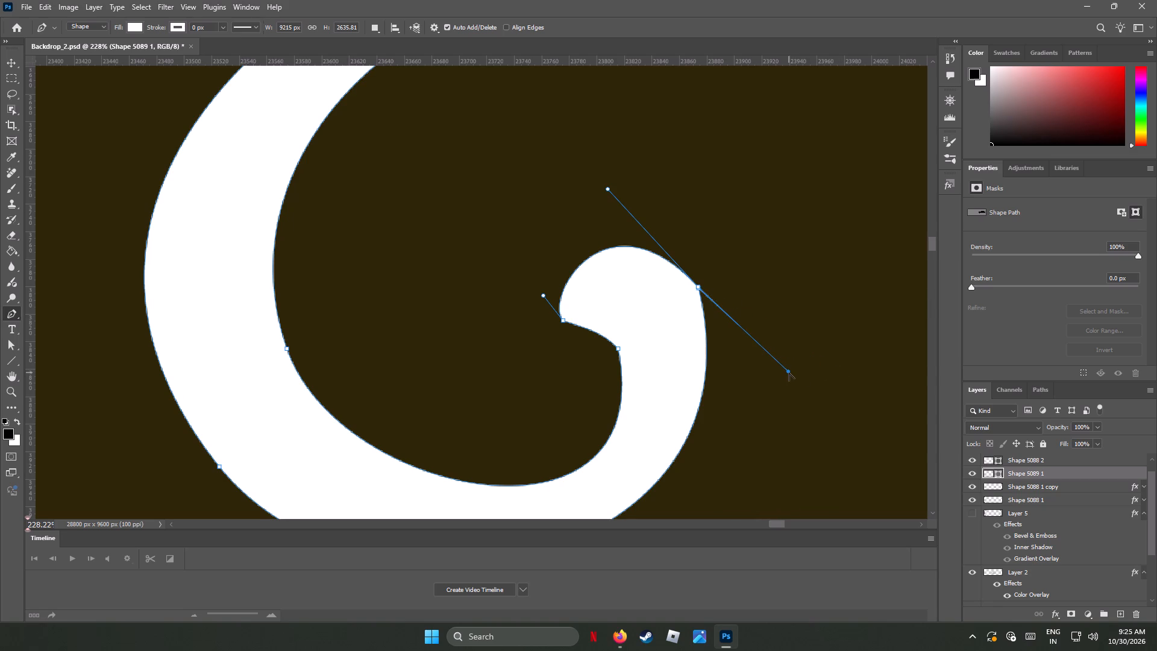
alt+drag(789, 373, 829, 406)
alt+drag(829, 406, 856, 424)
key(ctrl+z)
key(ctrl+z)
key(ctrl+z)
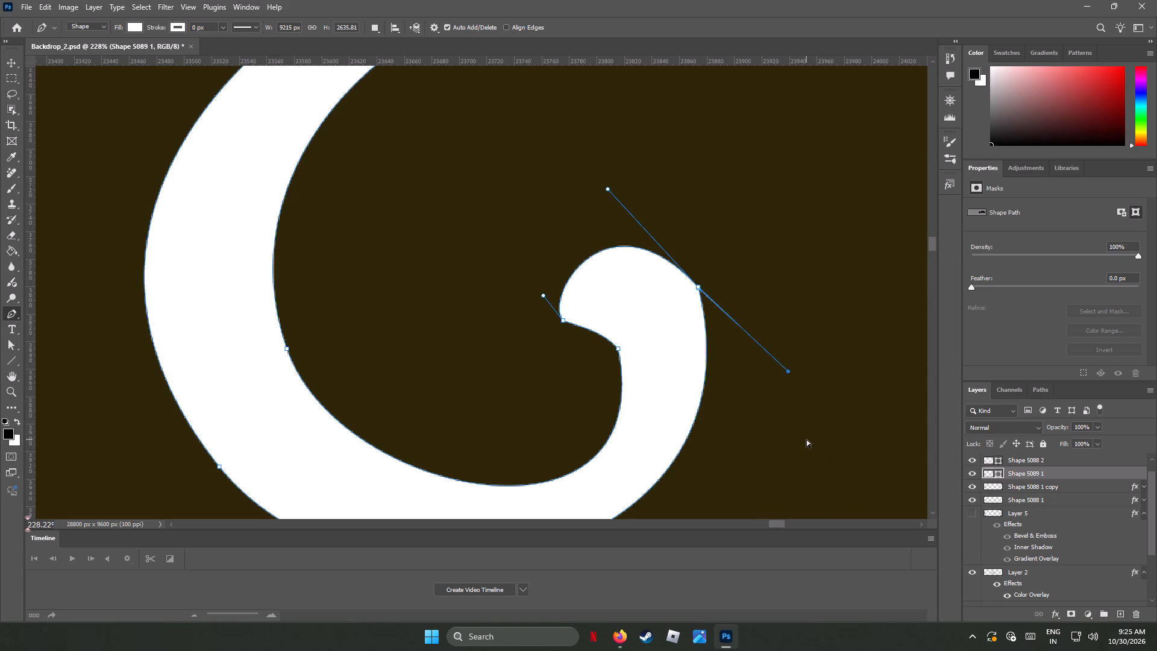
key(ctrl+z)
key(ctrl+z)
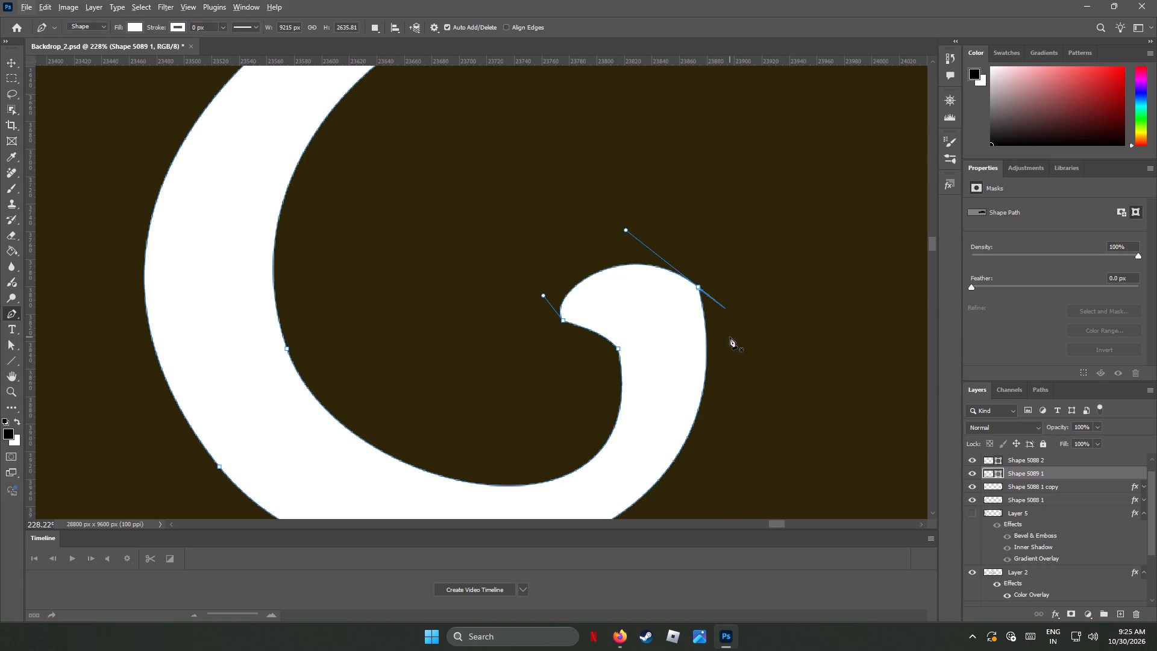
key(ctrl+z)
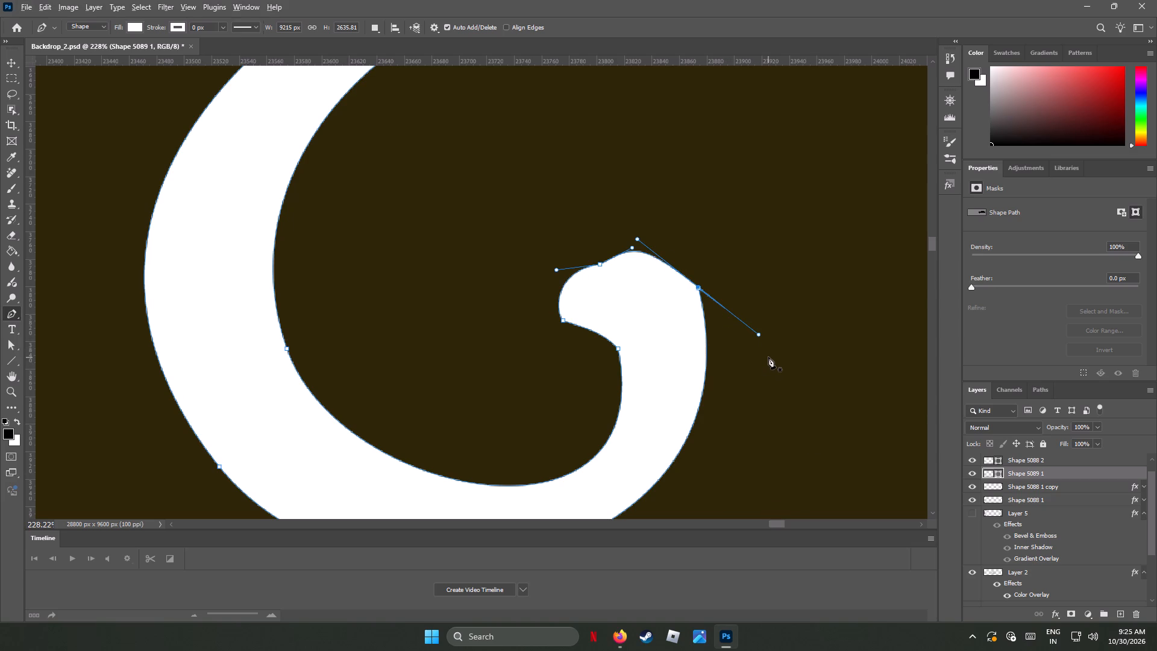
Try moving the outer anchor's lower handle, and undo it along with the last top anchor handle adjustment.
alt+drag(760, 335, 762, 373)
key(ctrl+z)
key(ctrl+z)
Delete the small curl's top anchor and round the tip by reshaping the direction handles of the two neighbouring anchors.
click(598, 263)
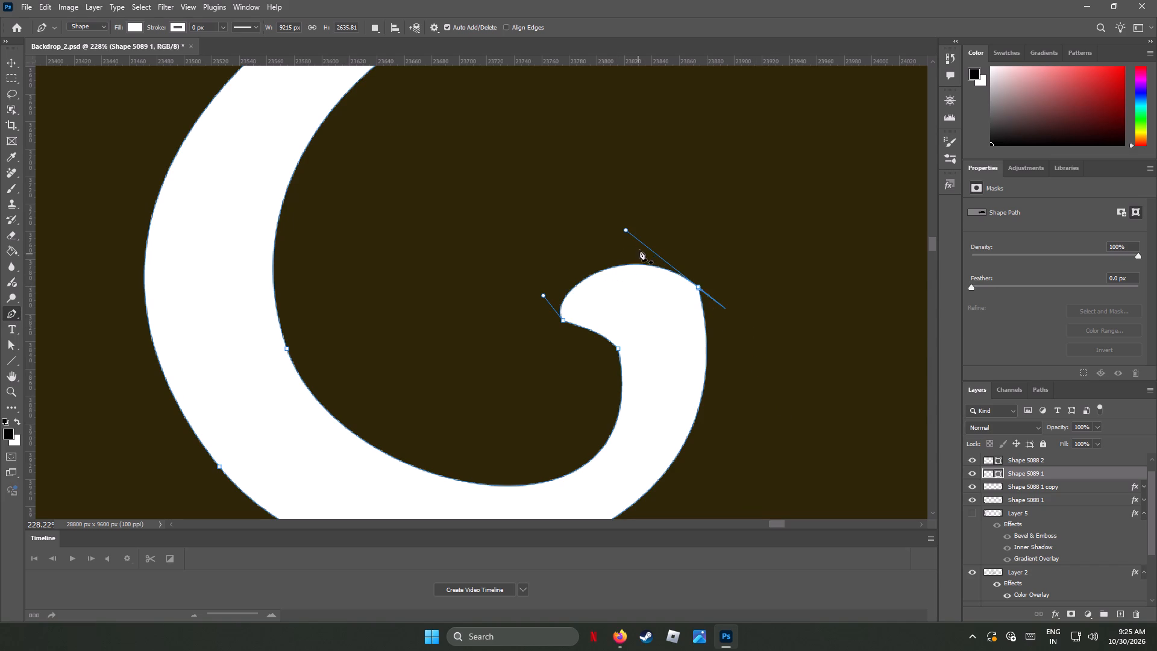
alt+drag(626, 230, 598, 169)
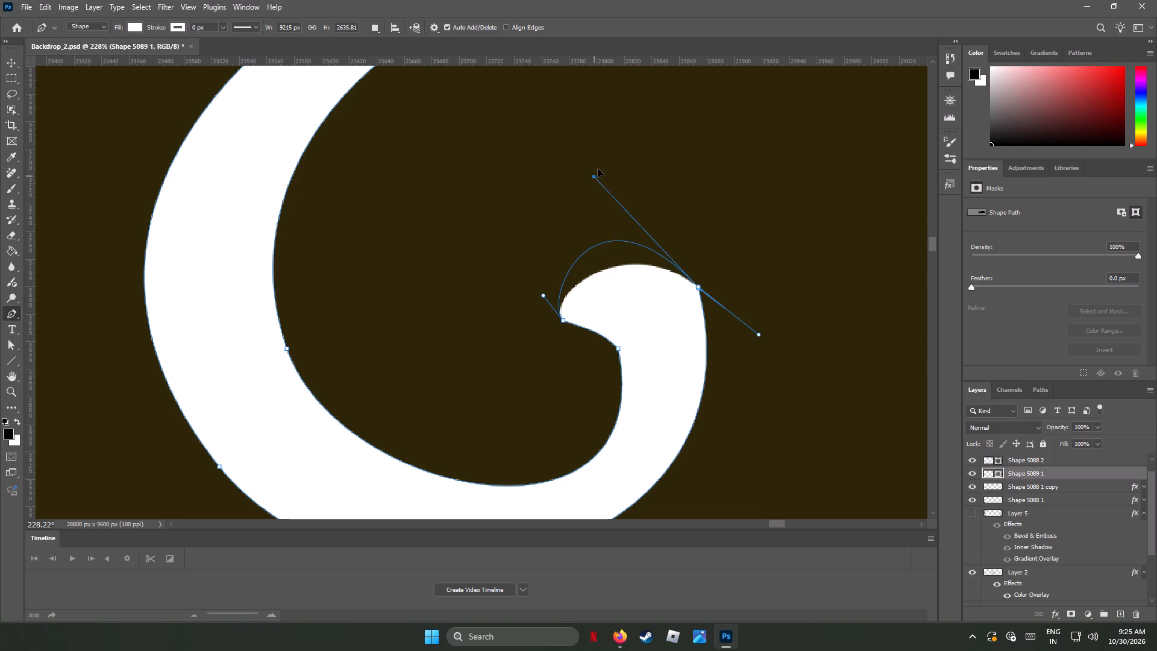
alt+drag(598, 169, 612, 165)
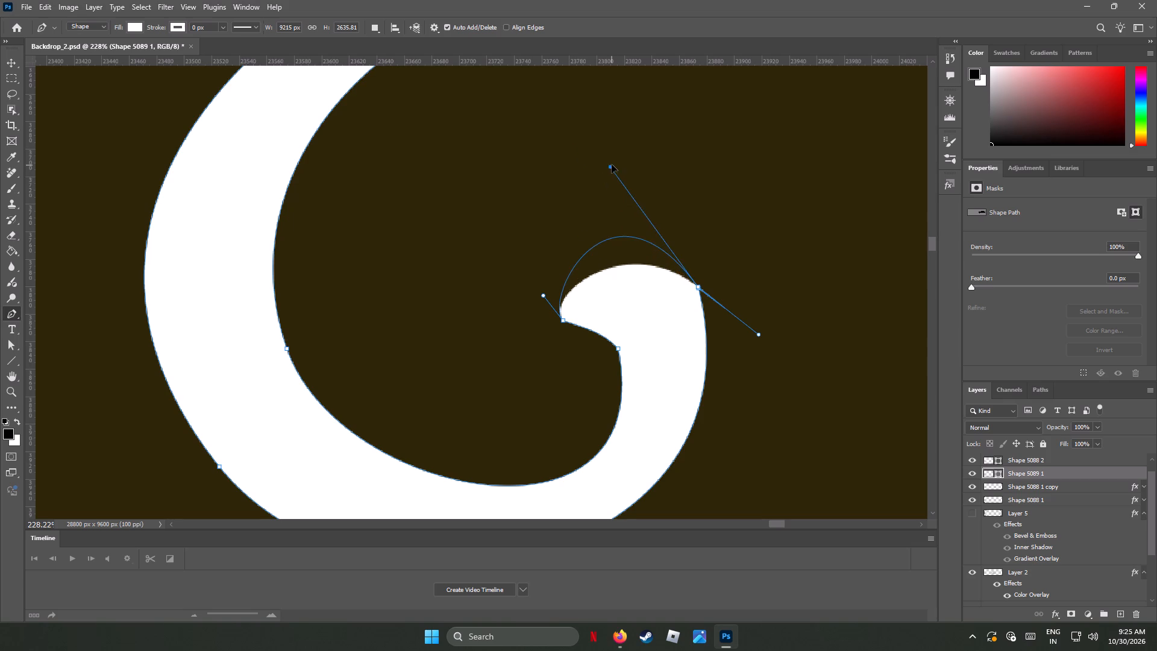
alt+drag(612, 165, 656, 180)
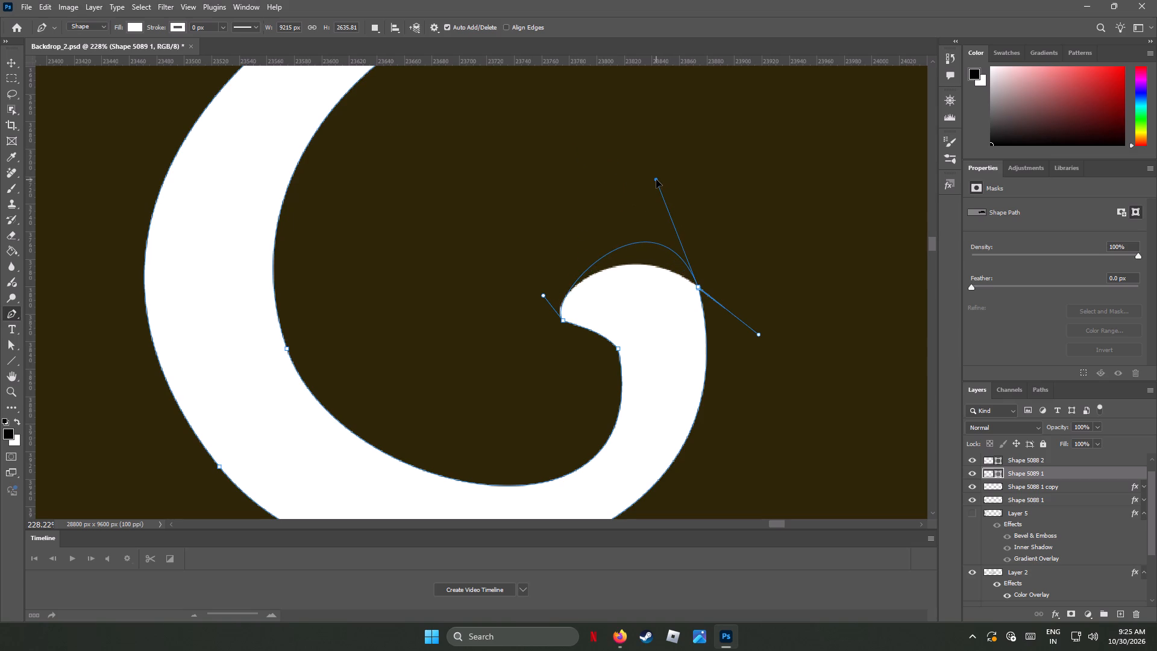
alt+drag(656, 180, 665, 177)
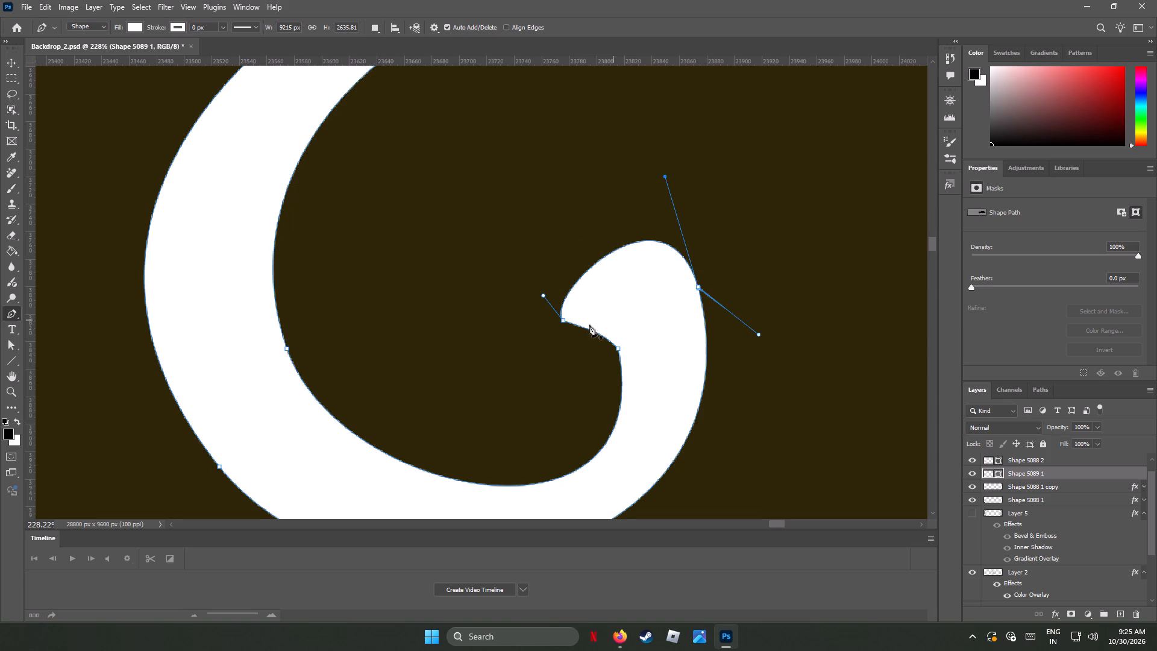
alt+drag(544, 296, 527, 273)
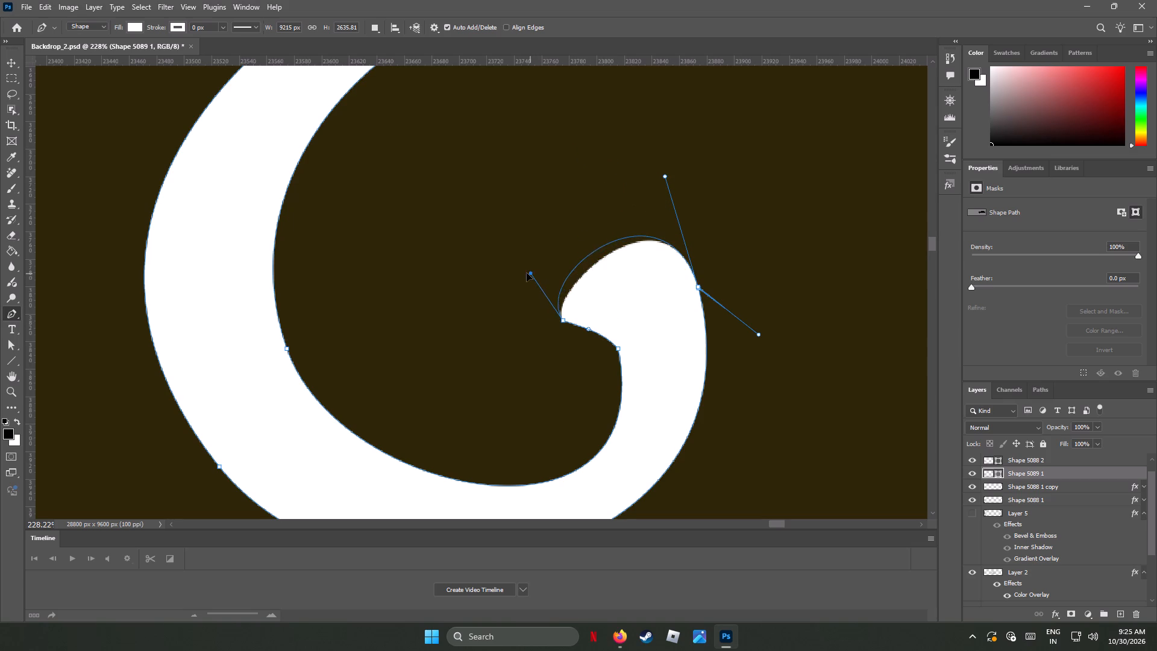
alt+drag(527, 273, 518, 265)
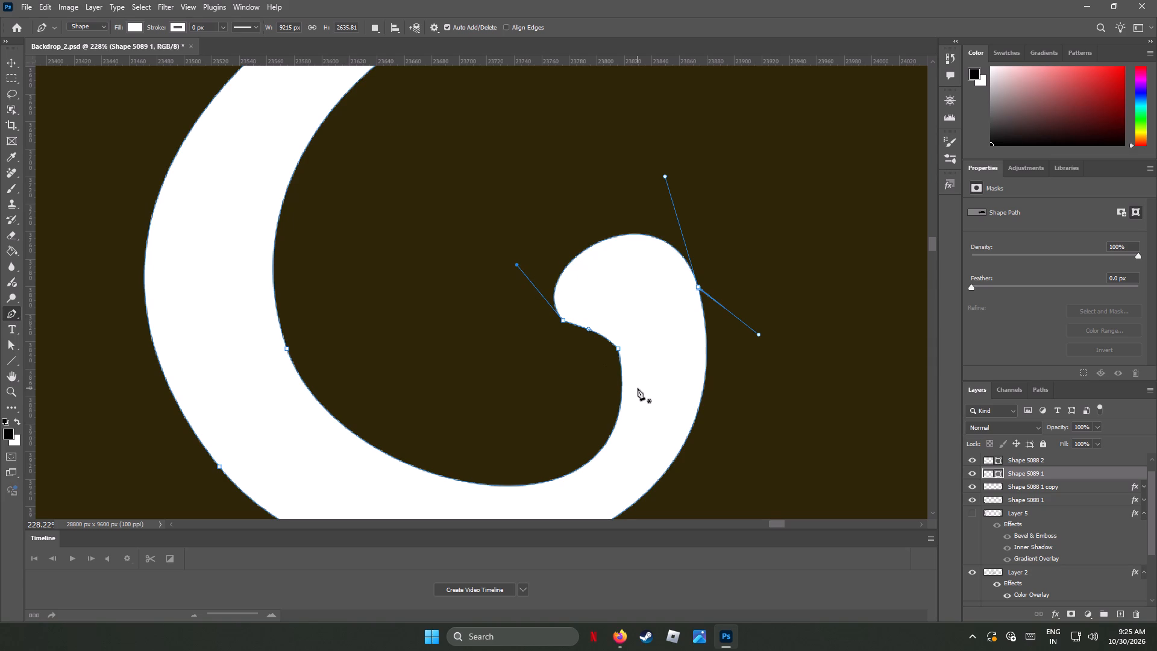
Examine the swash above the Mahotsav lettering, from the reshaped small curl to the large curl at its other end.
alt+scroll(640, 390, down, 5)
alt+scroll(644, 392, up, 1)
alt+scroll(644, 392, down, 5)
alt+scroll(644, 392, up, 1)
alt+scroll(644, 392, down, 6)
alt+scroll(644, 392, up, 1)
alt+scroll(644, 392, down, 3)
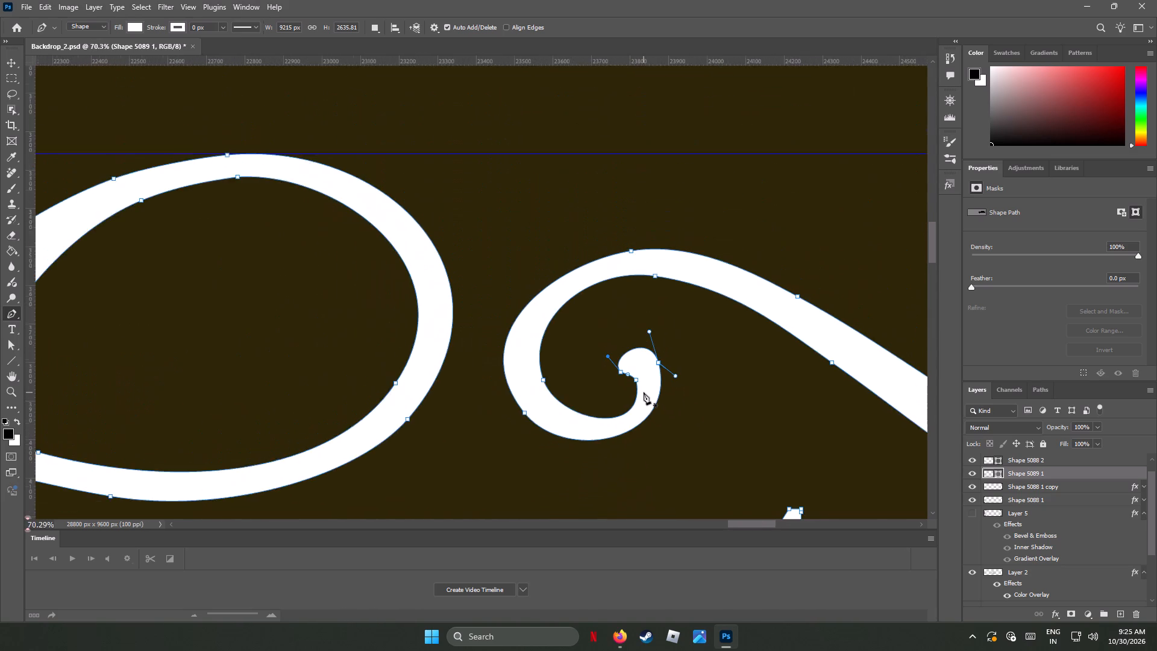
alt+scroll(644, 392, down, 4)
alt+scroll(644, 392, up, 1)
alt+scroll(644, 392, down, 7)
alt+scroll(644, 392, up, 4)
alt+scroll(644, 392, down, 5)
alt+scroll(644, 392, up, 1)
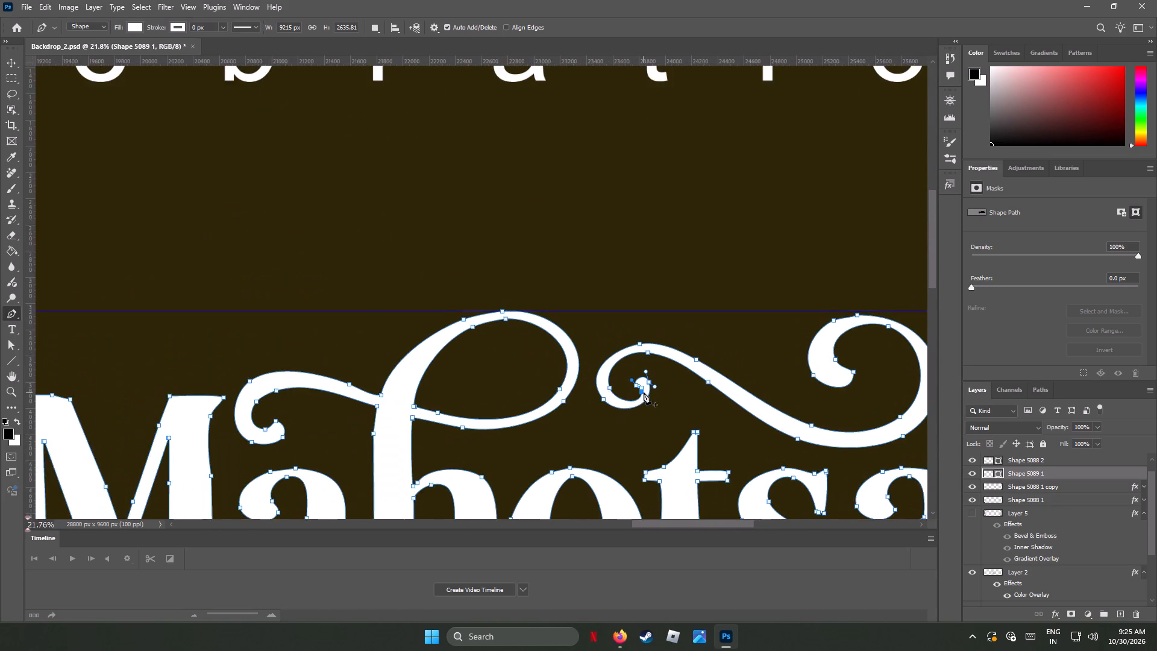
alt+scroll(644, 392, down, 6)
alt+scroll(840, 390, up, 10)
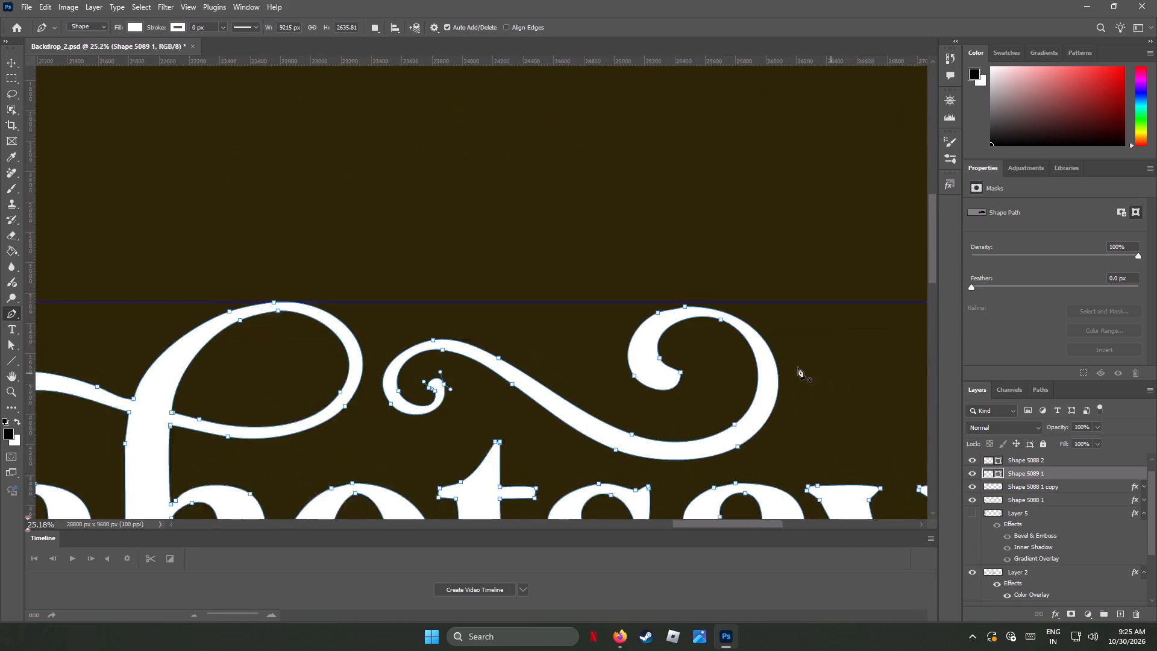
alt+scroll(723, 327, up, 8)
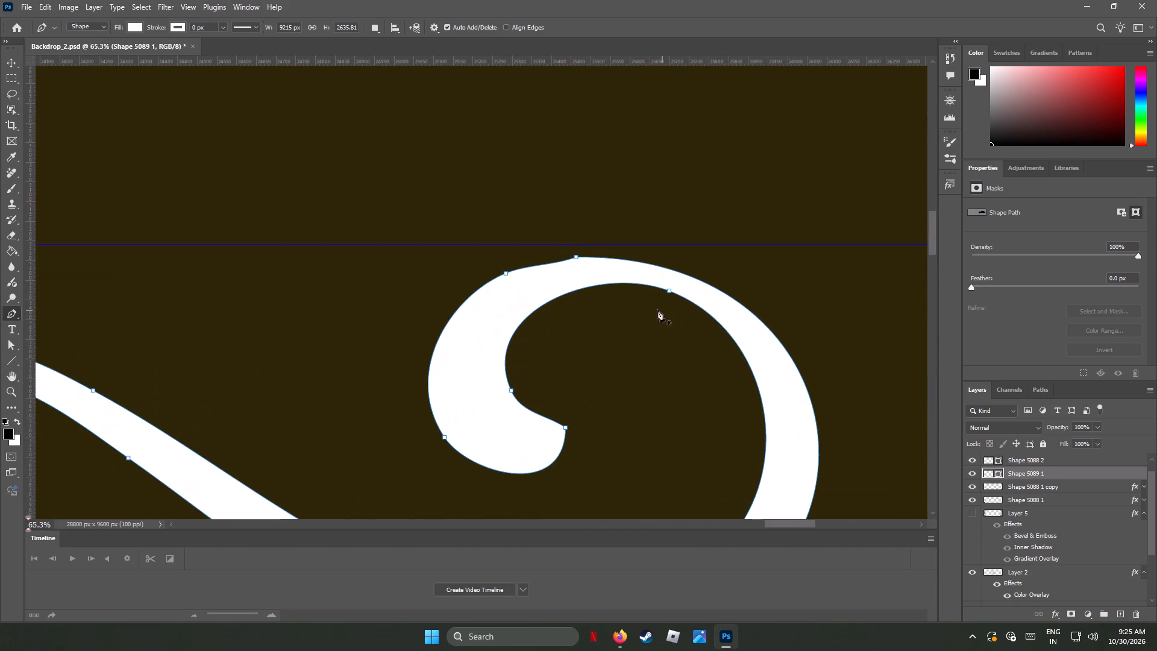
Smooth the top outer edge of the large curl above Mahotsav by reshaping the direction handles of its two top anchors.
alt+scroll(633, 301, up, 6)
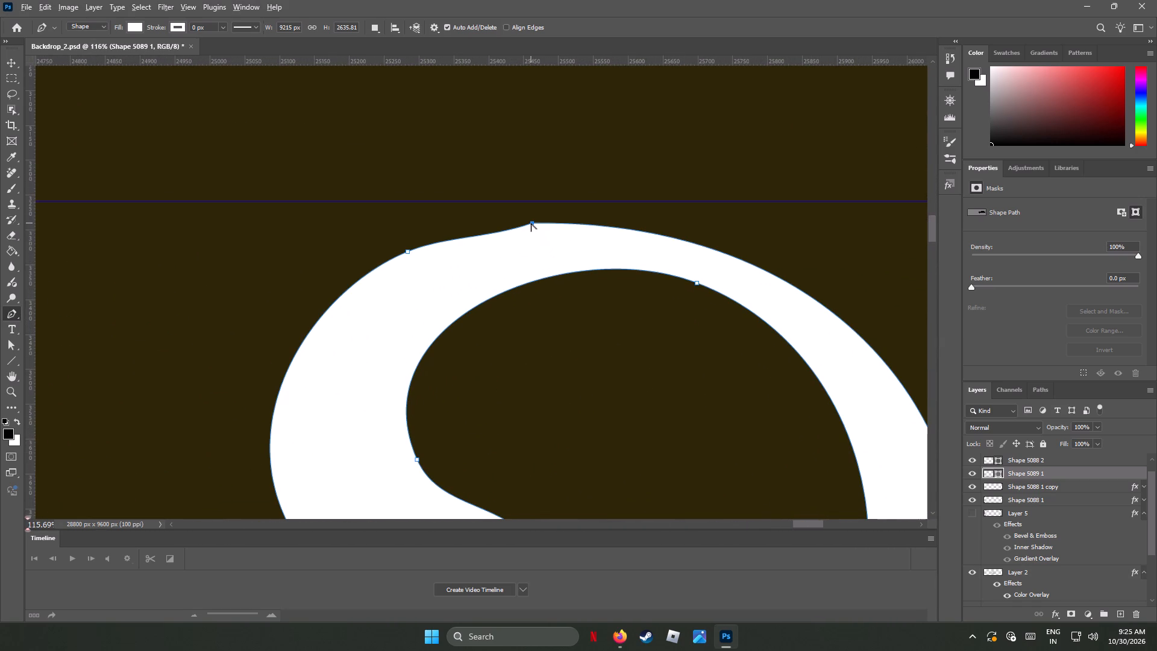
alt+drag(531, 223, 836, 176)
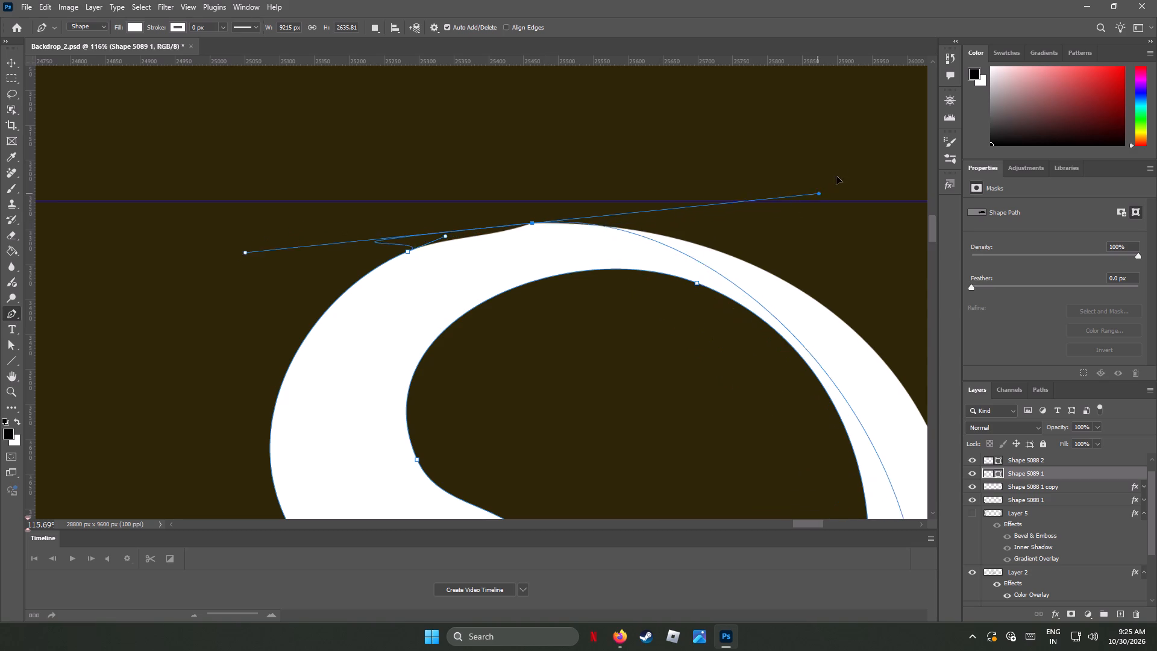
alt+drag(836, 176, 900, 267)
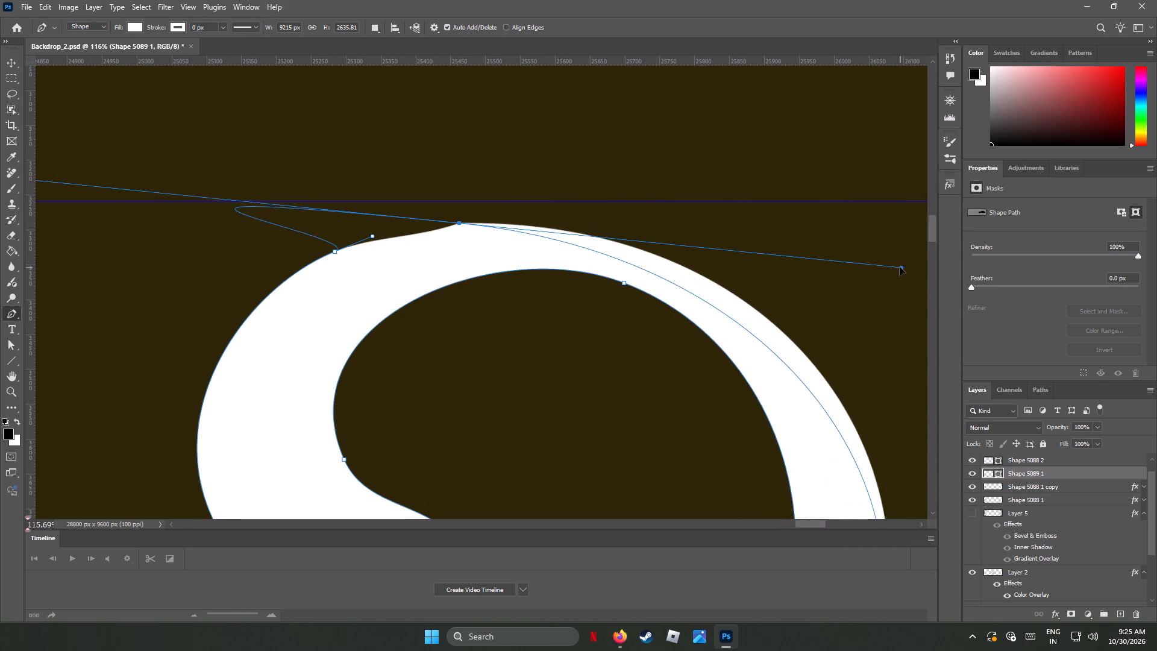
alt+drag(900, 267, 917, 212)
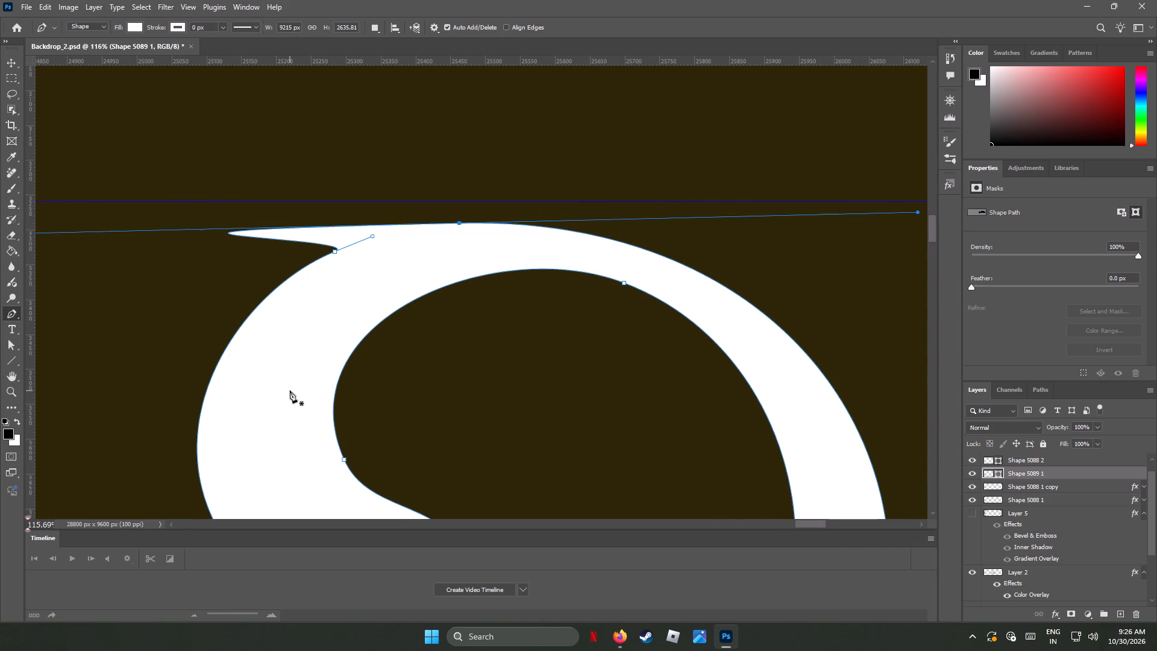
alt+scroll(290, 391, down, 5)
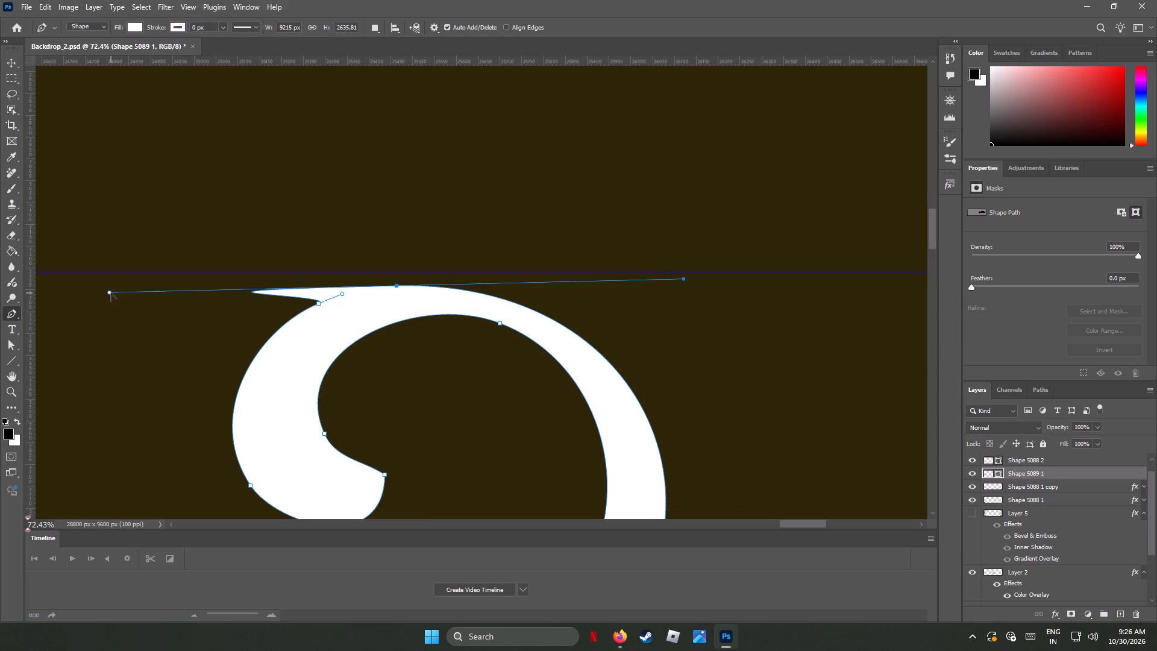
alt+drag(111, 293, 336, 283)
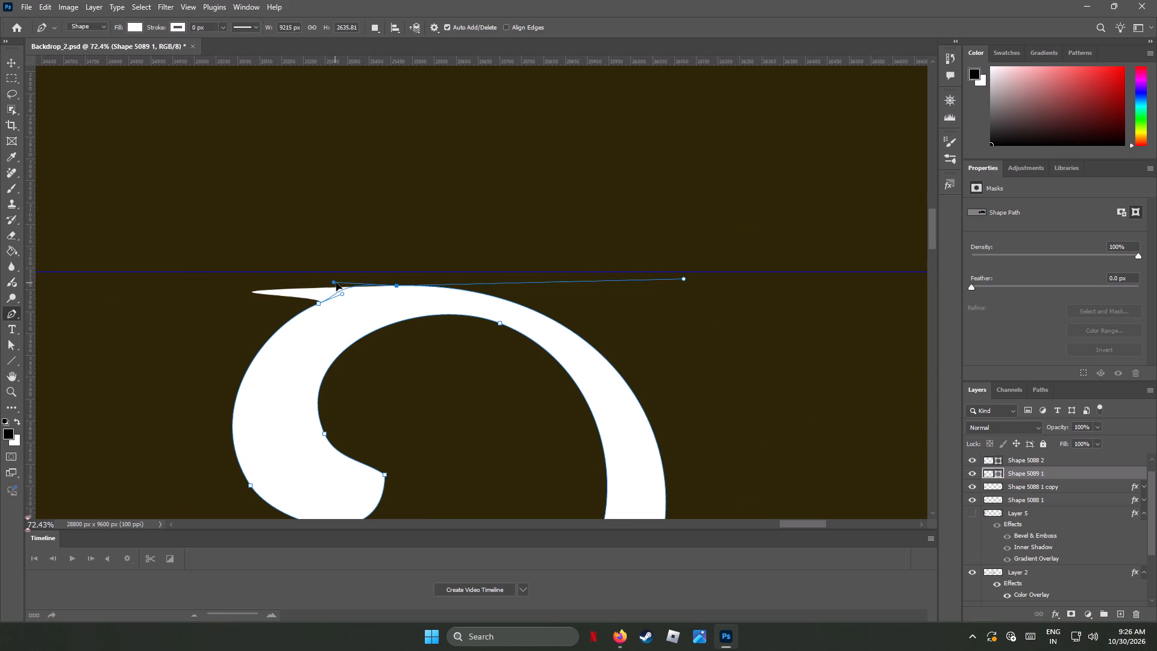
alt+drag(336, 283, 343, 285)
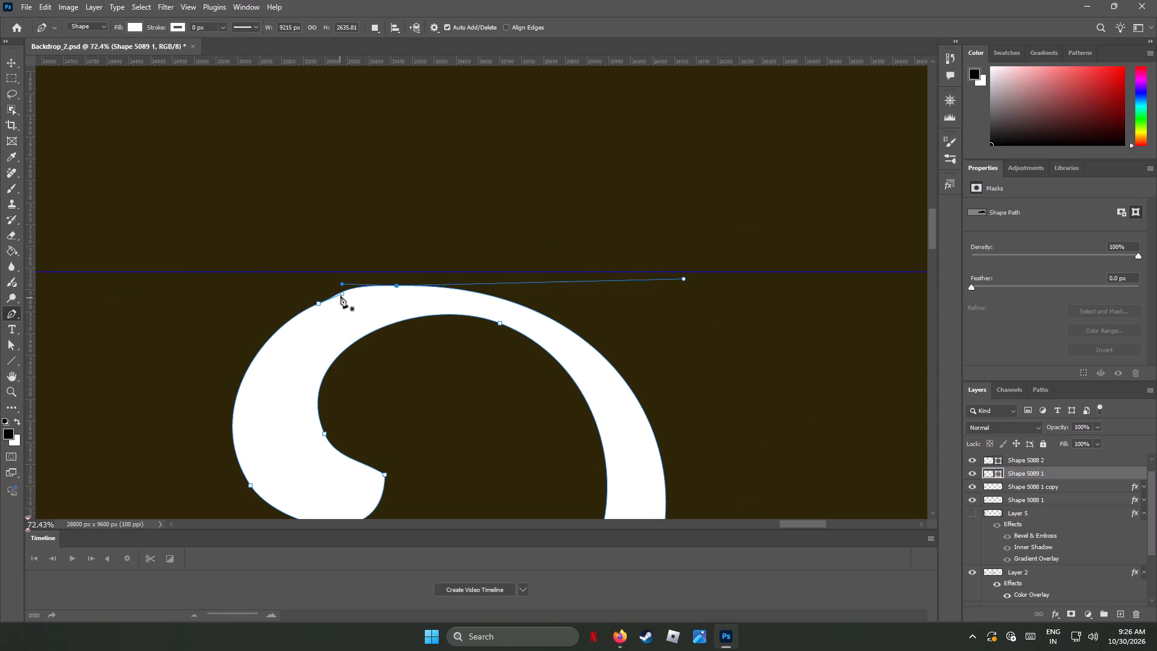
alt+drag(340, 294, 318, 301)
alt+drag(341, 284, 346, 287)
alt+drag(346, 287, 353, 285)
Examine the Mahotsav lettering from the large curl back to the opening letter M for uneven outlines.
alt+scroll(444, 369, down, 8)
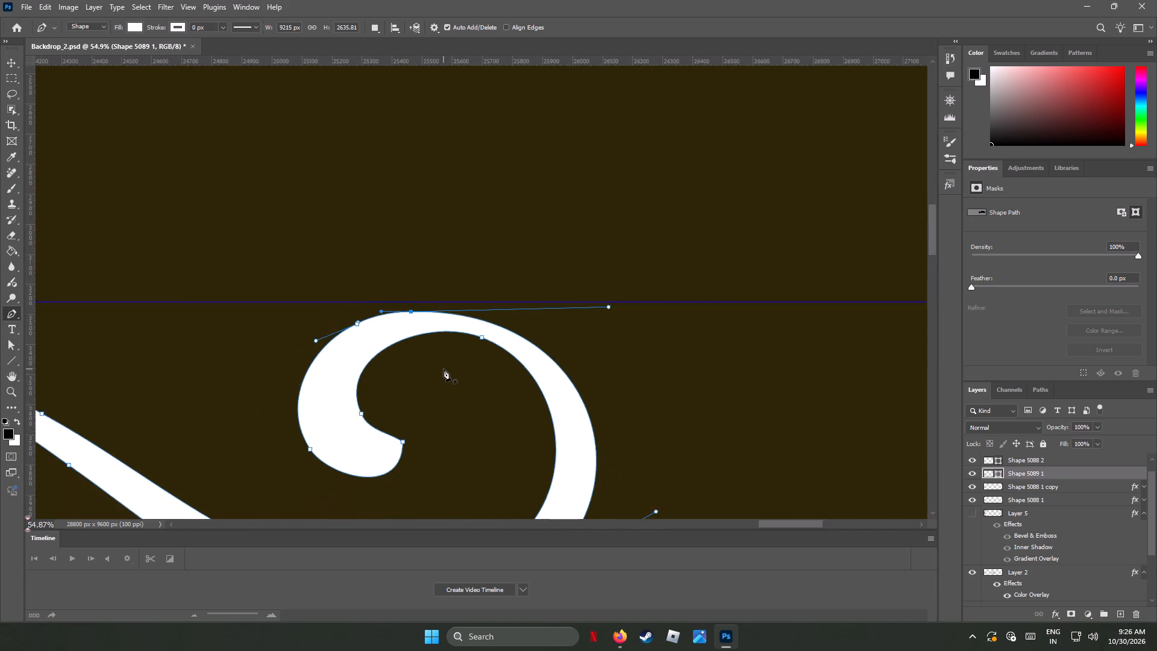
alt+scroll(436, 359, down, 2)
alt+scroll(436, 359, up, 1)
alt+scroll(436, 359, down, 10)
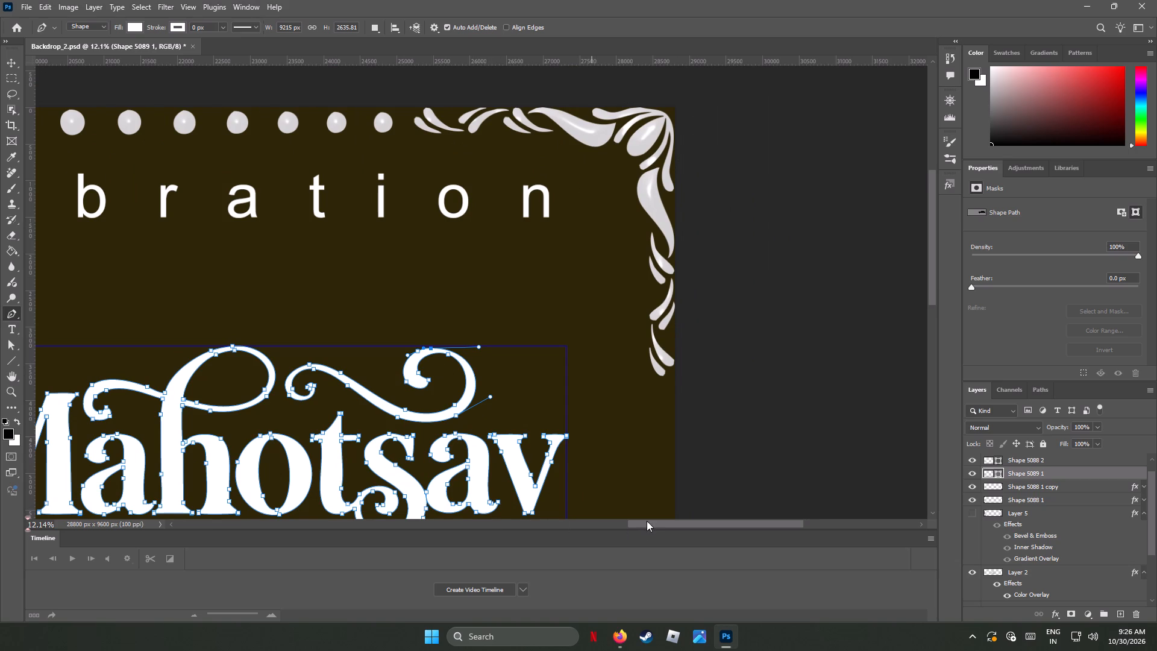
drag(650, 523, 569, 524)
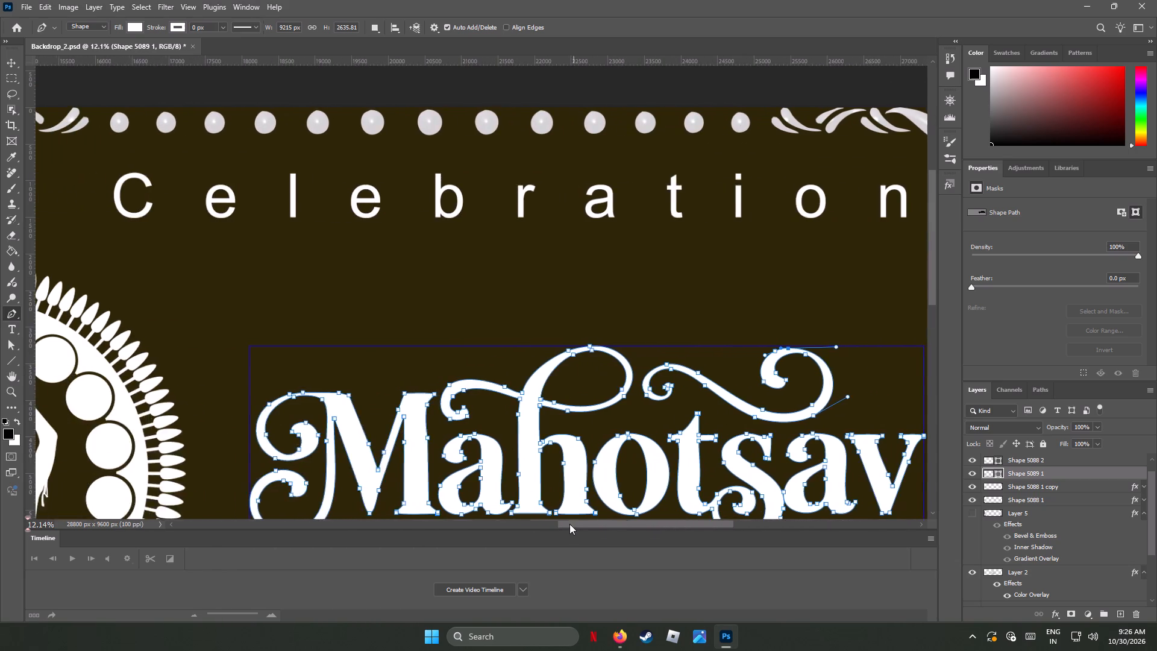
drag(569, 524, 522, 517)
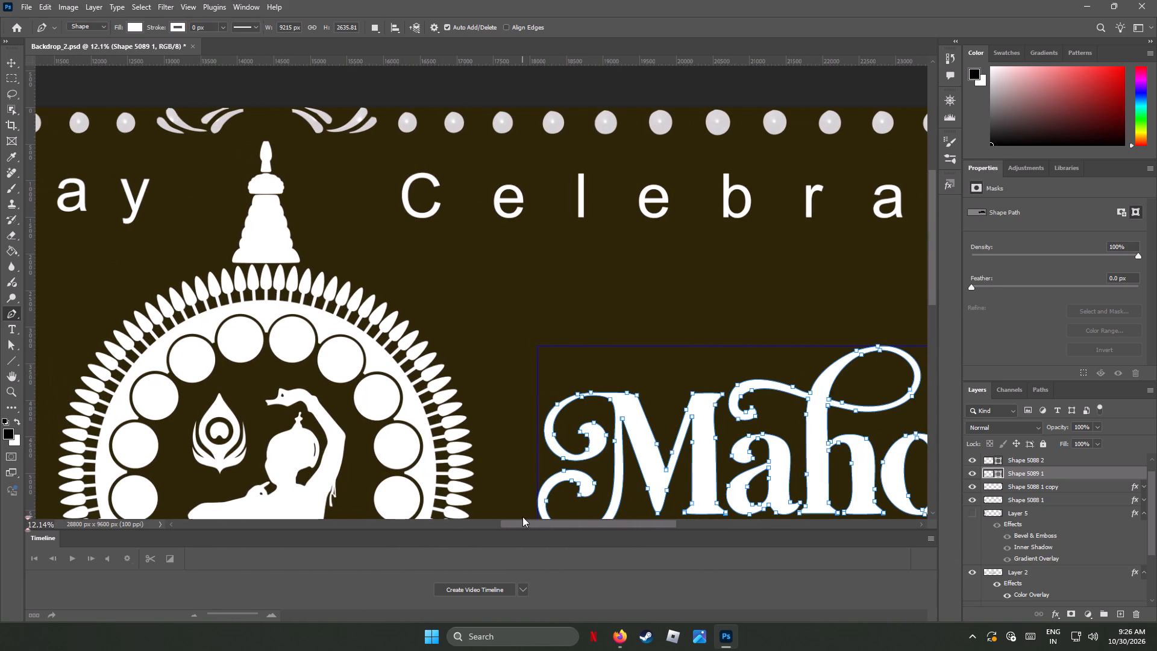
drag(522, 517, 522, 517)
alt+scroll(585, 463, up, 11)
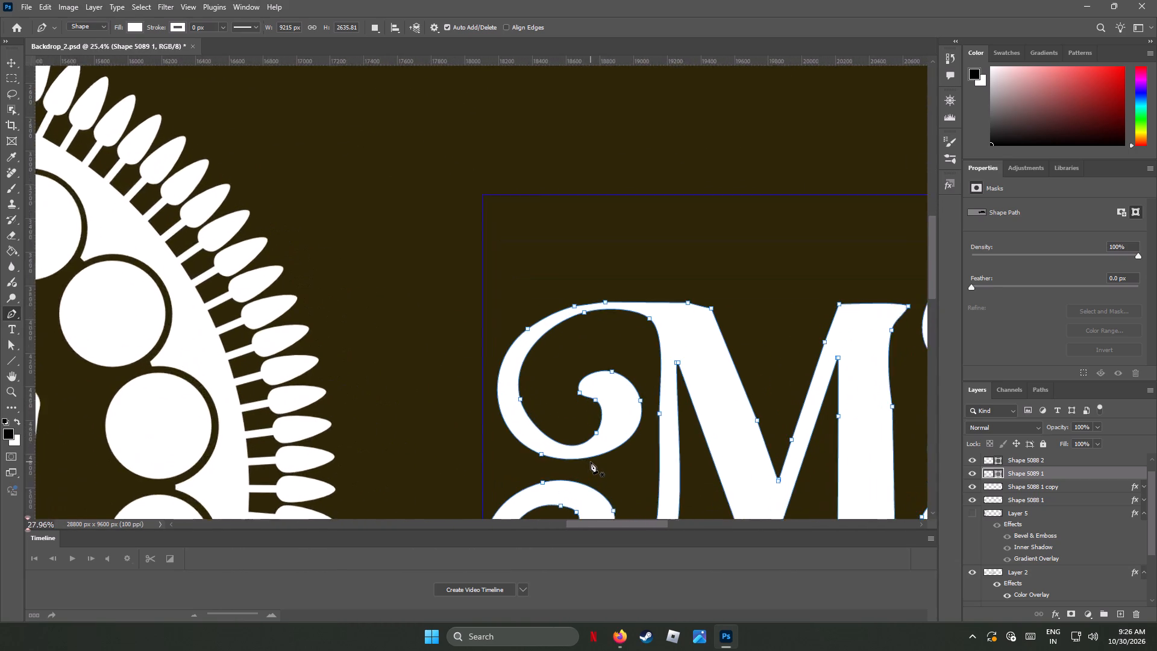
alt+scroll(591, 462, up, 3)
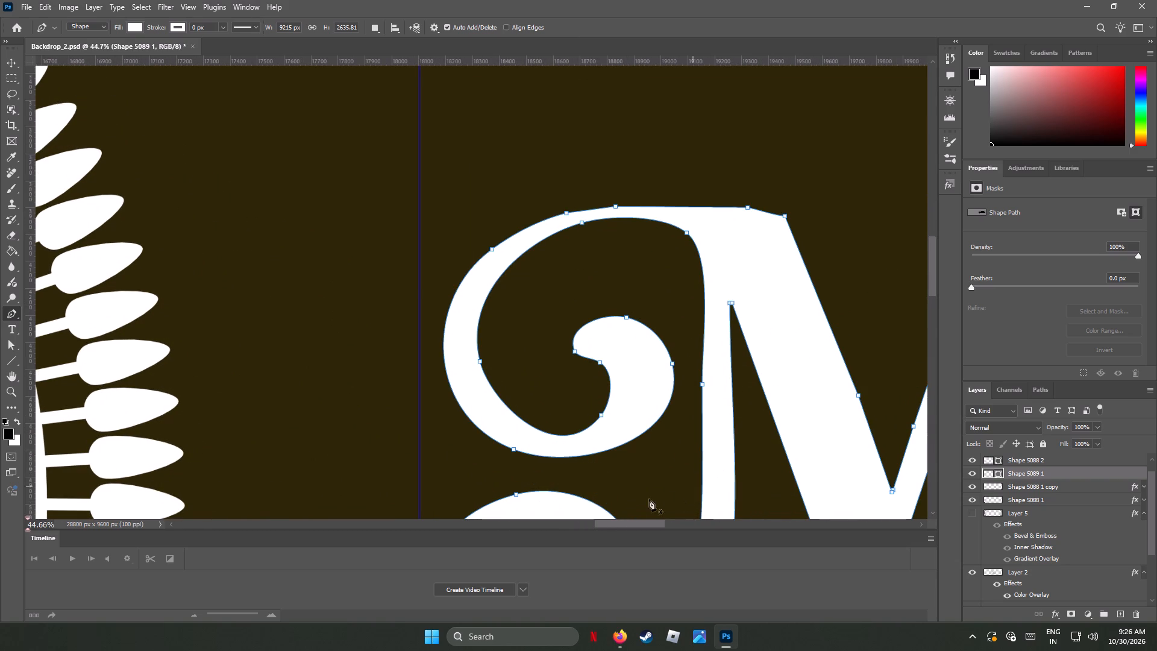
drag(601, 523, 633, 523)
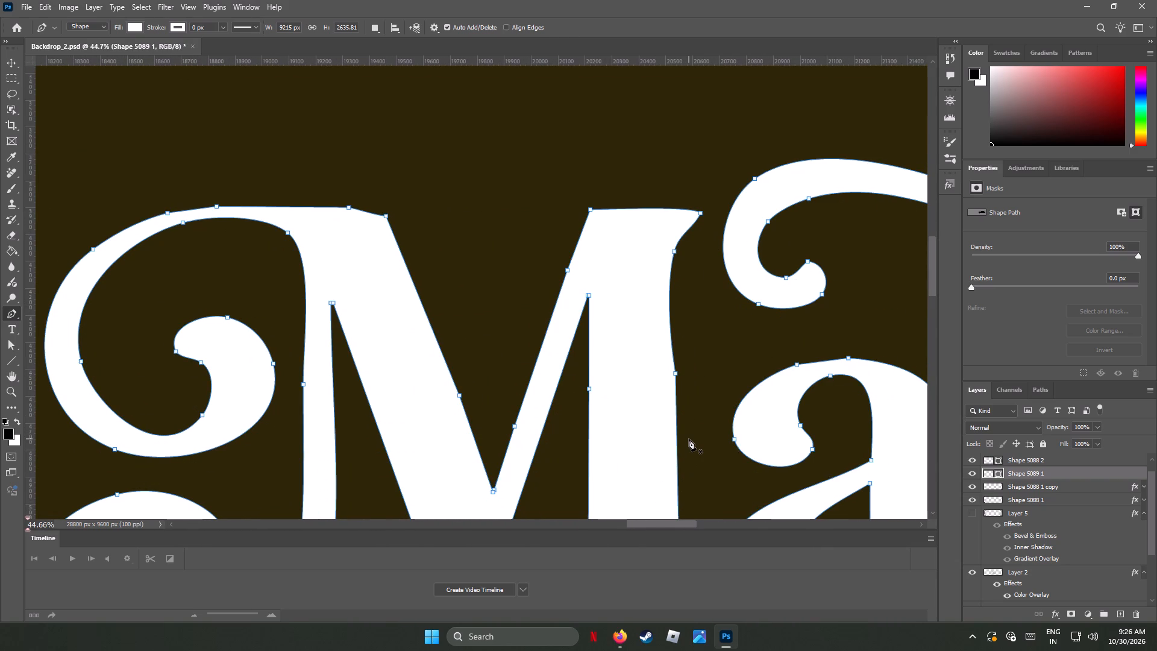
alt+scroll(689, 439, down, 6)
alt+scroll(689, 439, up, 1)
alt+scroll(689, 439, down, 1)
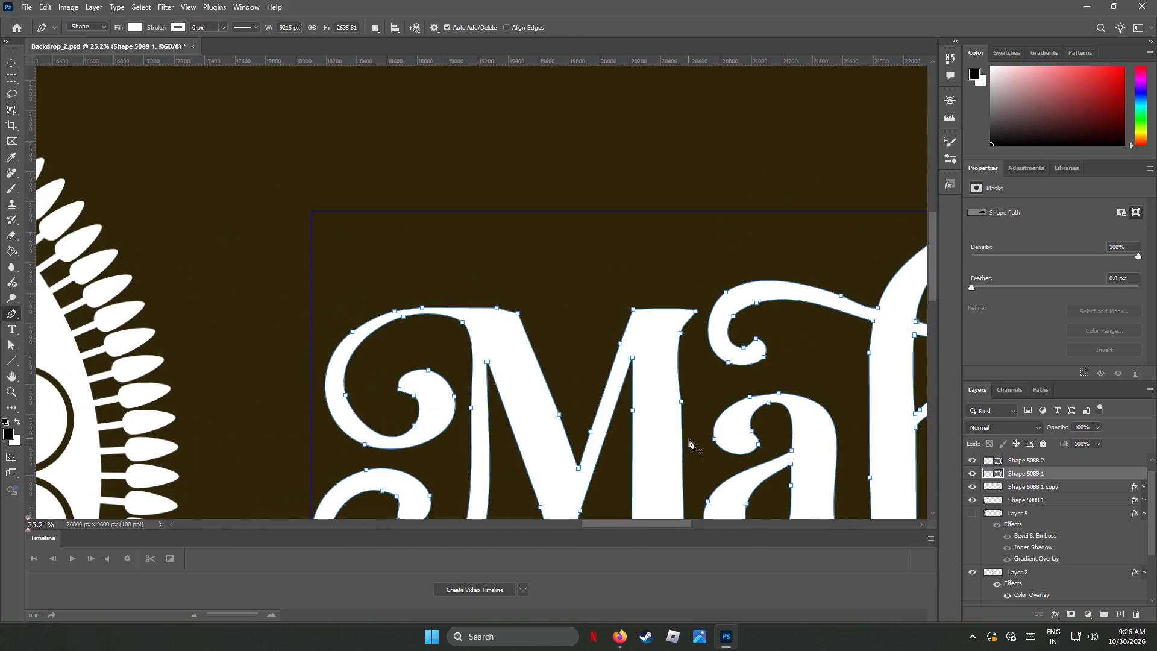
alt+scroll(703, 417, up, 5)
alt+scroll(709, 395, down, 2)
Straighten the outer edge of the M's thick second stem below its serif by reshaping the handles of the edge's two anchors.
alt+scroll(709, 390, up, 6)
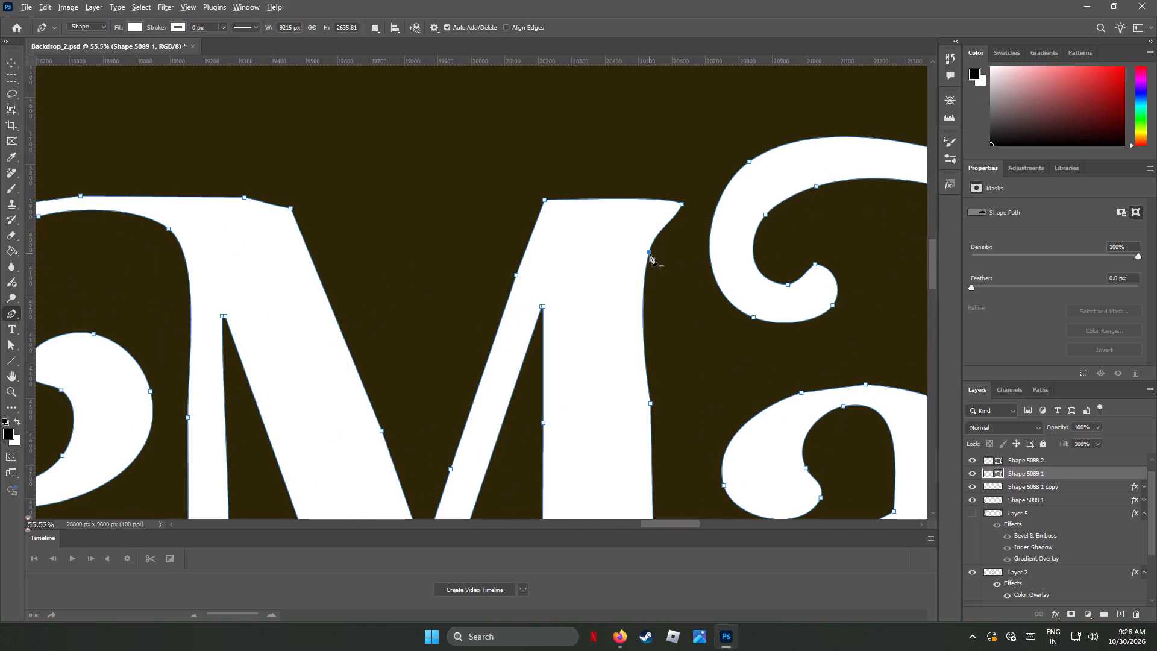
alt+drag(650, 254, 658, 278)
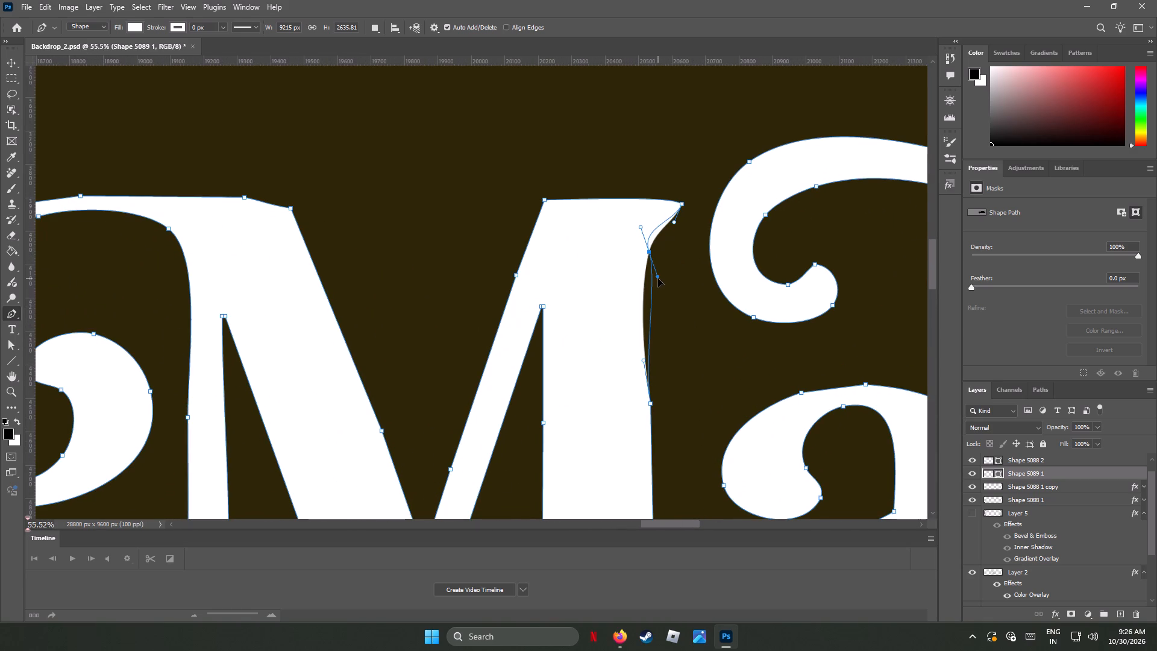
alt+drag(658, 278, 656, 295)
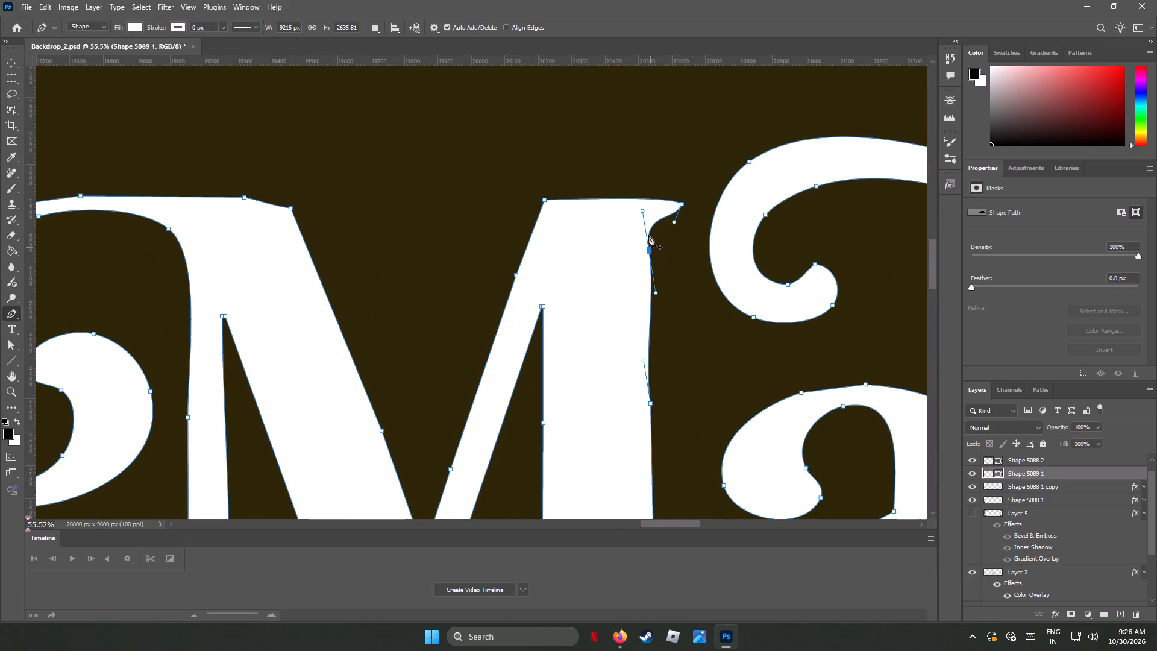
alt+drag(642, 209, 663, 210)
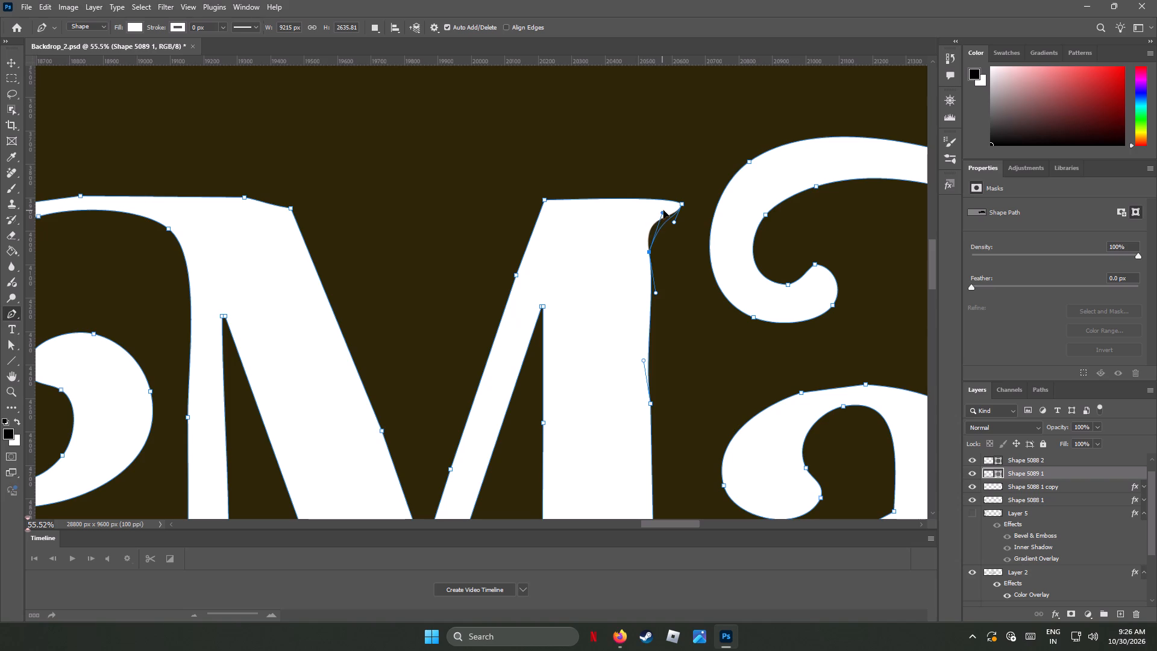
alt+drag(663, 210, 666, 212)
alt+scroll(676, 332, up, 8)
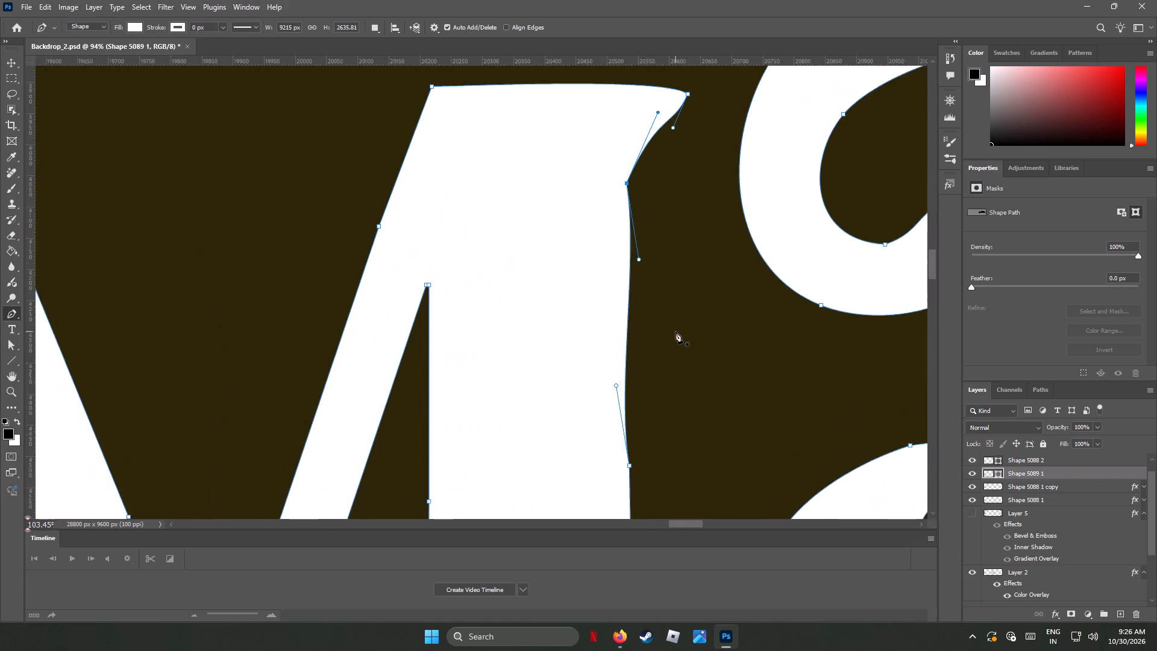
alt+drag(610, 390, 616, 394)
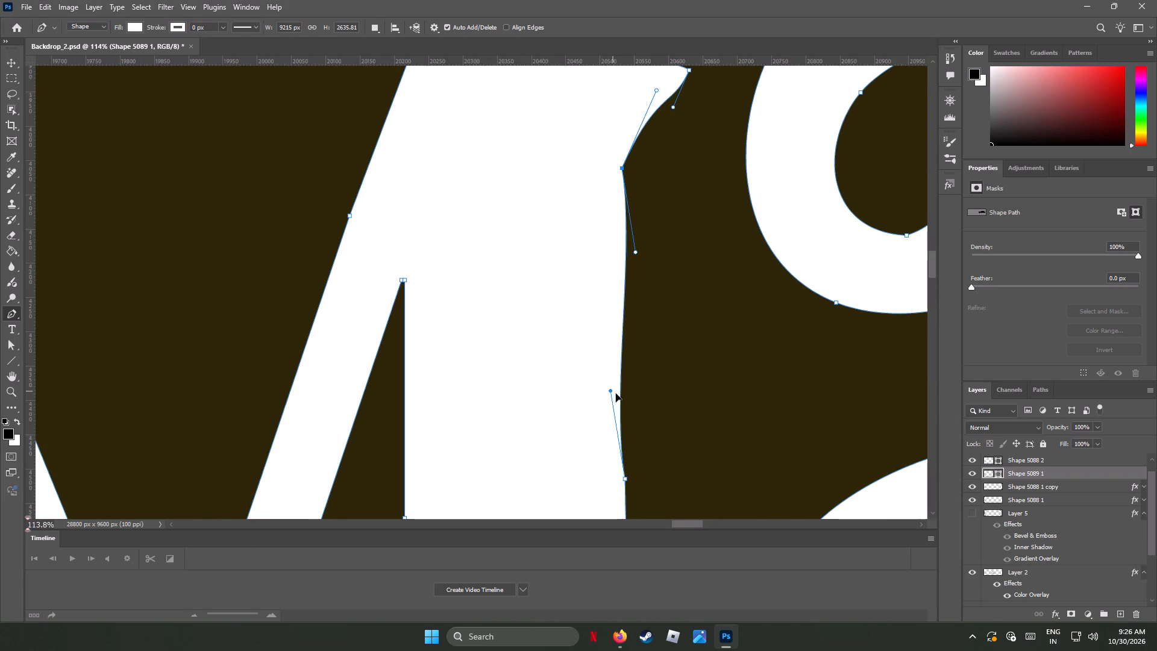
alt+drag(616, 394, 626, 475)
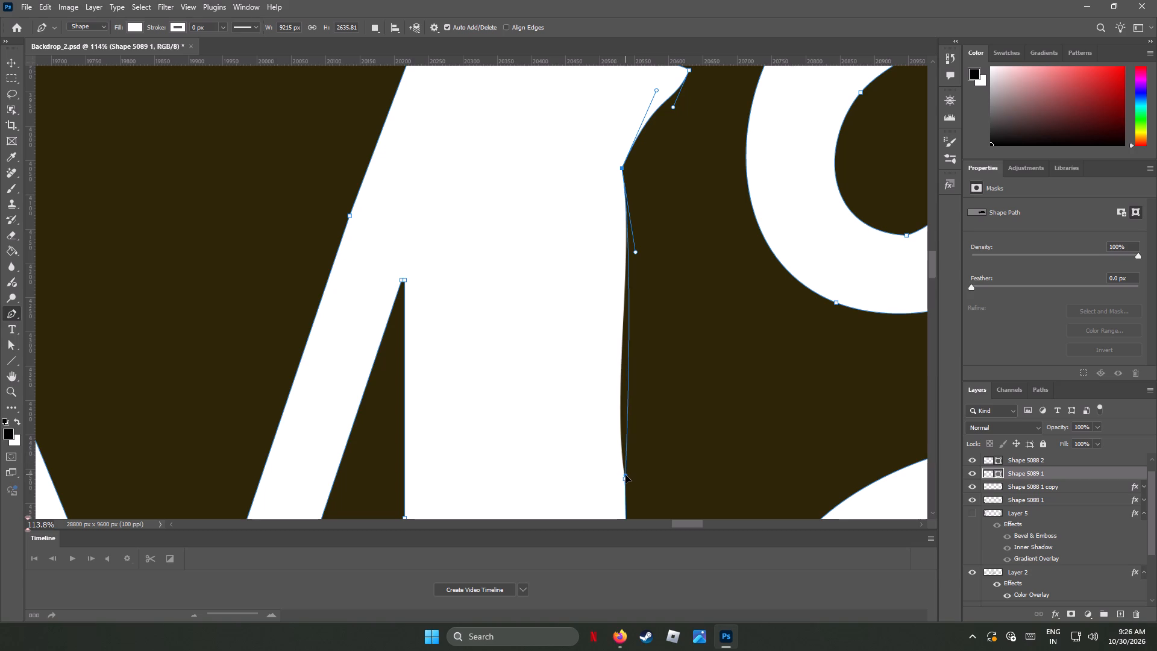
alt+drag(626, 475, 626, 474)
alt+drag(636, 252, 630, 253)
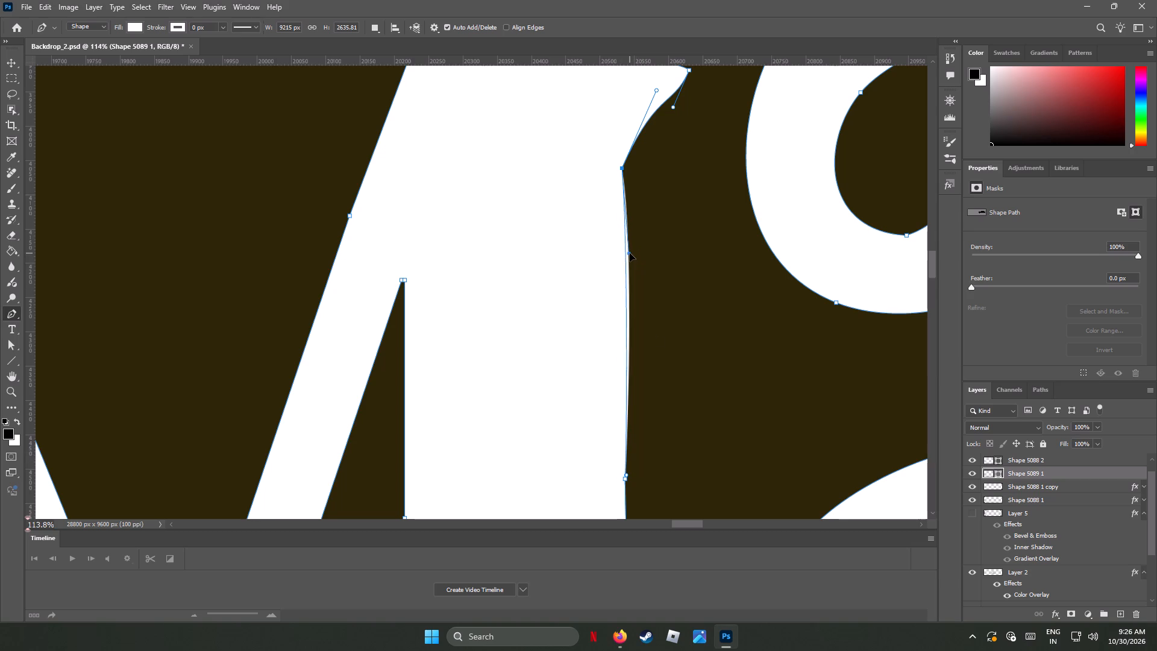
alt+drag(630, 253, 629, 254)
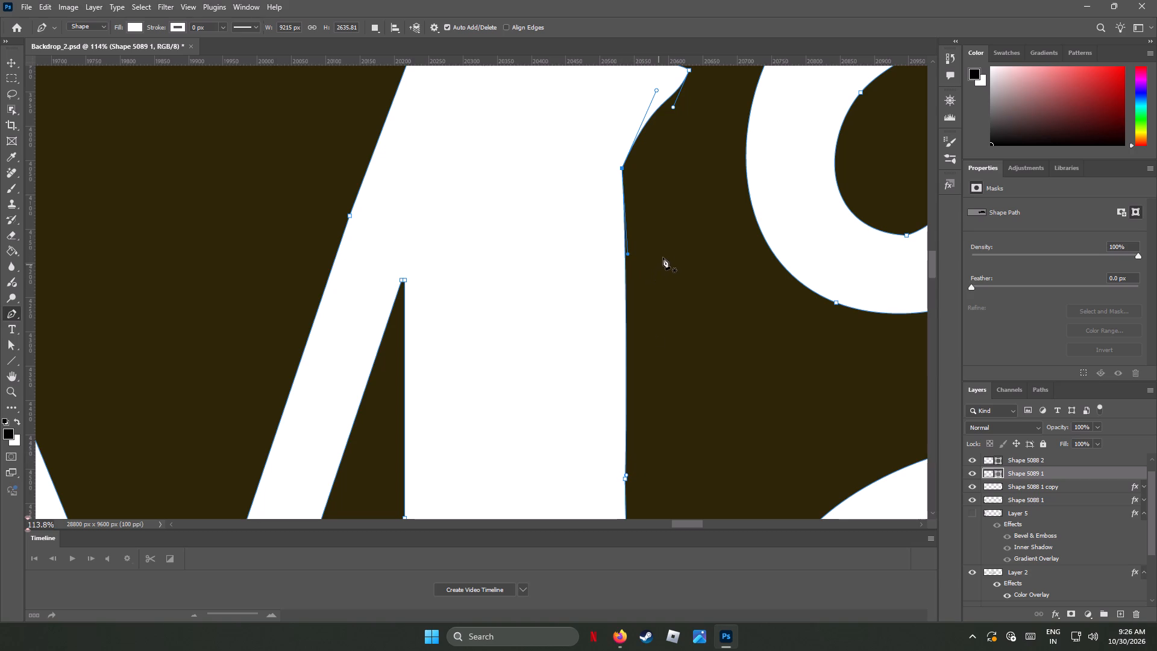
Curve the underside of the M's top serif into a smooth concave arc using the handles of its base and tip anchors.
scroll(688, 210, up, 9)
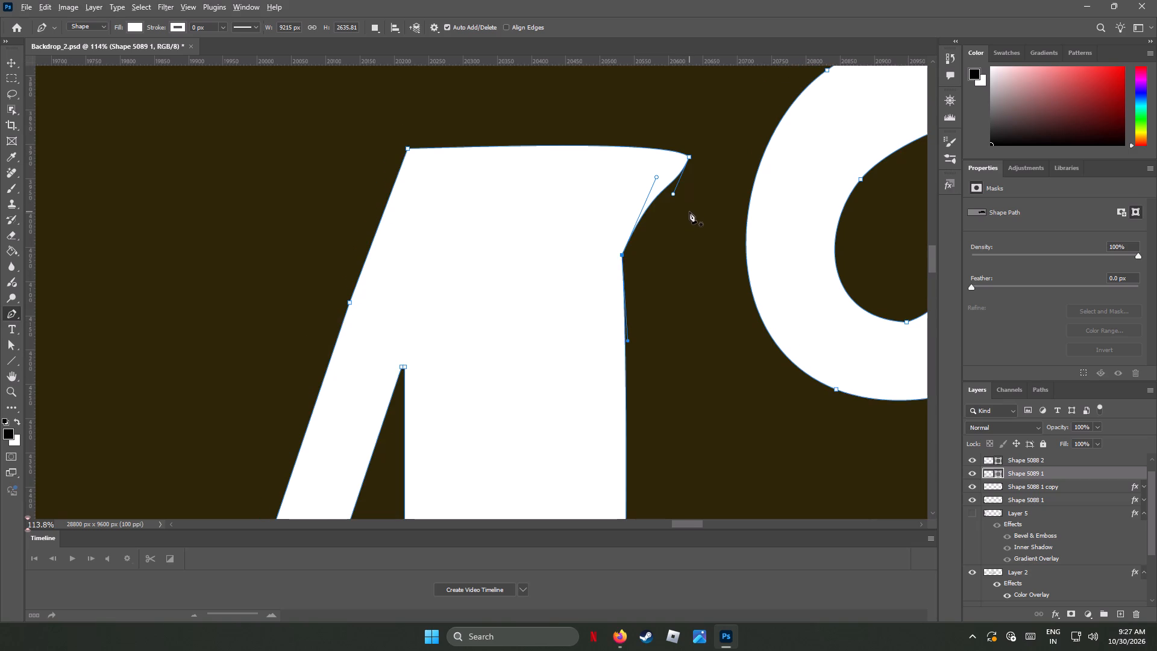
alt+drag(656, 177, 643, 176)
alt+drag(643, 176, 624, 204)
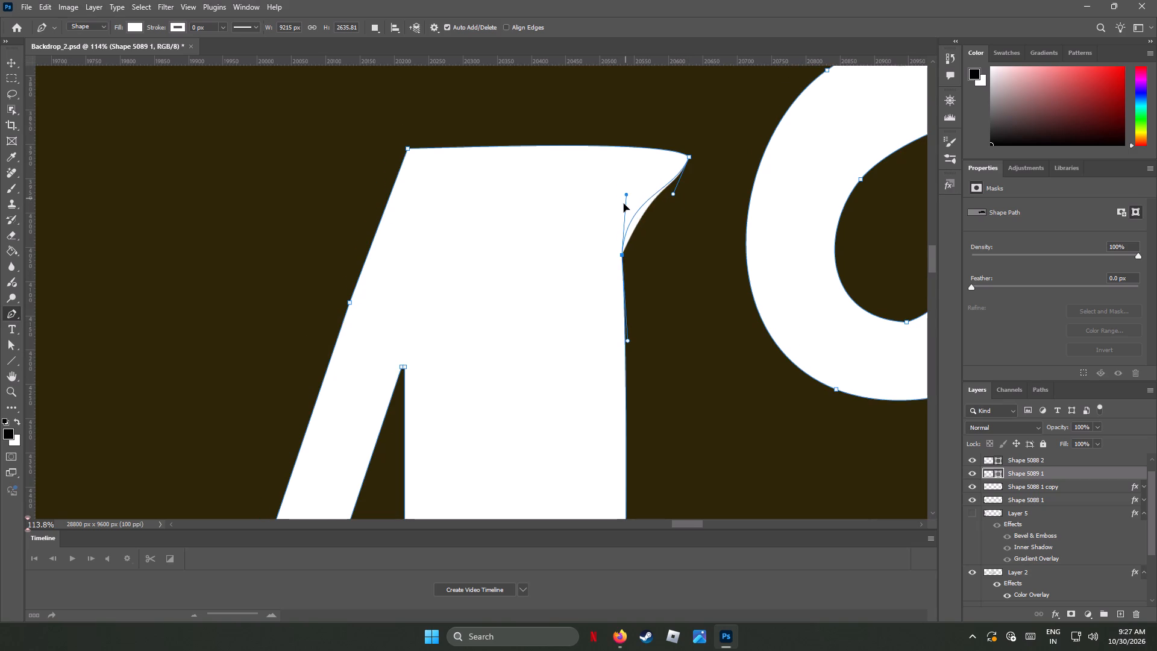
alt+drag(624, 204, 621, 229)
alt+drag(673, 194, 653, 181)
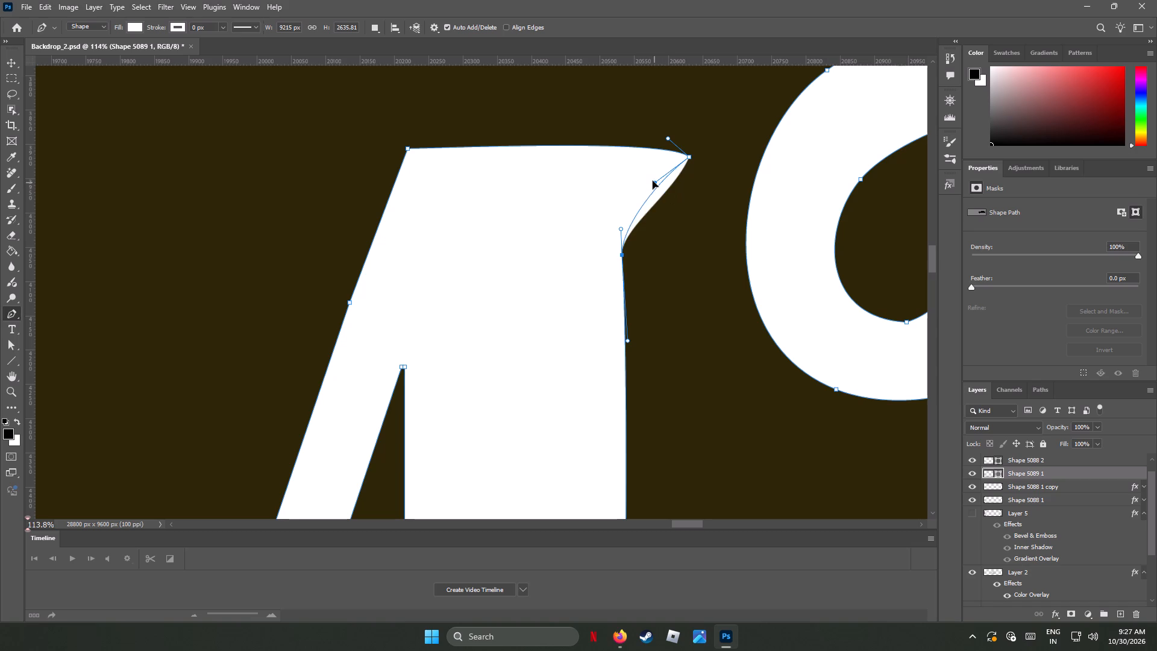
alt+drag(653, 181, 651, 171)
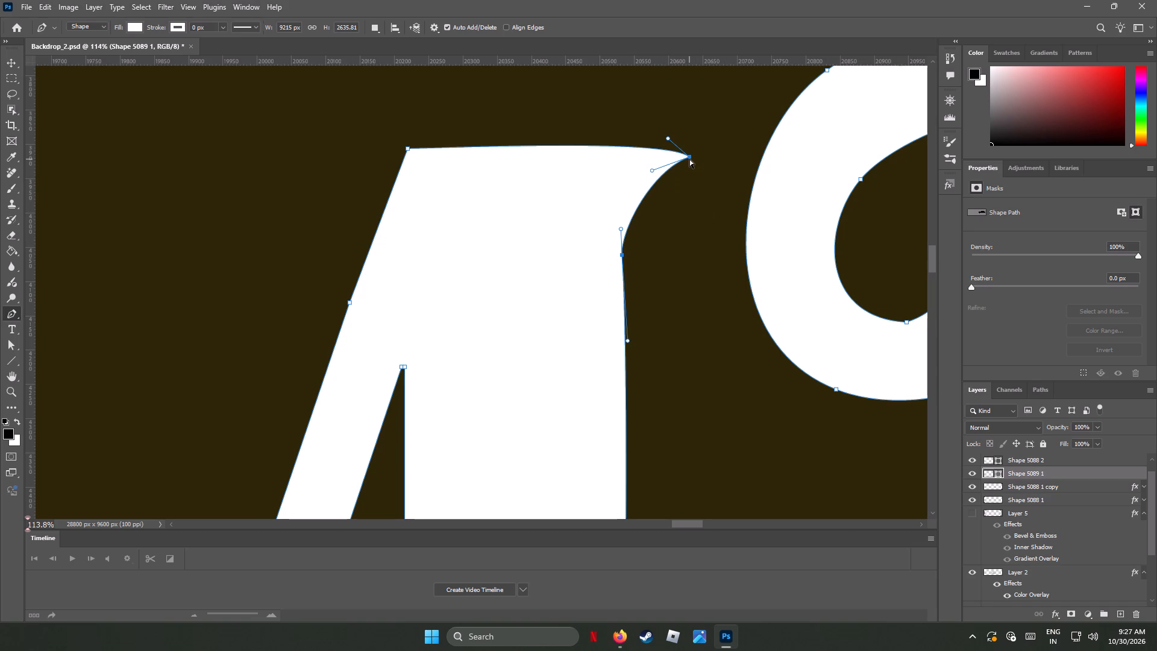
Raise the serif's tip anchor level with the stem's opposite top corner and flatten the M's top edge with the tip's upper handle.
ctrl+drag(689, 159, 689, 152)
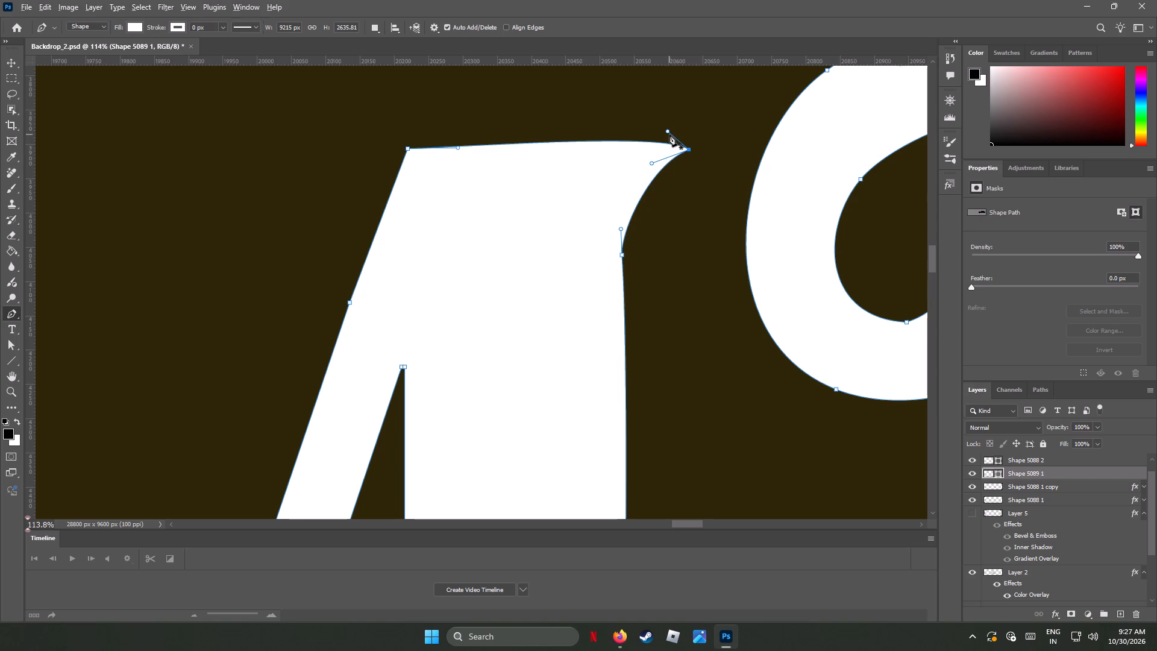
alt+drag(668, 132, 651, 151)
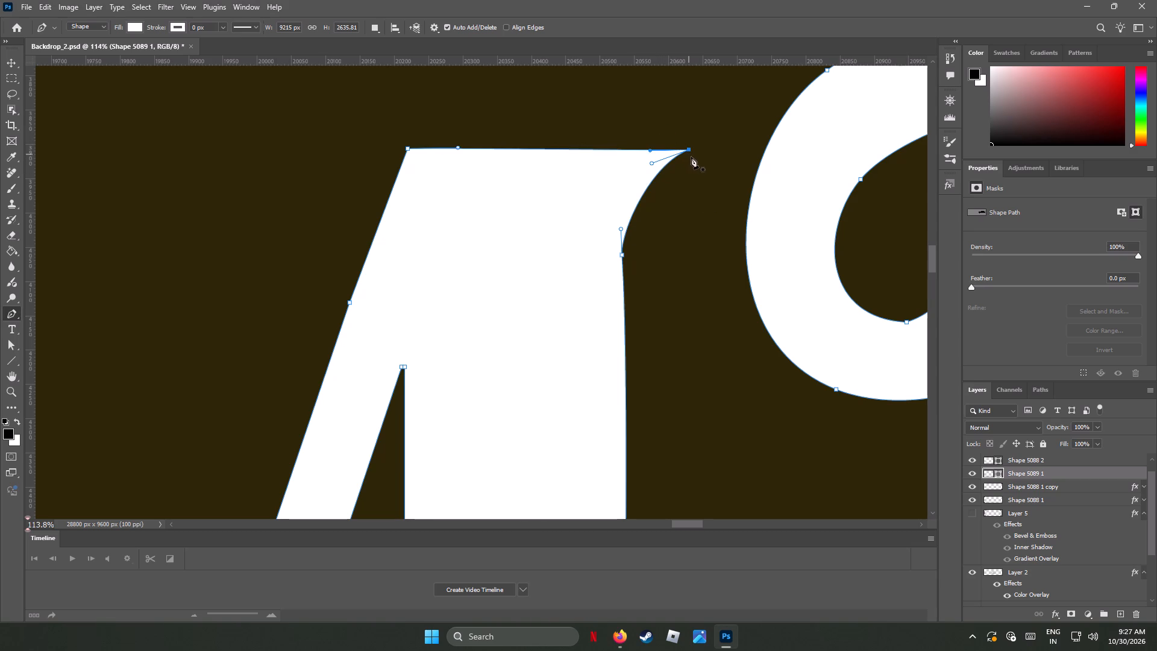
Fine-tune the height of the M's serif tip so its top edge is level, and deselect the Mahotsav lettering.
ctrl+drag(690, 151, 690, 145)
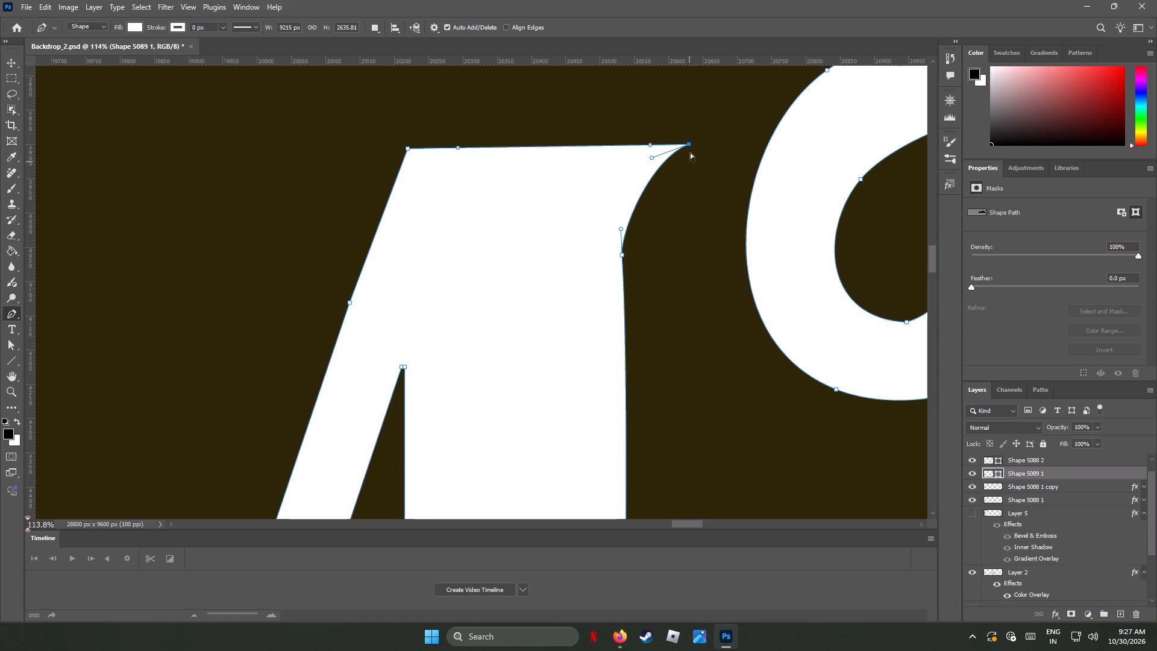
ctrl+click(689, 145)
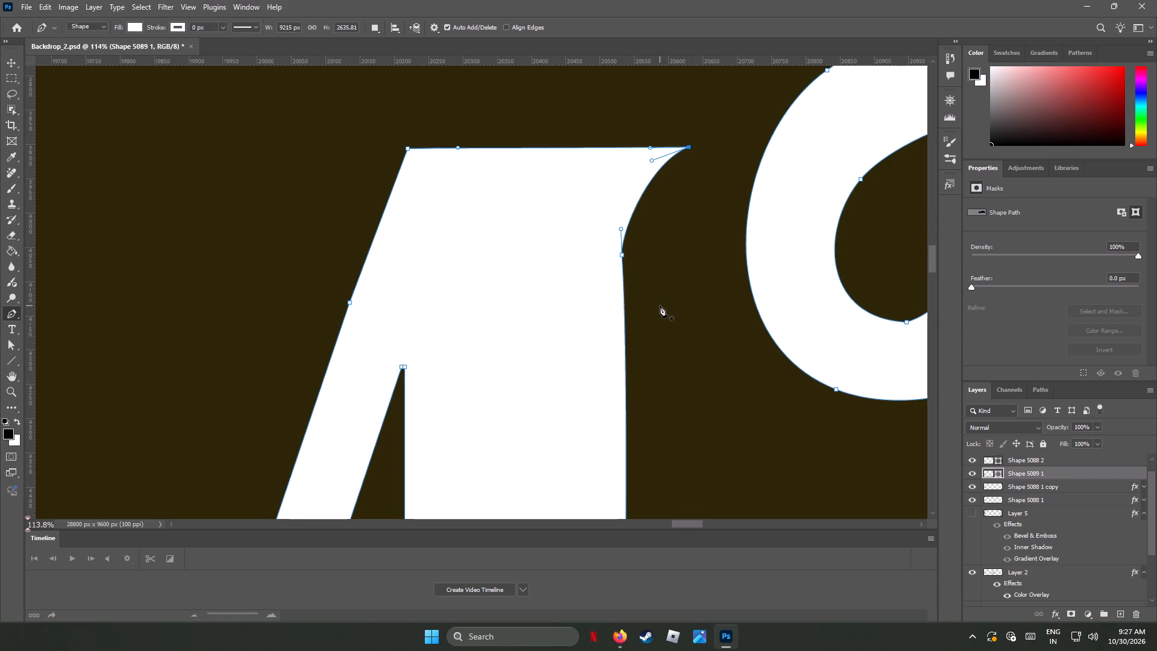
alt+scroll(660, 306, down, 7)
alt+scroll(660, 306, up, 1)
alt+scroll(660, 306, down, 1)
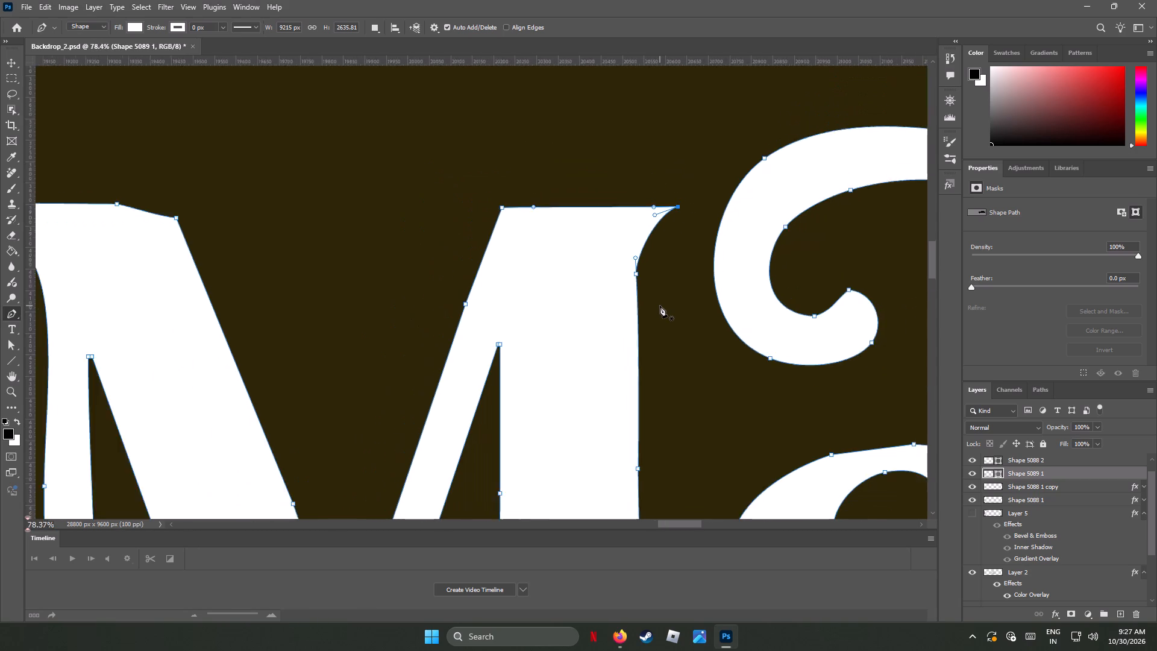
alt+scroll(660, 306, down, 16)
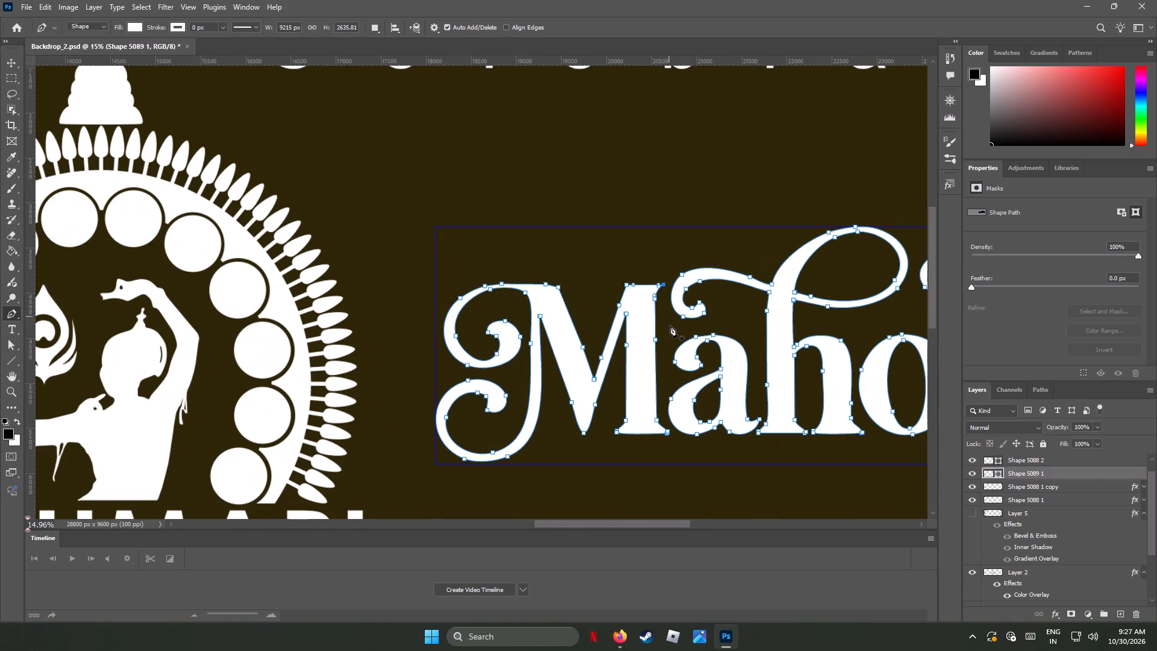
click(8, 61)
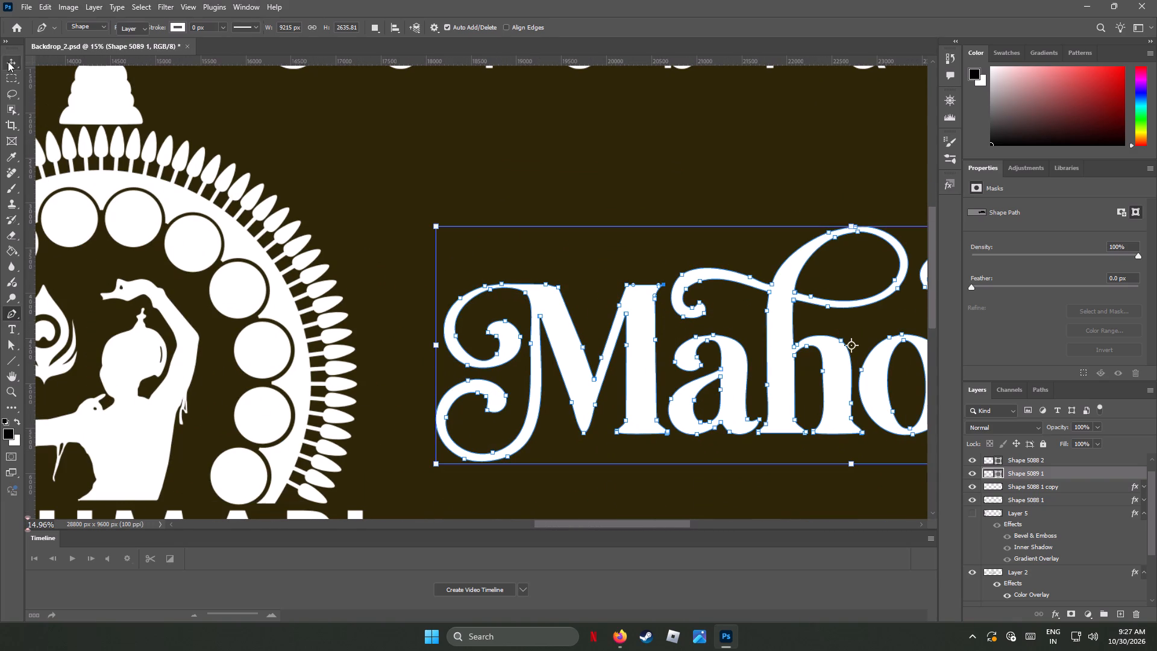
click(580, 176)
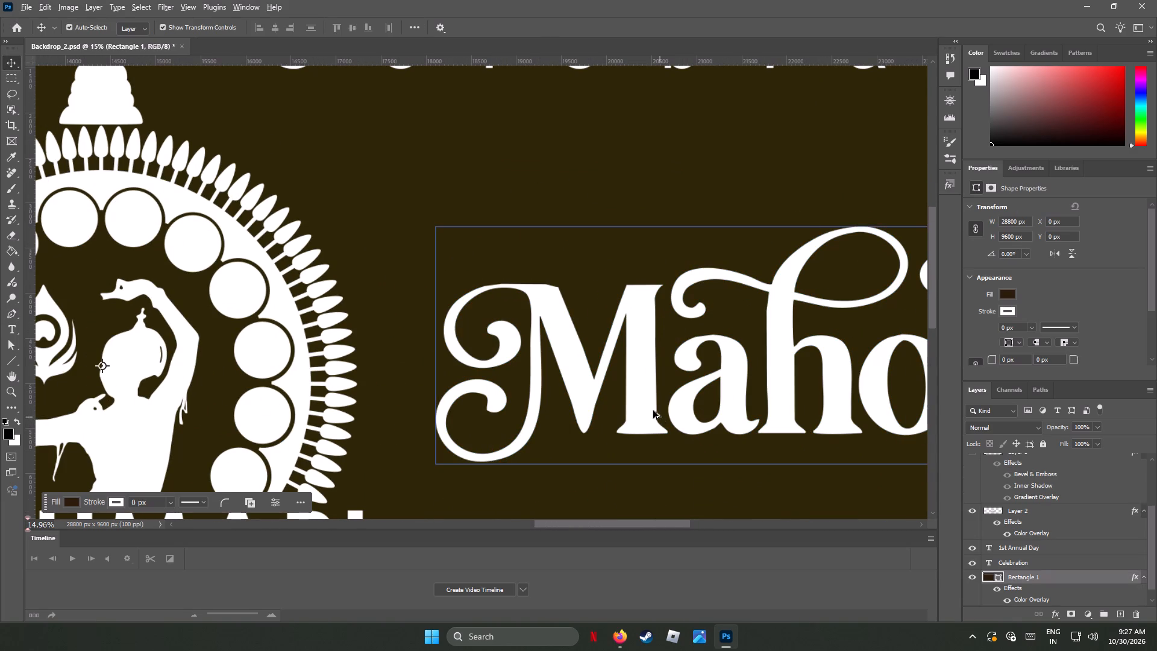
On the Sukumari shape, delete the anchors at the tip and right side of the peacock feather above the i.
alt+scroll(653, 410, down, 10)
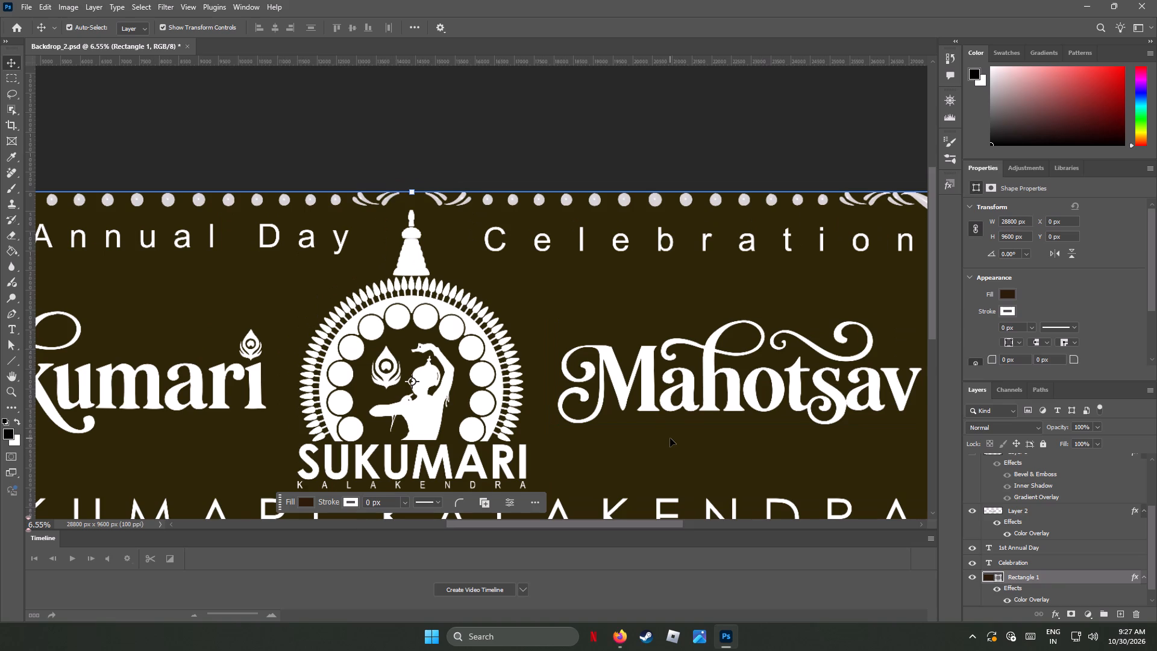
drag(626, 523, 626, 523)
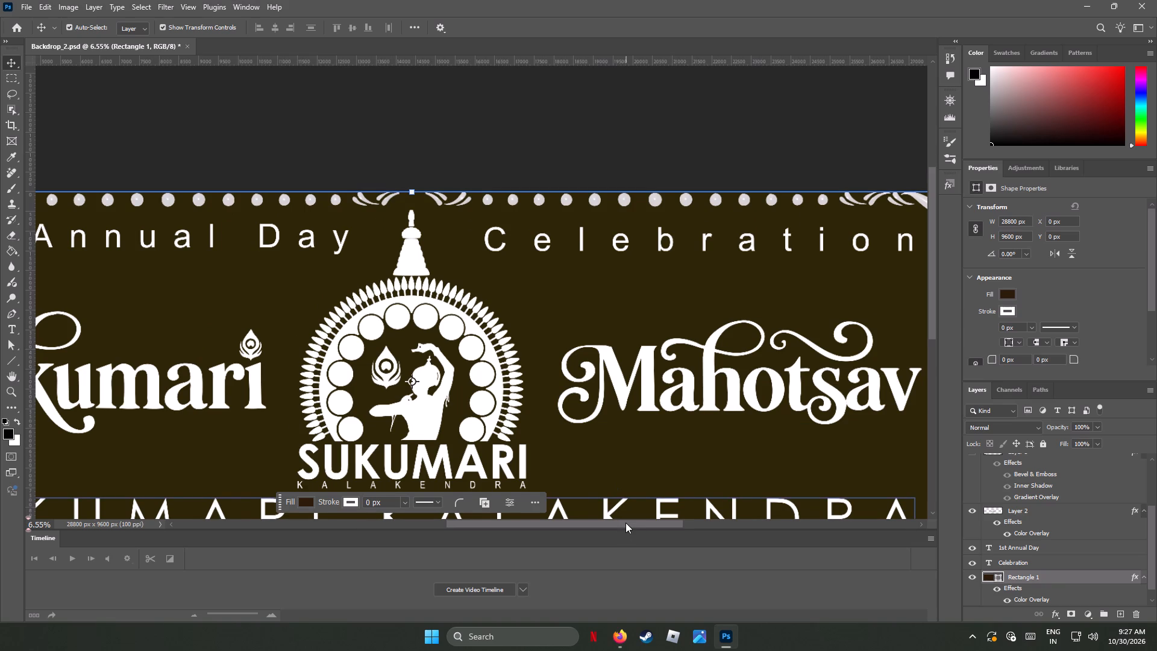
drag(626, 523, 559, 526)
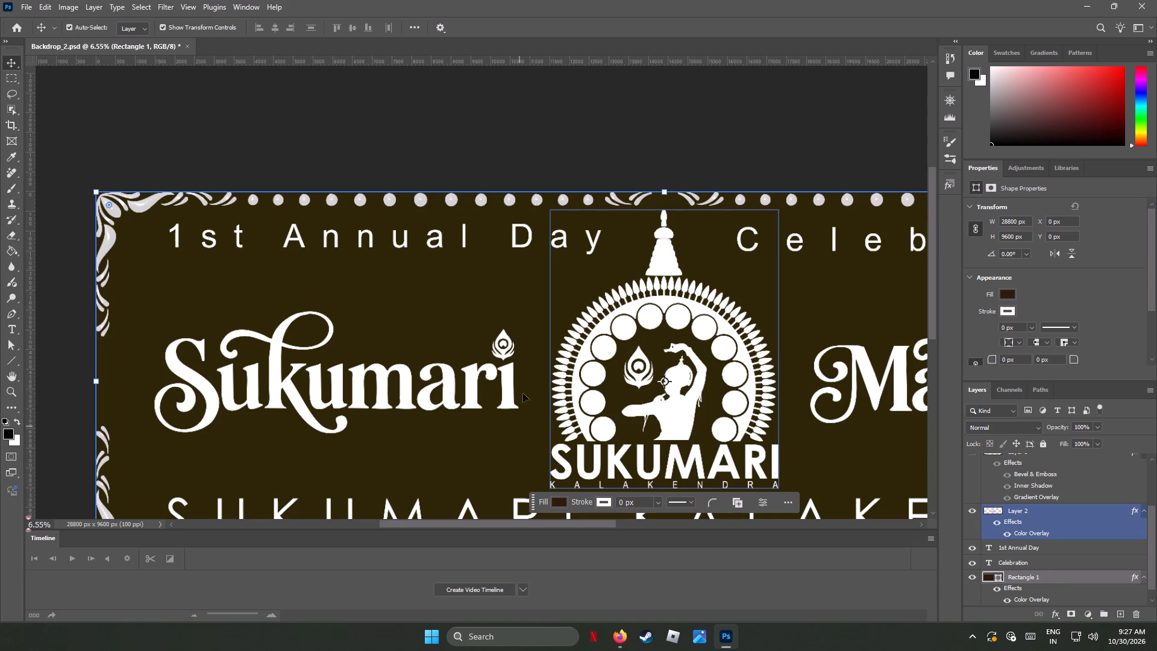
click(506, 338)
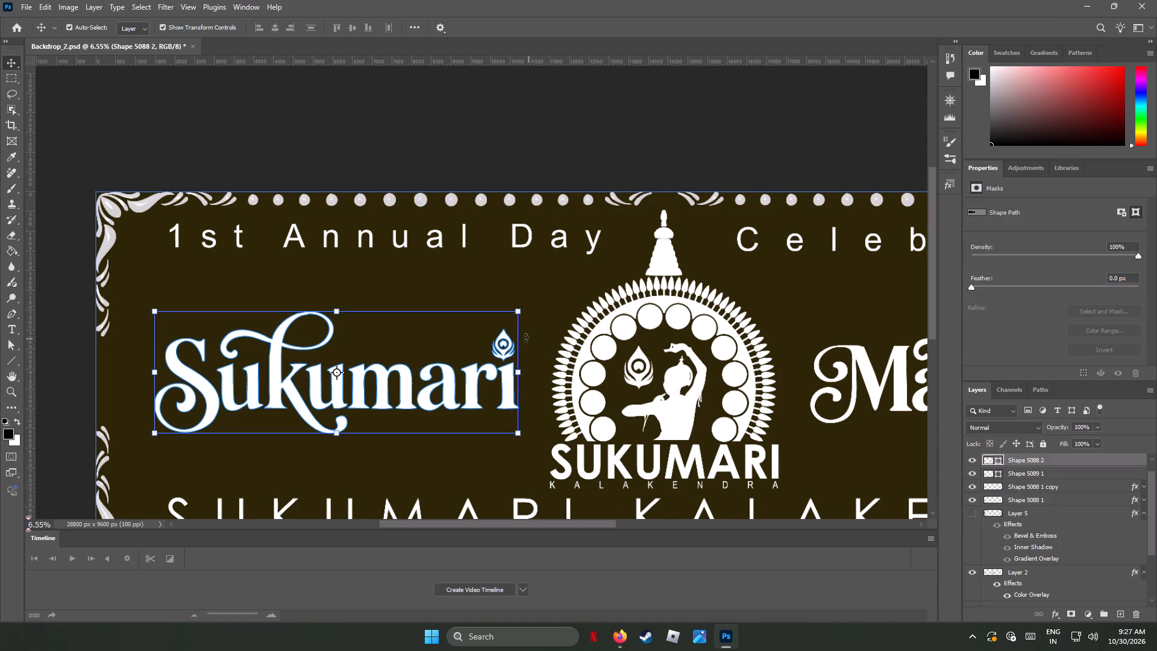
alt+scroll(523, 336, up, 4)
alt+scroll(523, 336, down, 2)
alt+scroll(523, 336, up, 12)
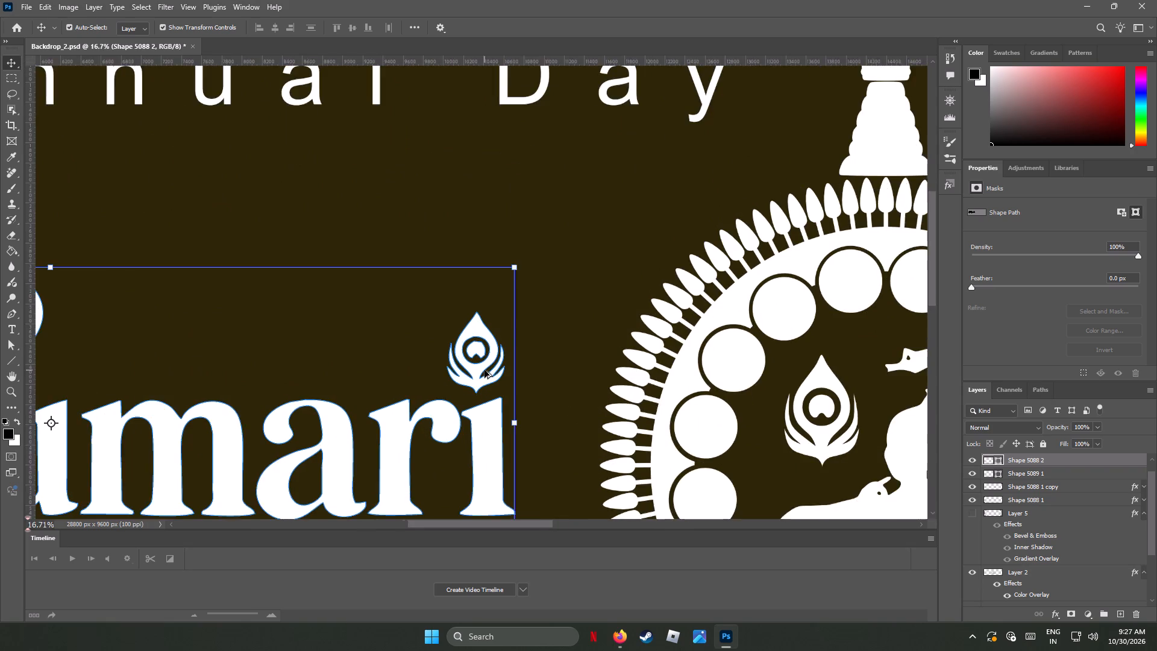
alt+scroll(484, 370, up, 8)
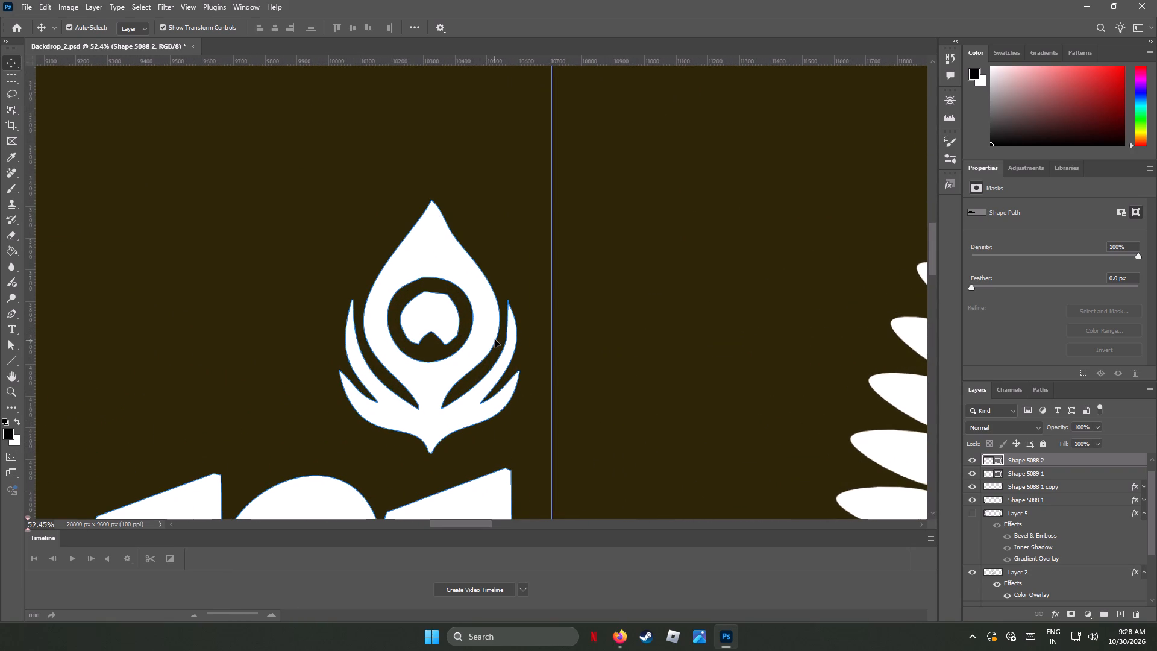
click(13, 346)
click(416, 263)
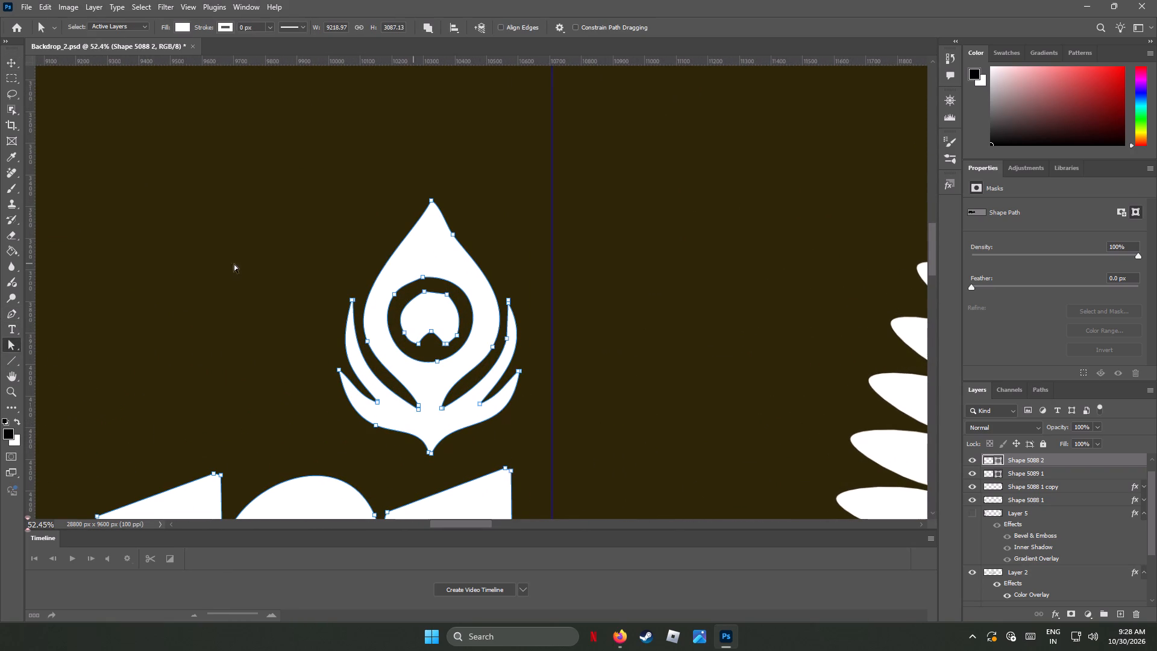
click(12, 312)
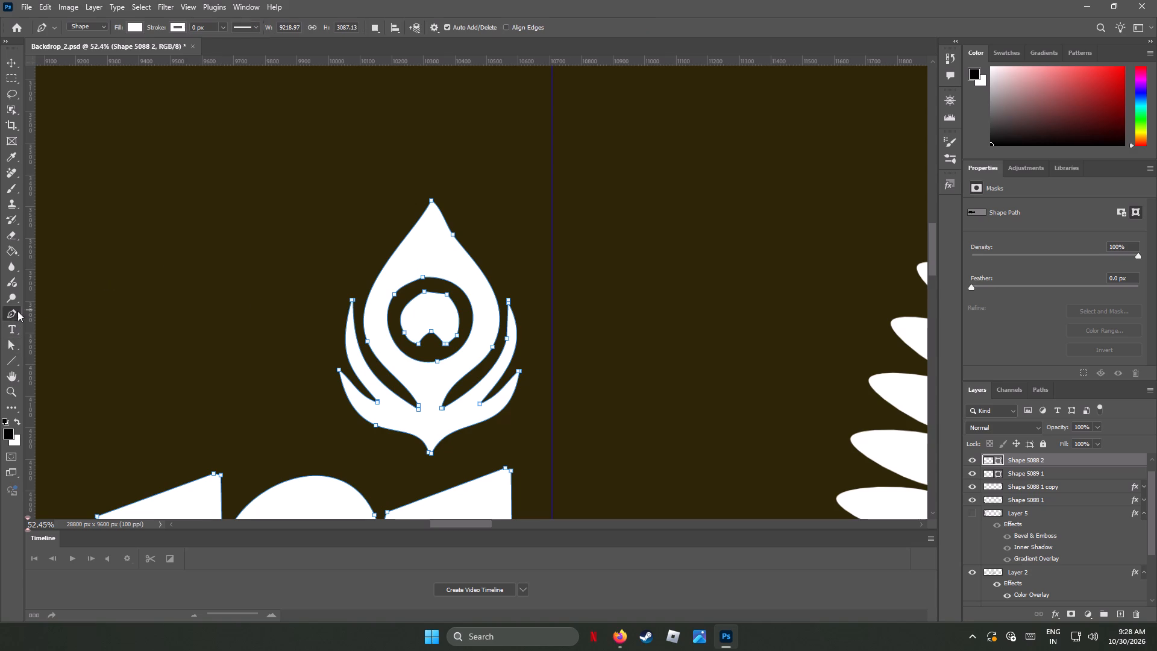
click(431, 200)
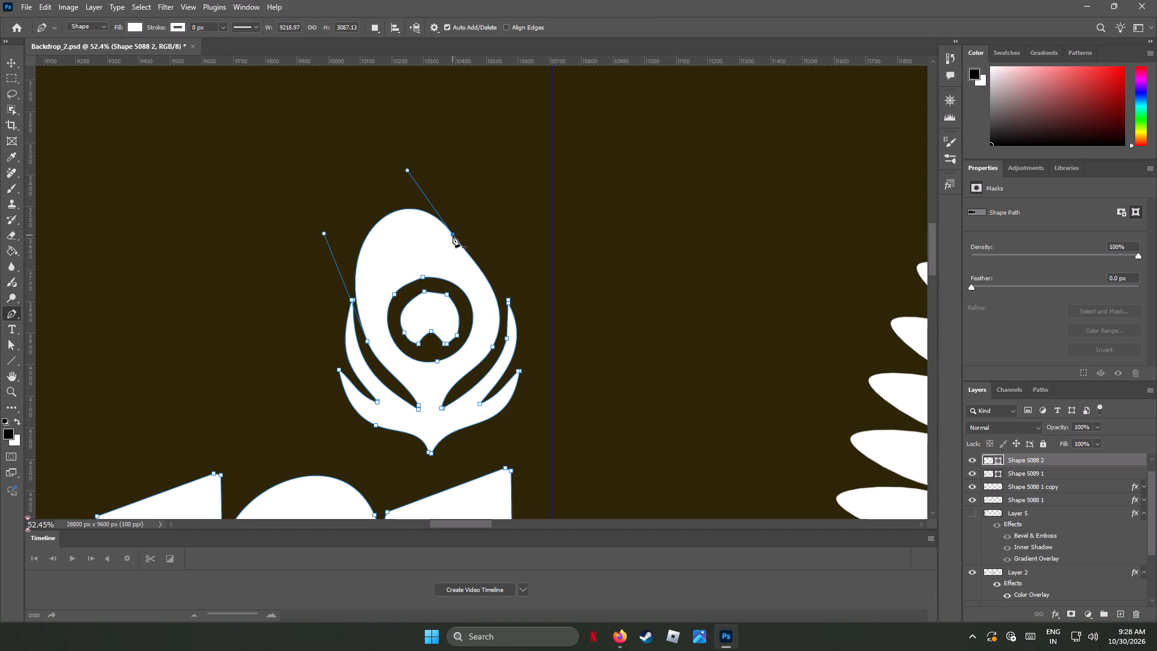
click(453, 235)
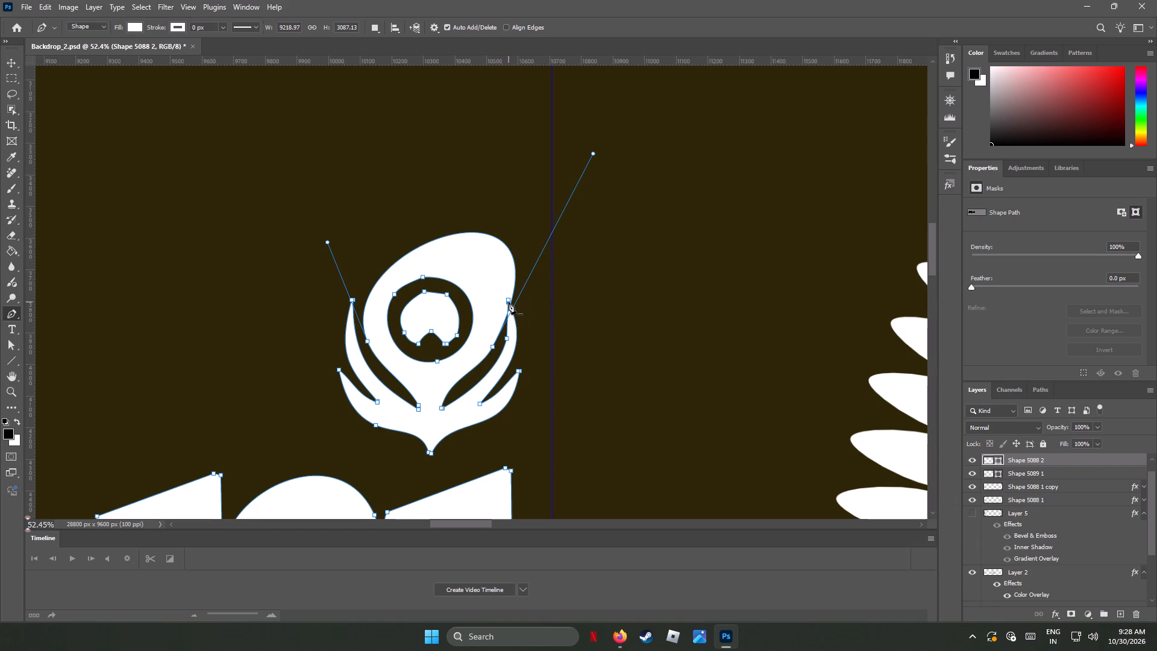
click(509, 300)
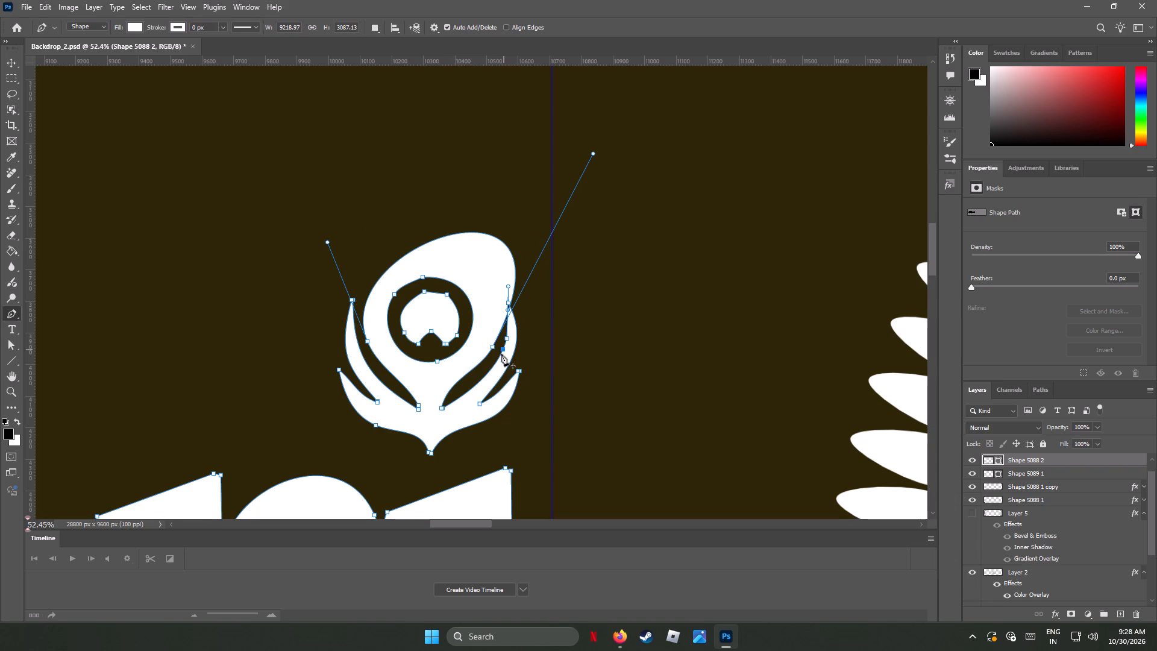
click(492, 348)
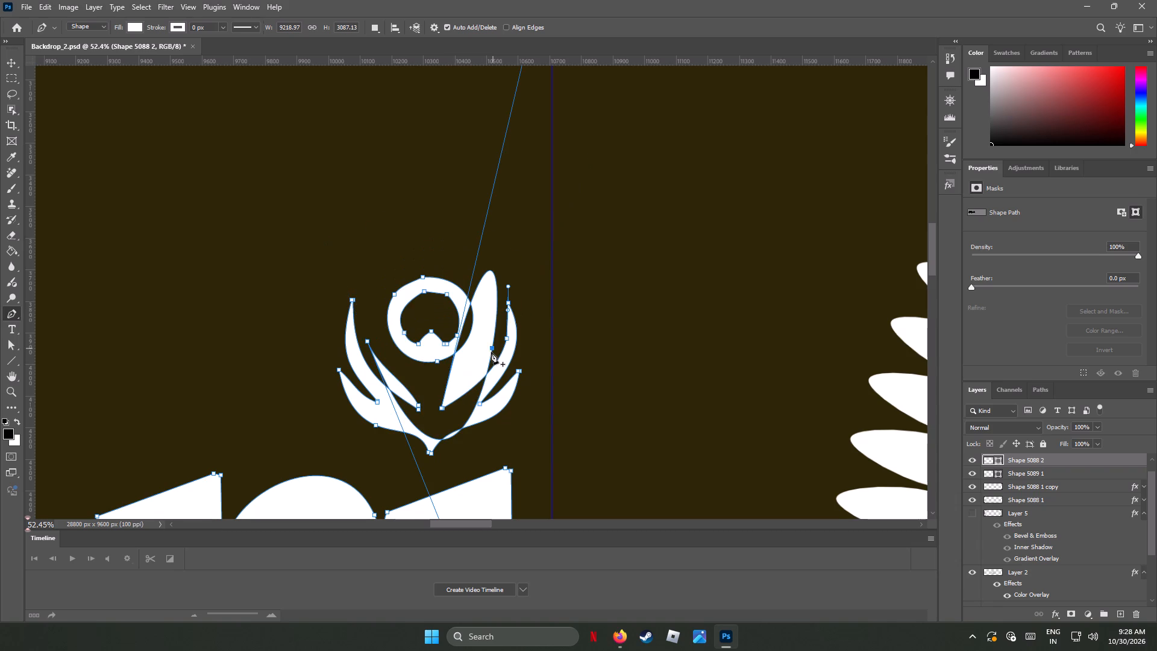
Delete the anchors of the feather's bottom point and its left-hand barbs, including their tips and the notch between them.
click(432, 454)
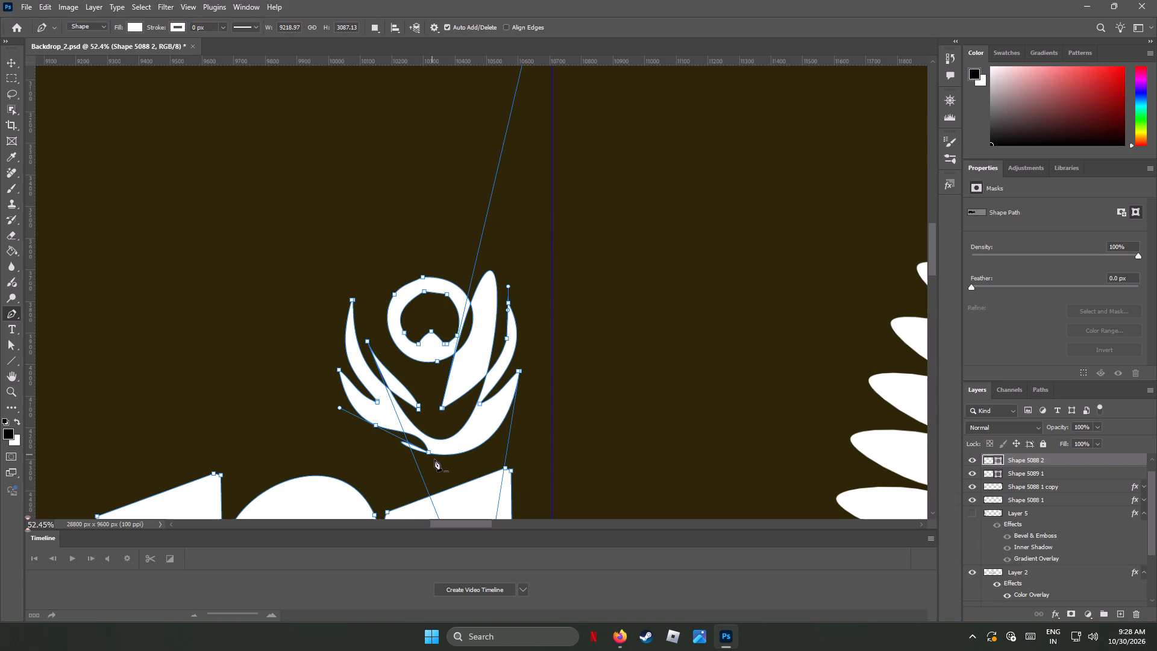
click(428, 453)
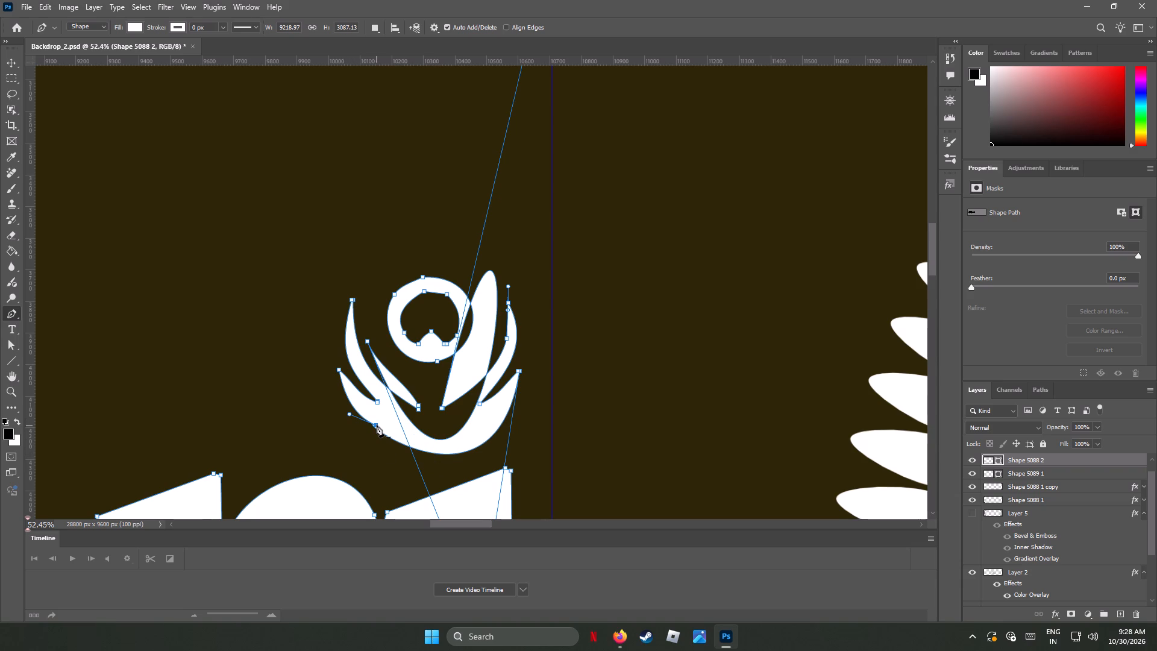
click(377, 424)
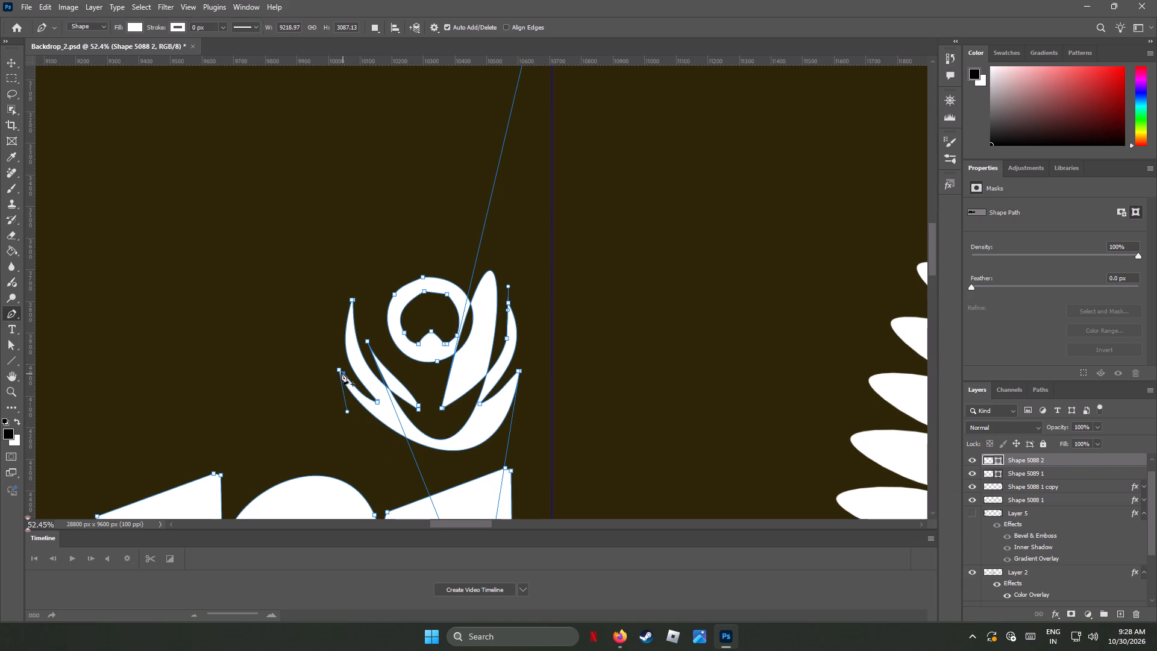
click(340, 370)
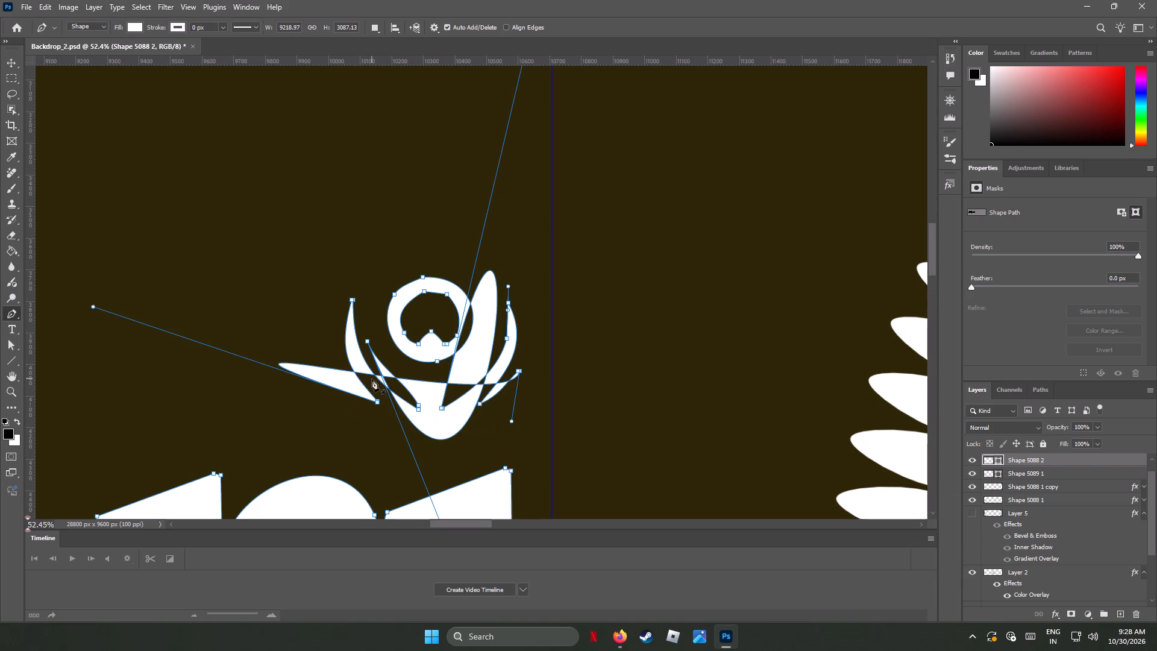
click(378, 403)
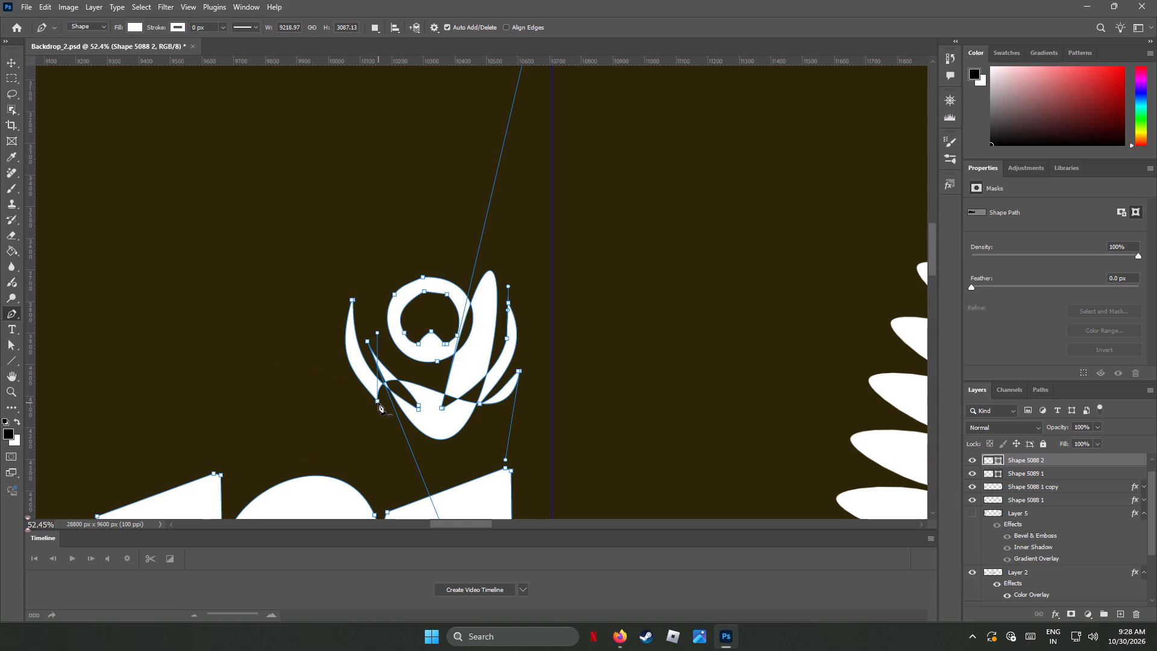
click(378, 403)
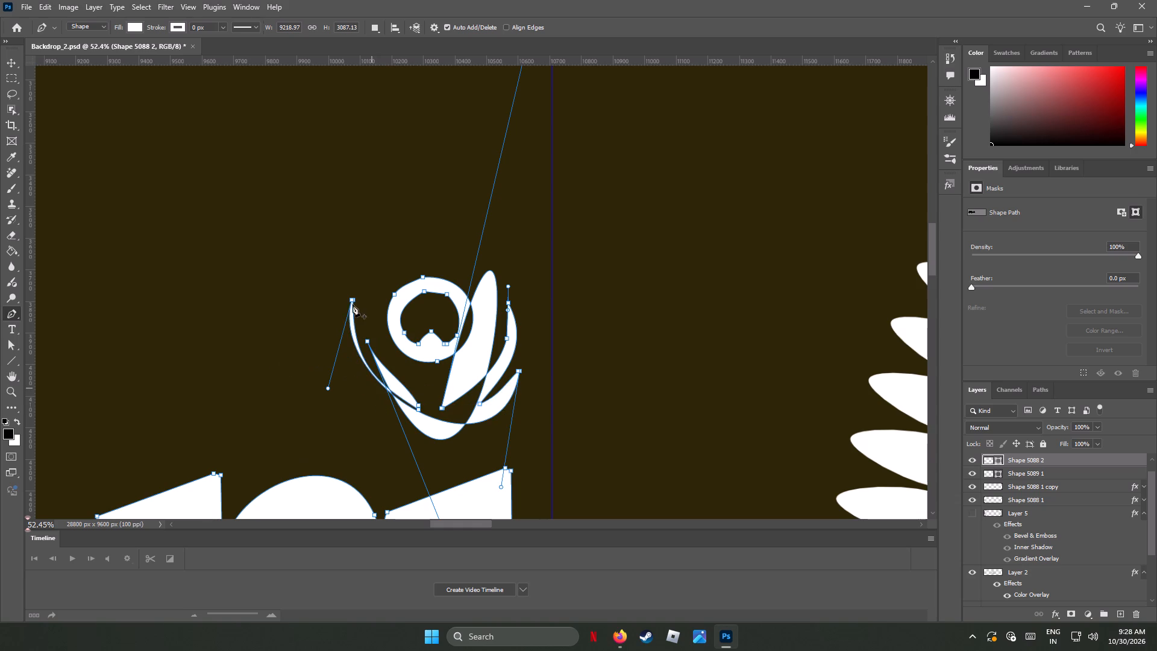
click(353, 300)
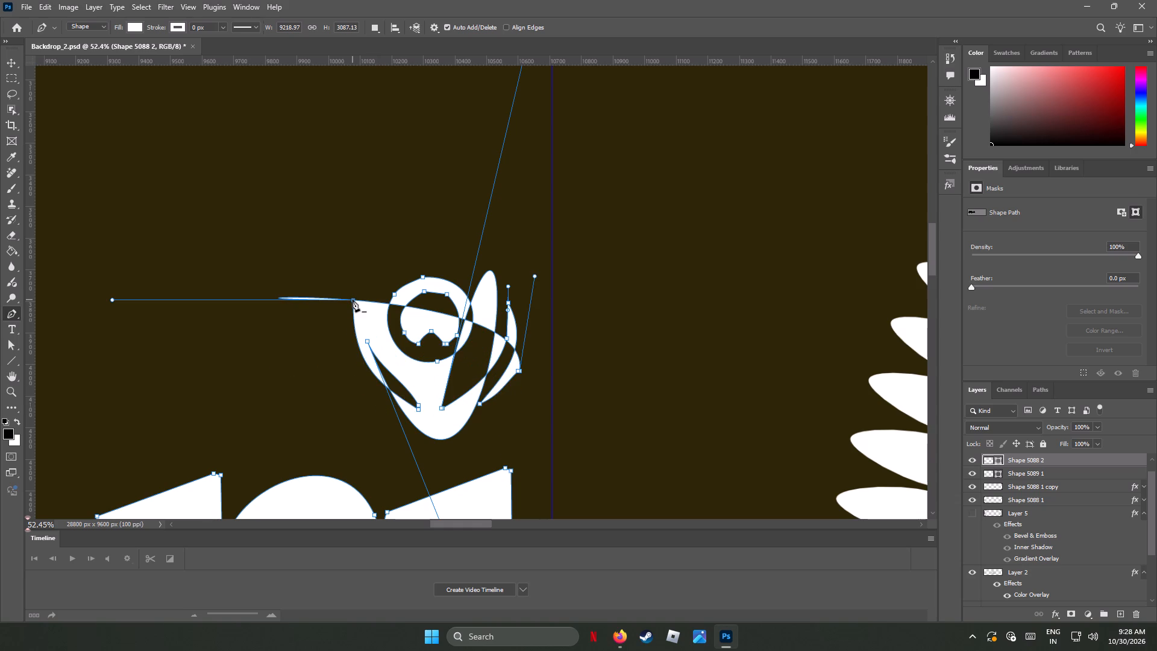
click(353, 300)
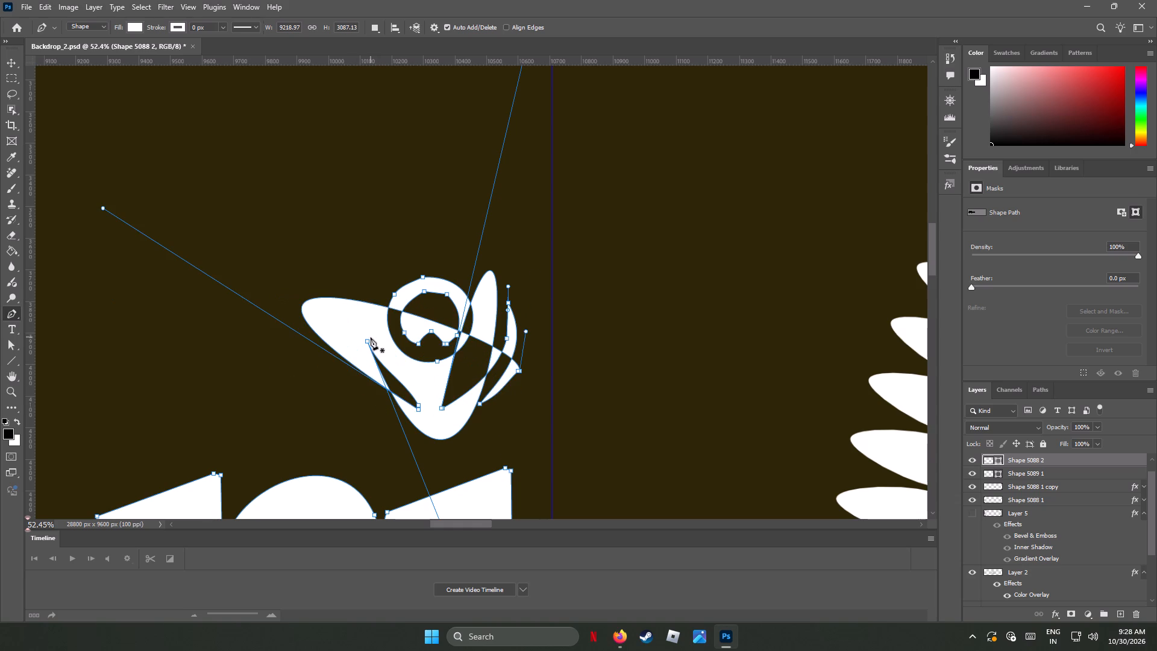
Delete the anchors along the left side of the feather's central body and at both inner notches near its base.
click(367, 339)
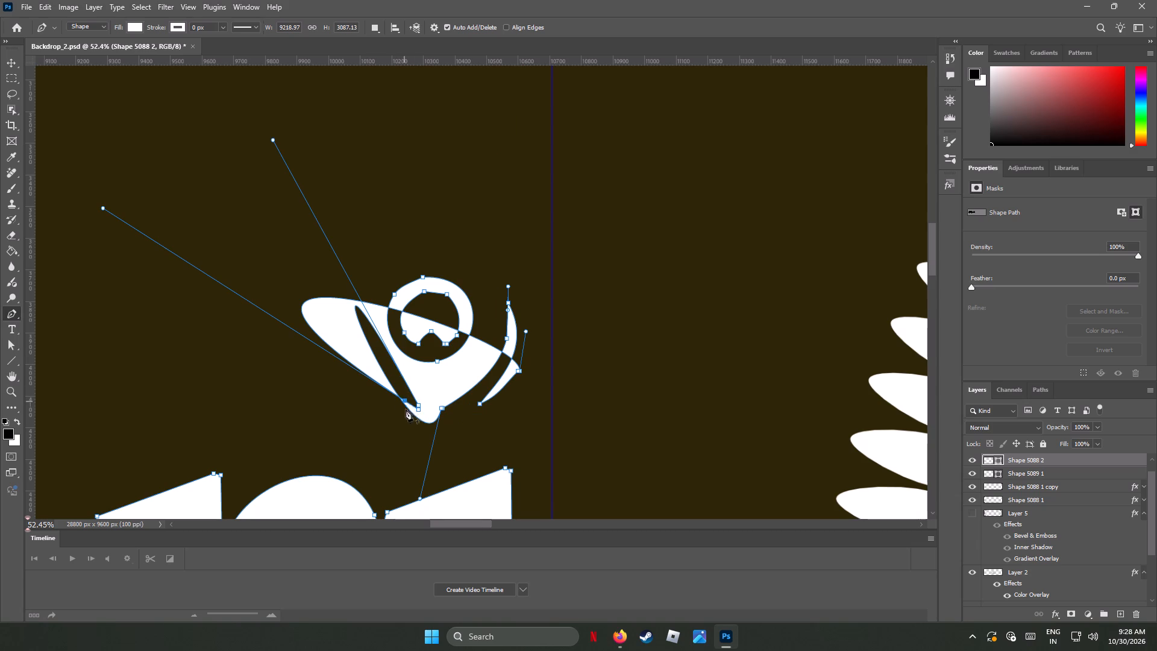
click(418, 404)
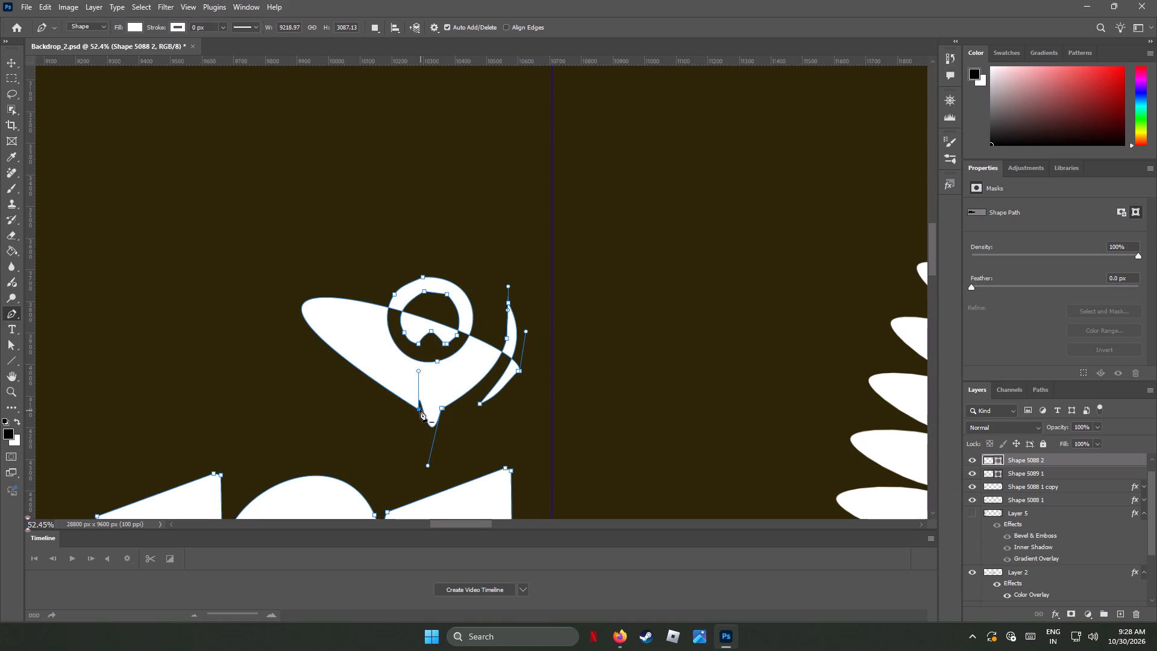
click(419, 410)
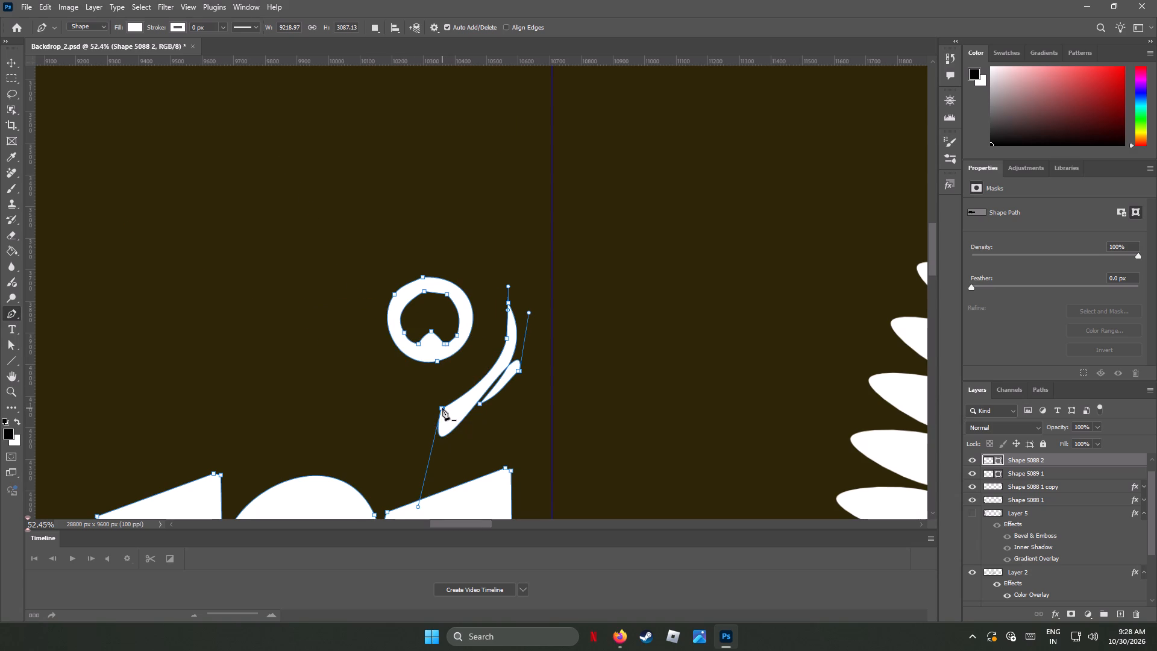
click(441, 407)
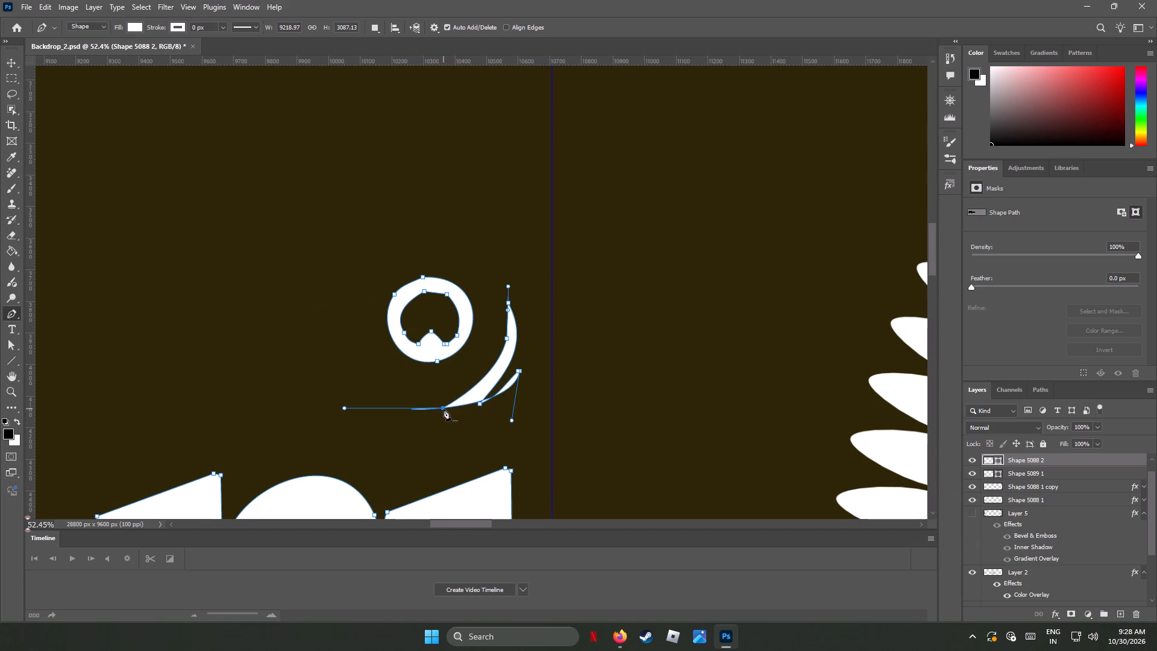
click(444, 409)
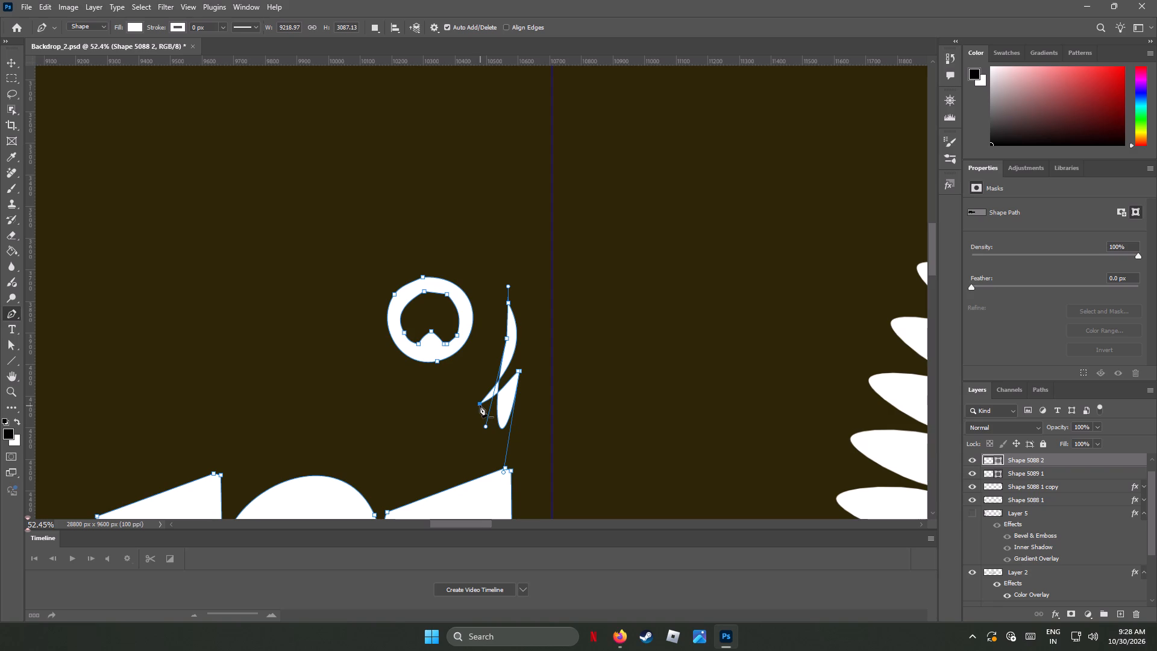
Delete the remaining anchors of the narrow feather fragment above Sukumari's i, removing that sliver completely.
click(480, 405)
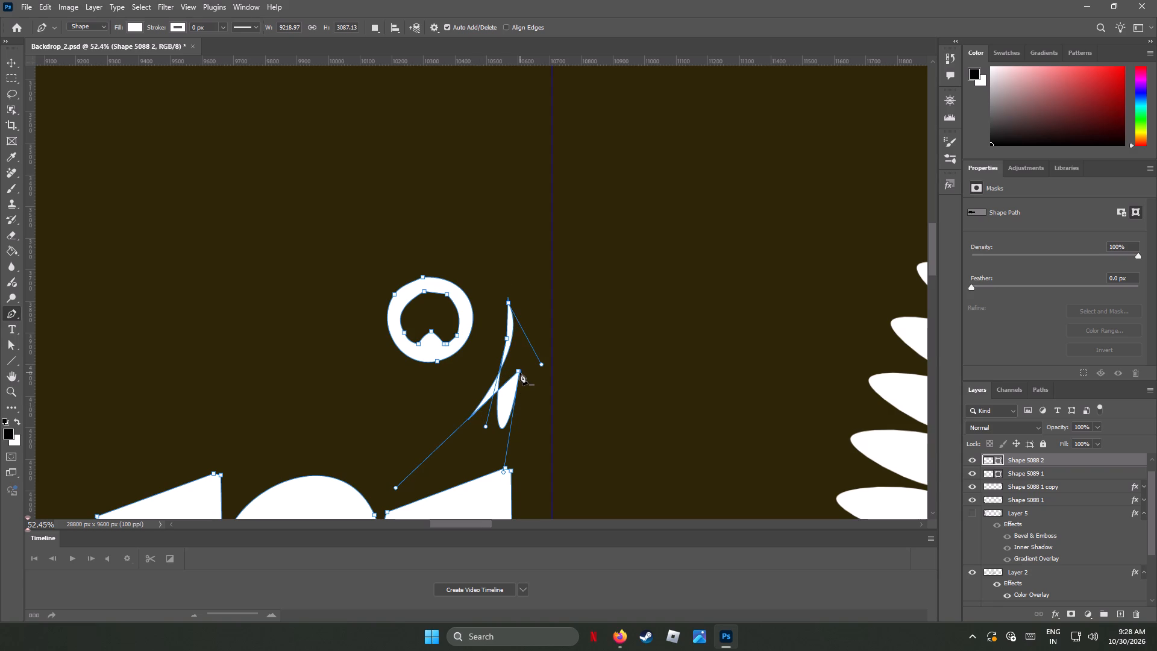
click(519, 371)
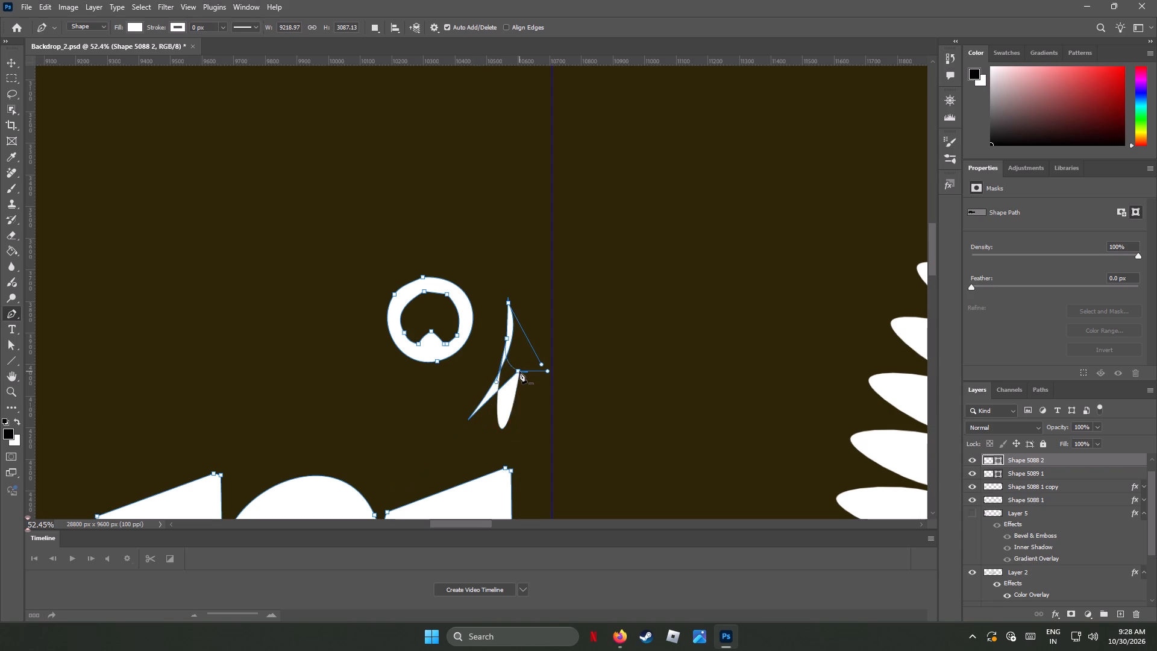
click(518, 371)
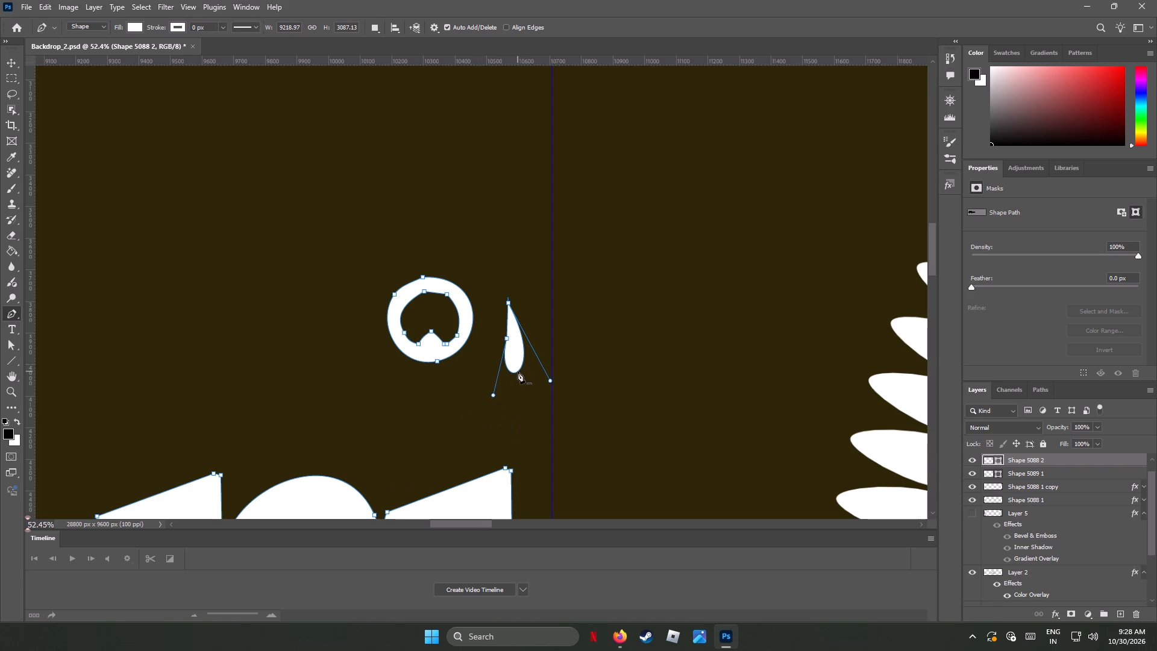
click(509, 303)
click(509, 338)
Delete every anchor of the feather's round eye, both outer ring and inner outline, clearing the space above the i.
click(439, 362)
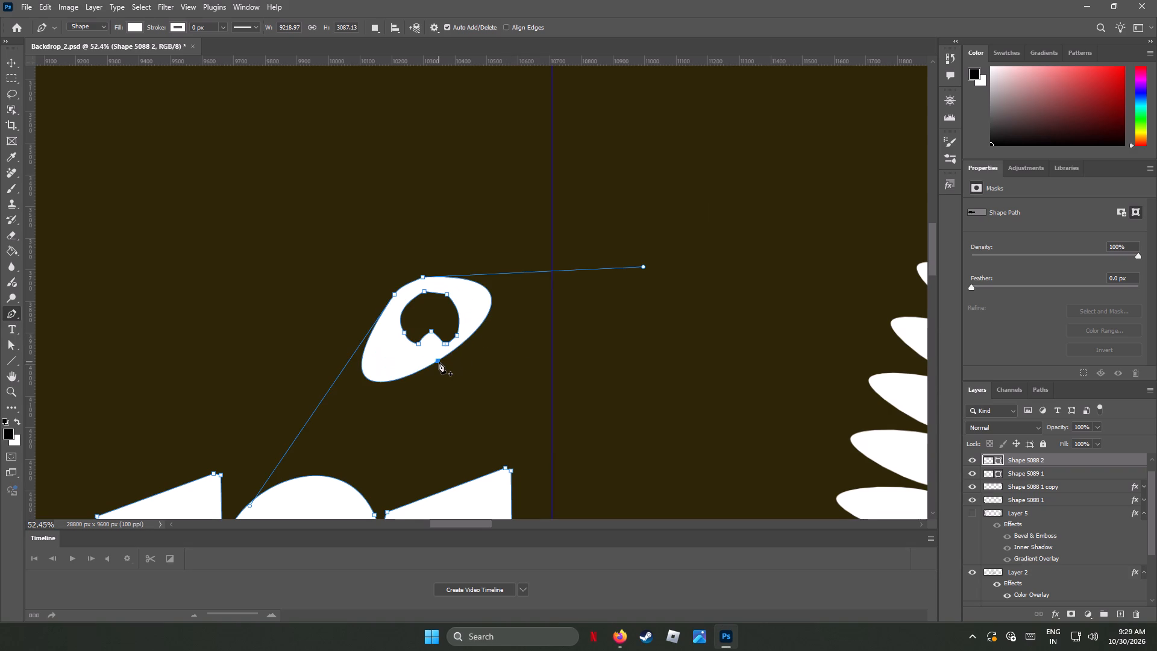
click(431, 331)
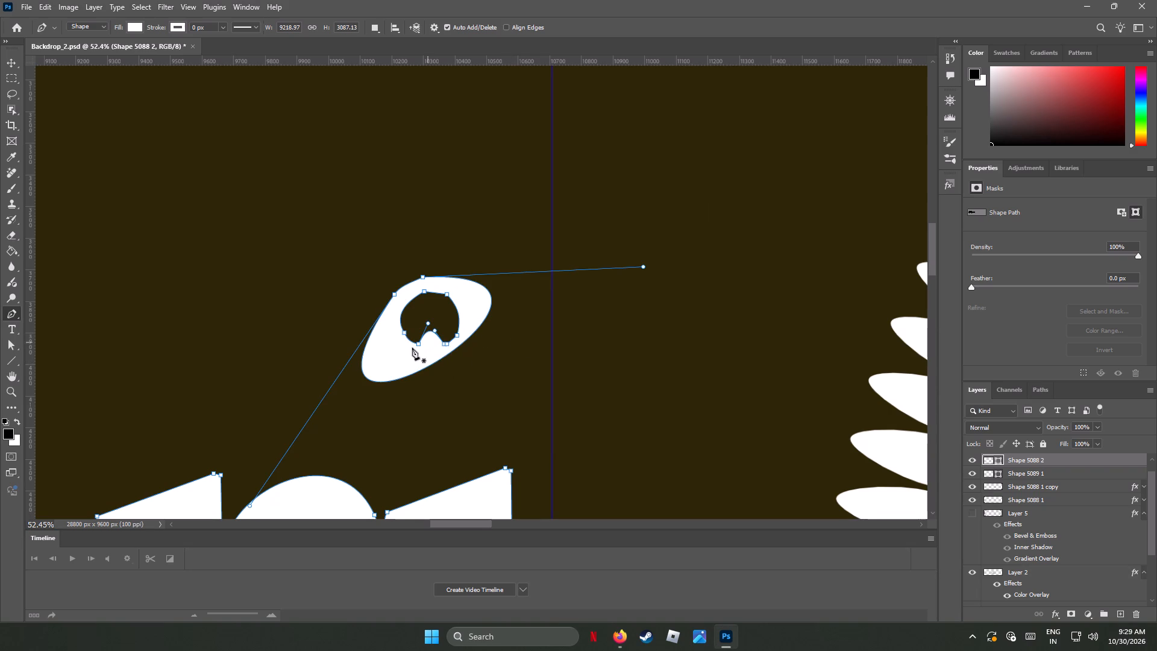
click(418, 344)
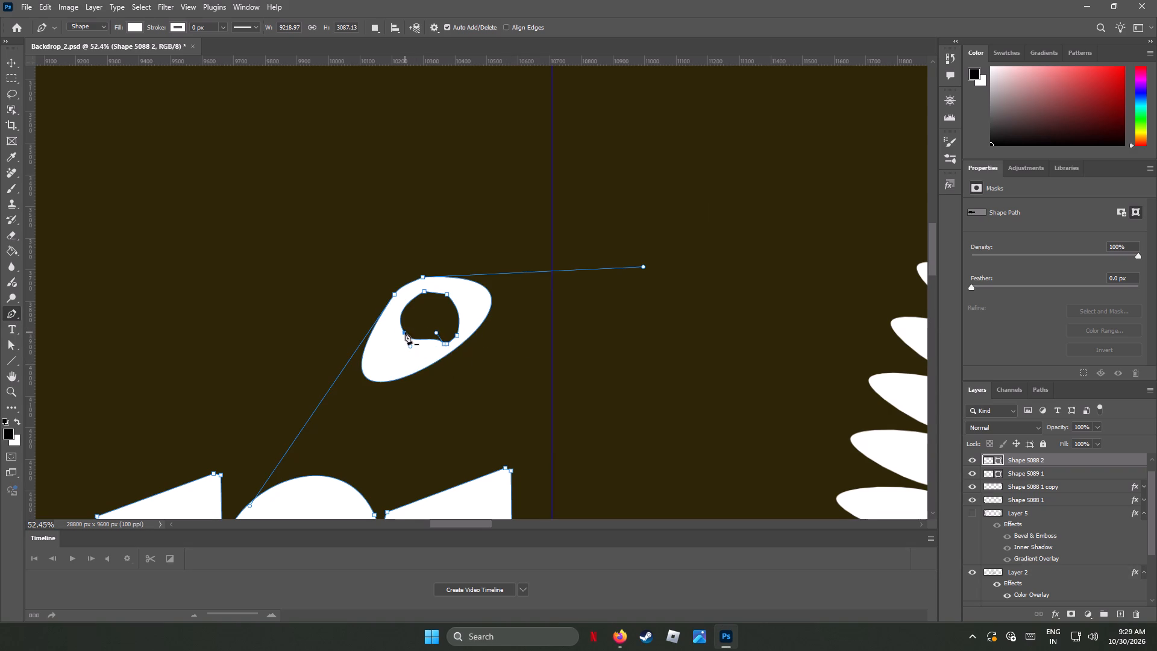
click(405, 332)
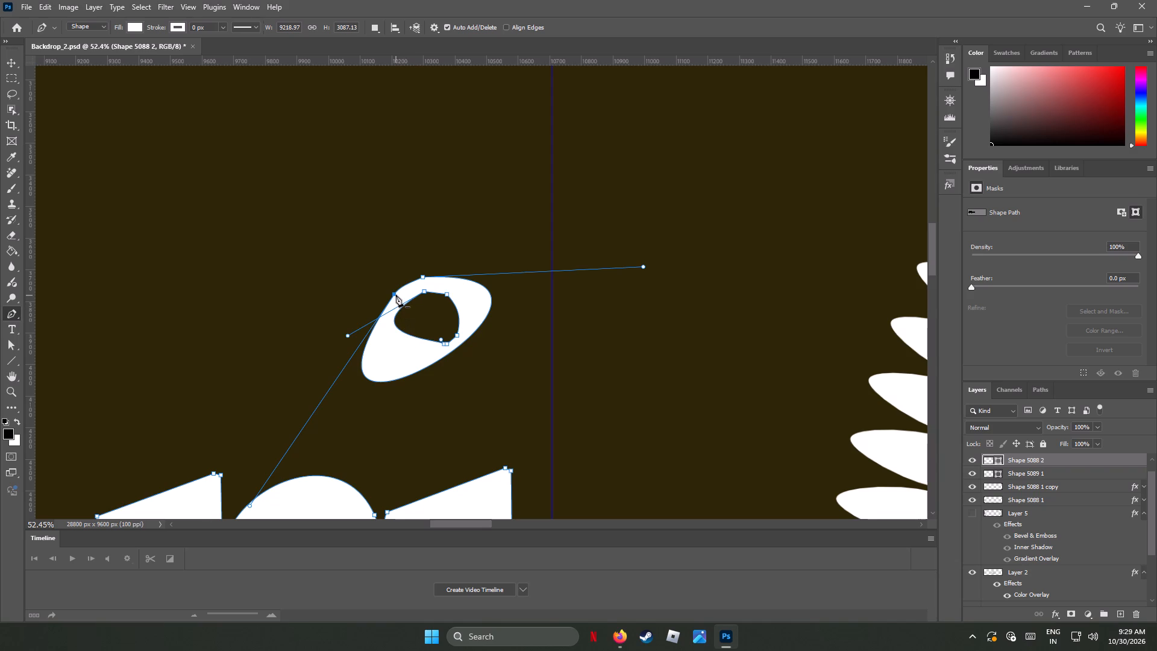
click(394, 294)
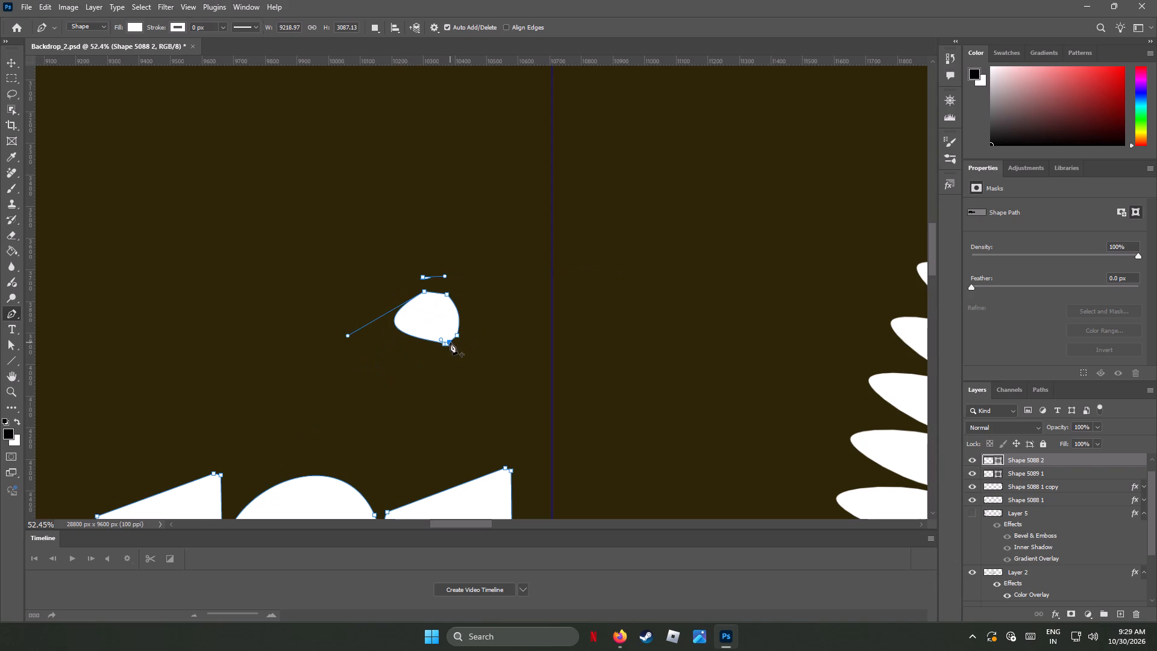
click(448, 344)
click(443, 344)
click(422, 291)
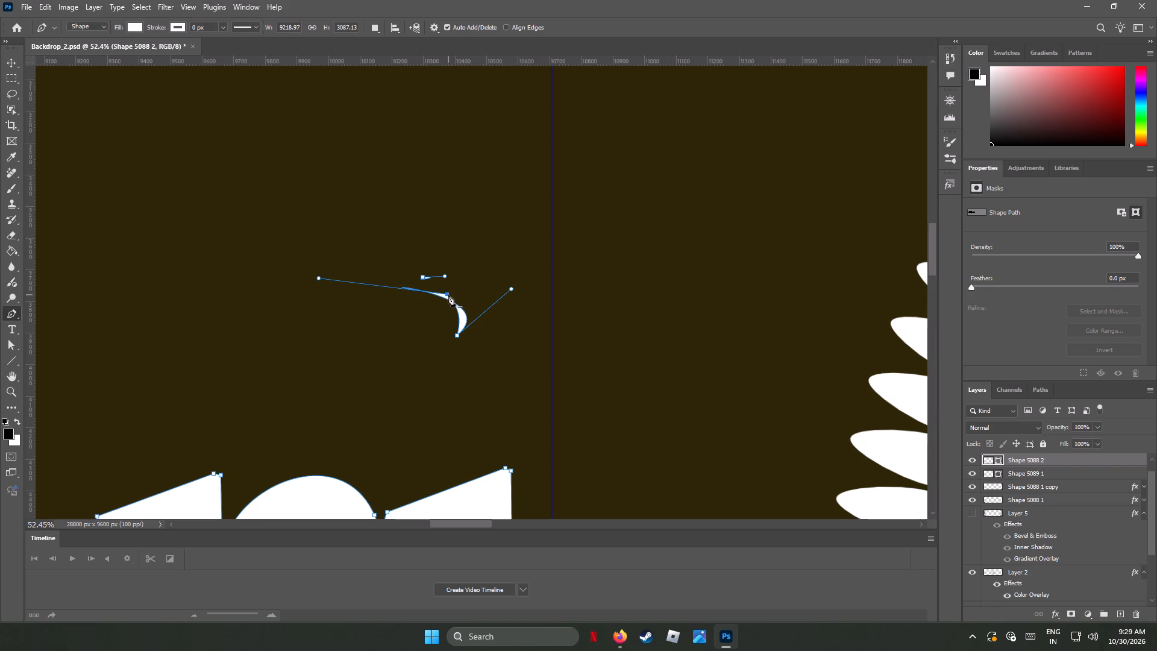
click(448, 294)
click(457, 335)
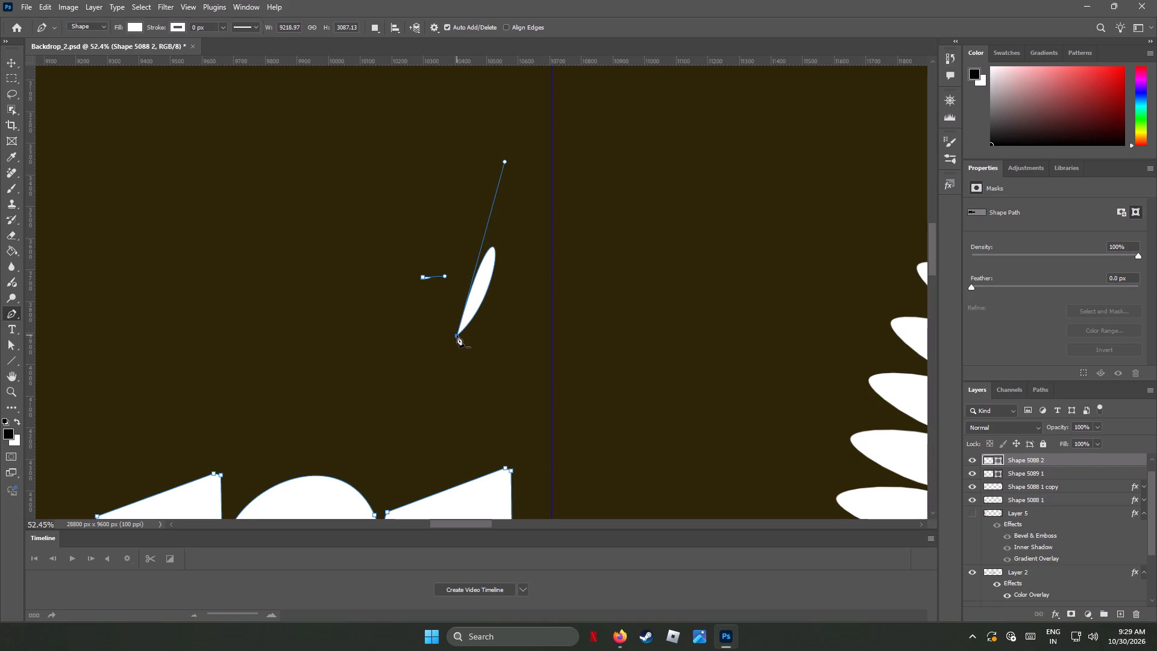
click(424, 278)
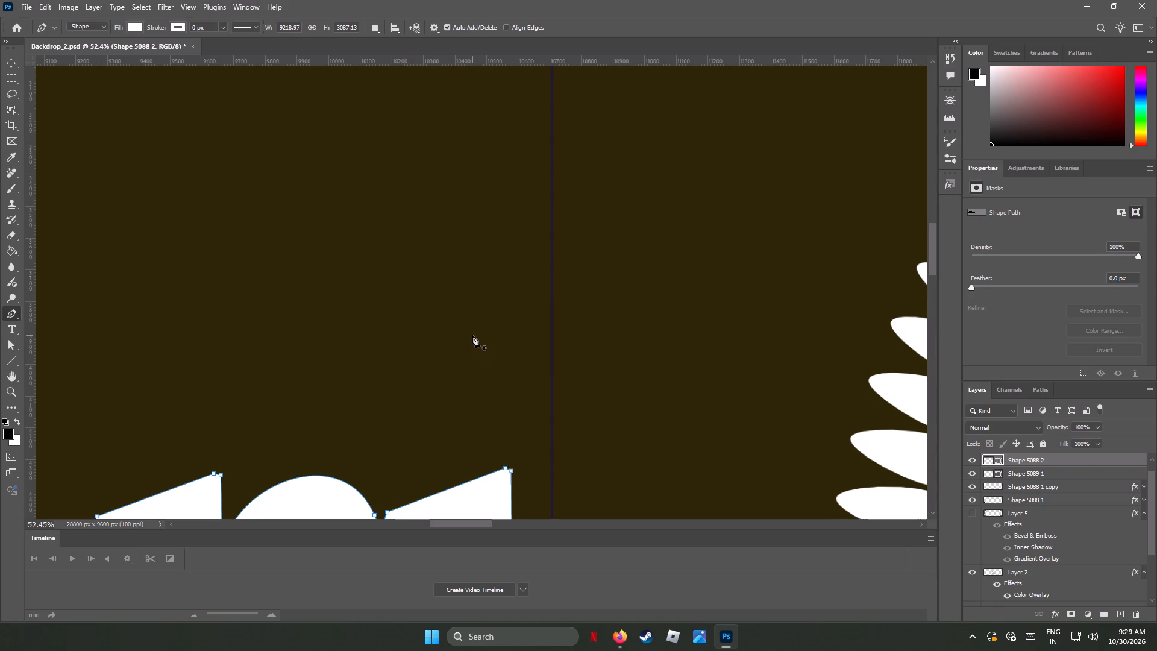
Duplicate the central Sukumari Kalakendra logo layer, Layer 2, within Backdrop_2.psd.
alt+scroll(472, 335, down, 11)
alt+scroll(474, 337, up, 3)
alt+scroll(474, 337, down, 6)
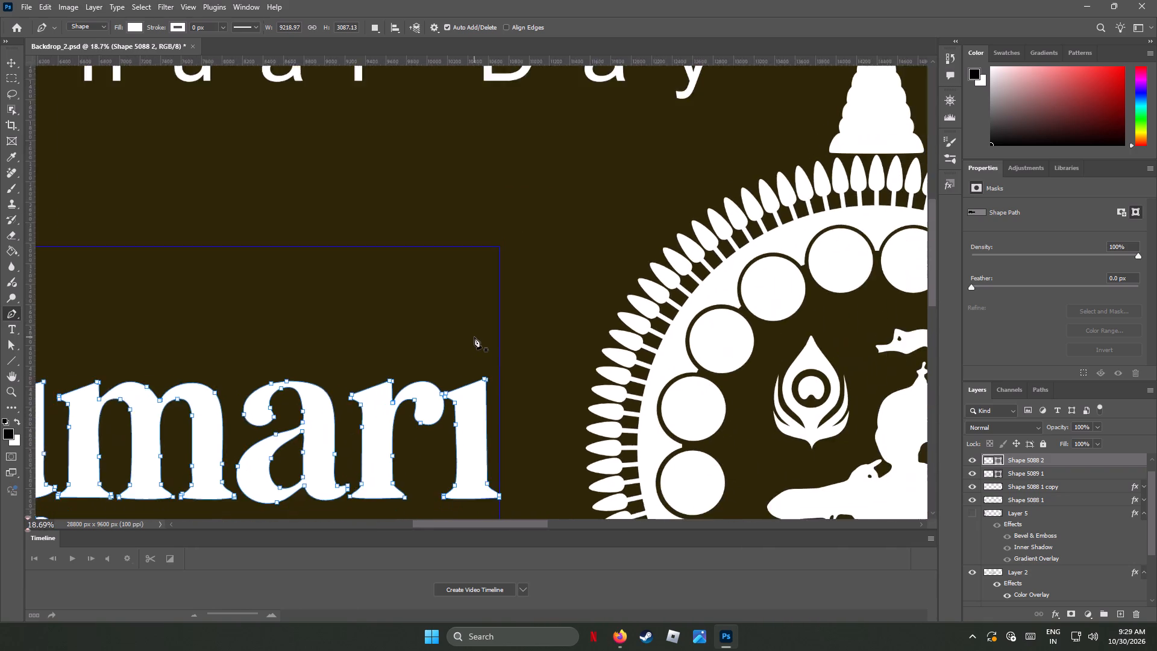
alt+scroll(474, 337, down, 8)
alt+scroll(474, 337, up, 1)
alt+scroll(474, 337, down, 1)
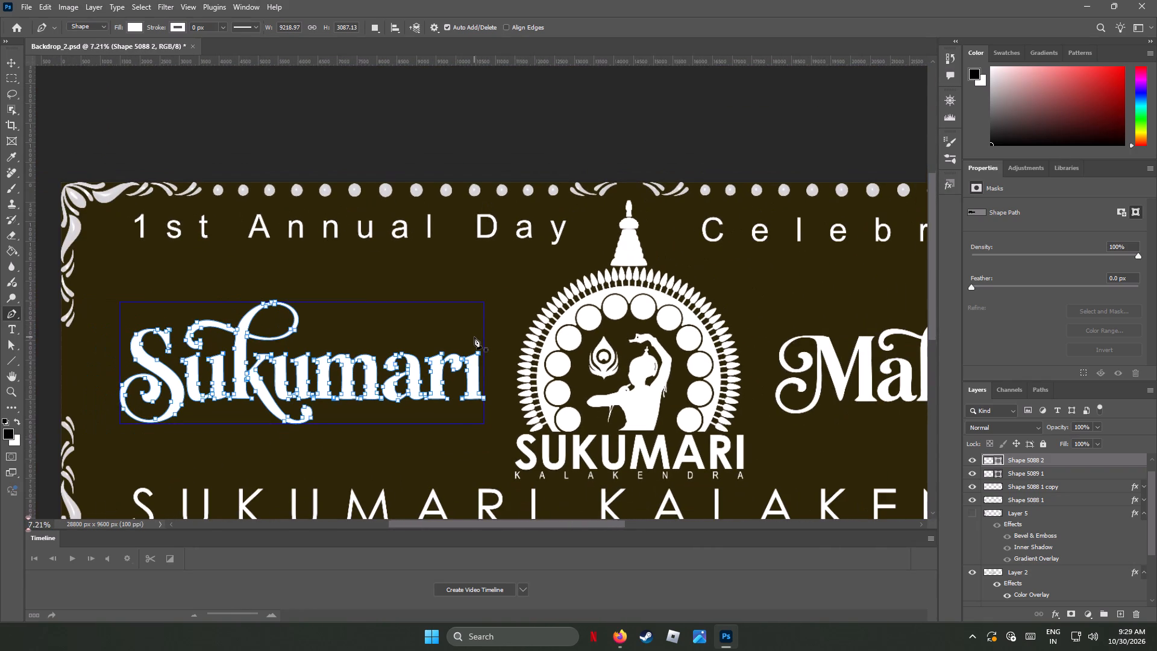
click(11, 63)
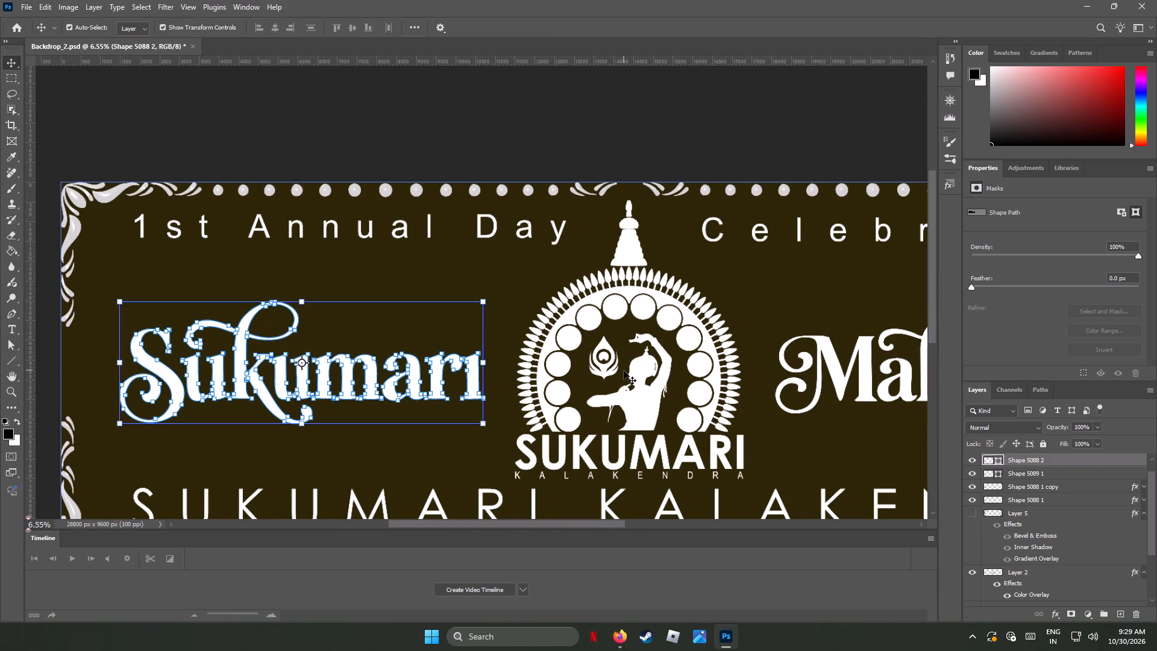
alt+scroll(624, 371, up, 7)
alt+scroll(624, 370, down, 1)
alt+scroll(624, 370, up, 1)
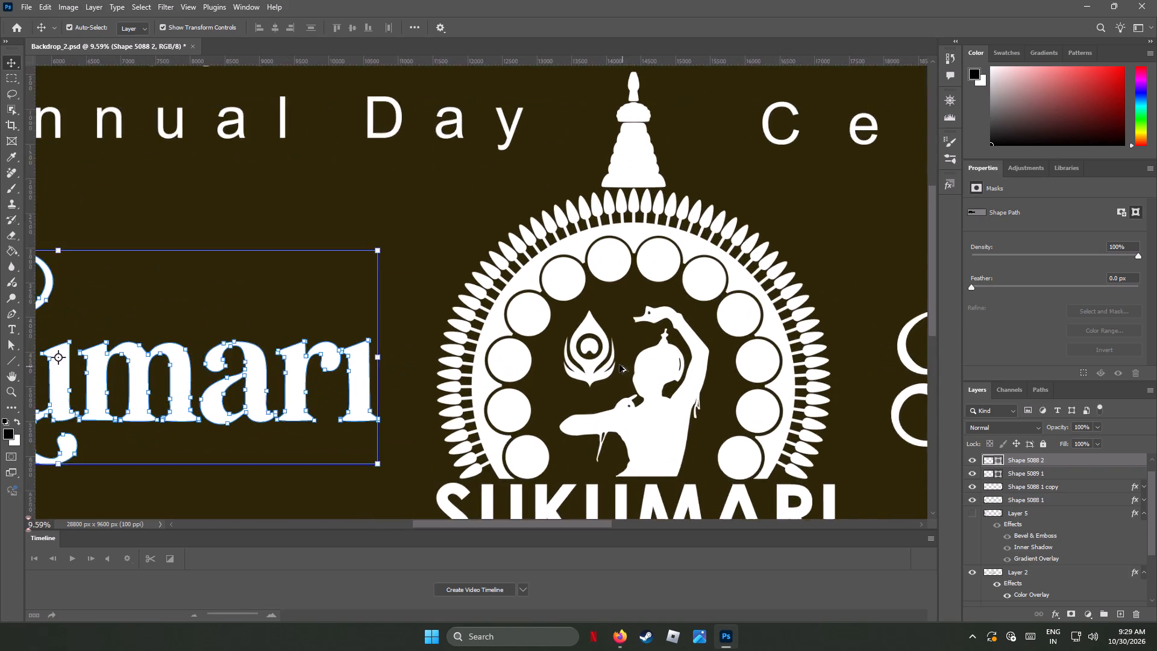
alt+scroll(598, 357, up, 9)
alt+scroll(598, 356, down, 4)
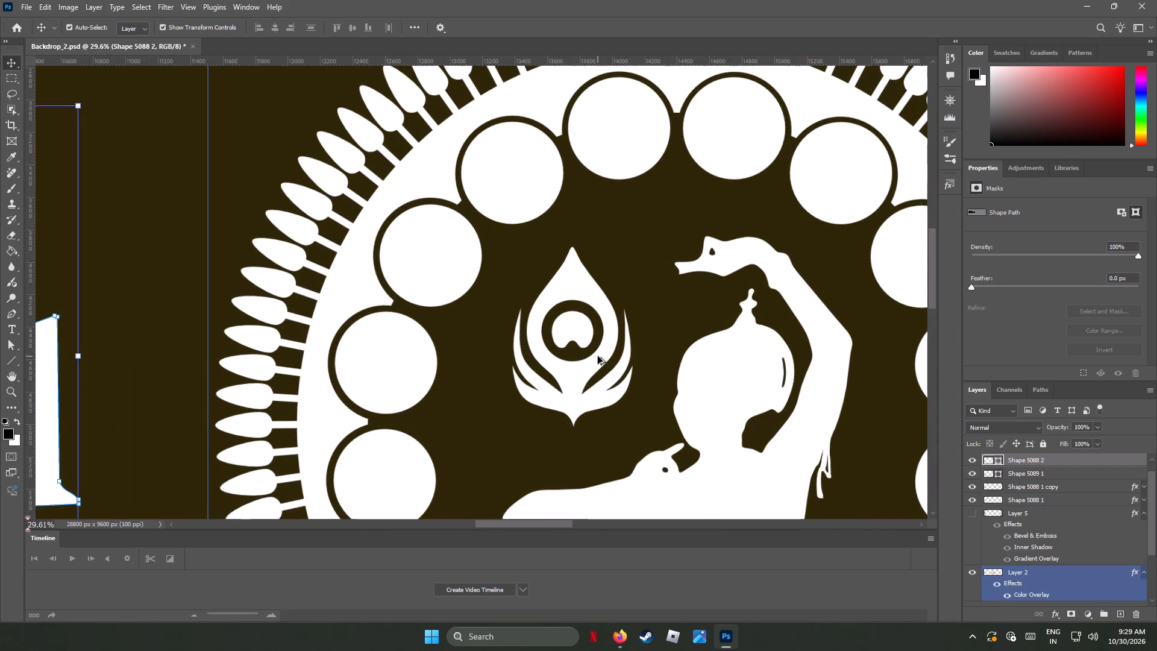
alt+scroll(598, 356, down, 10)
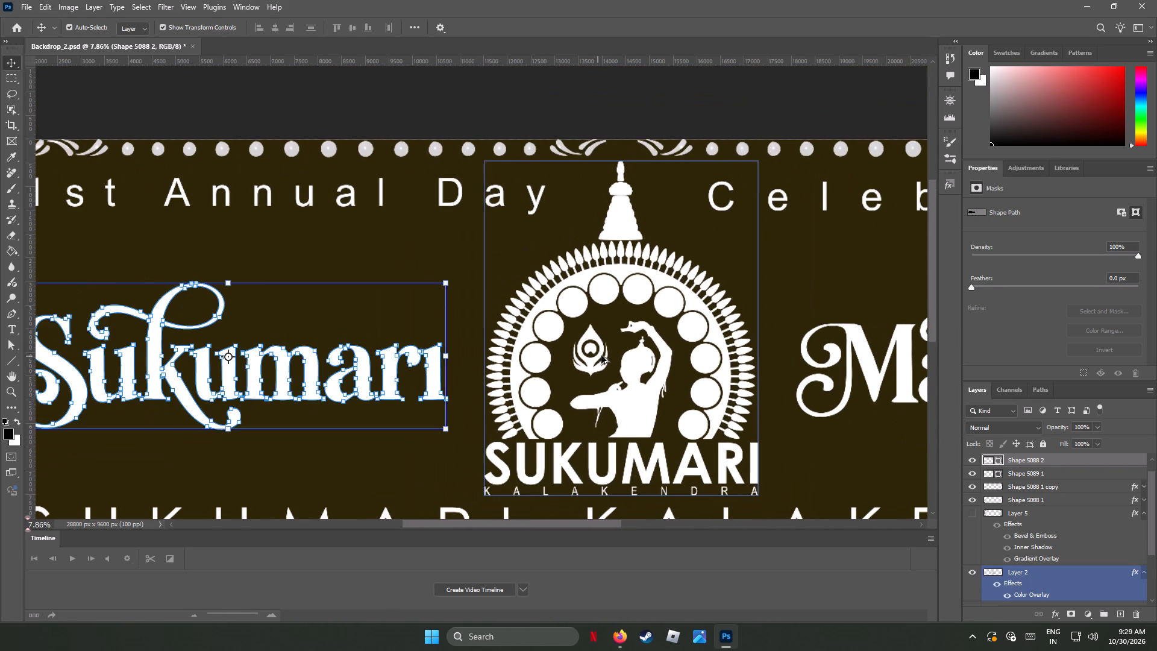
click(639, 293)
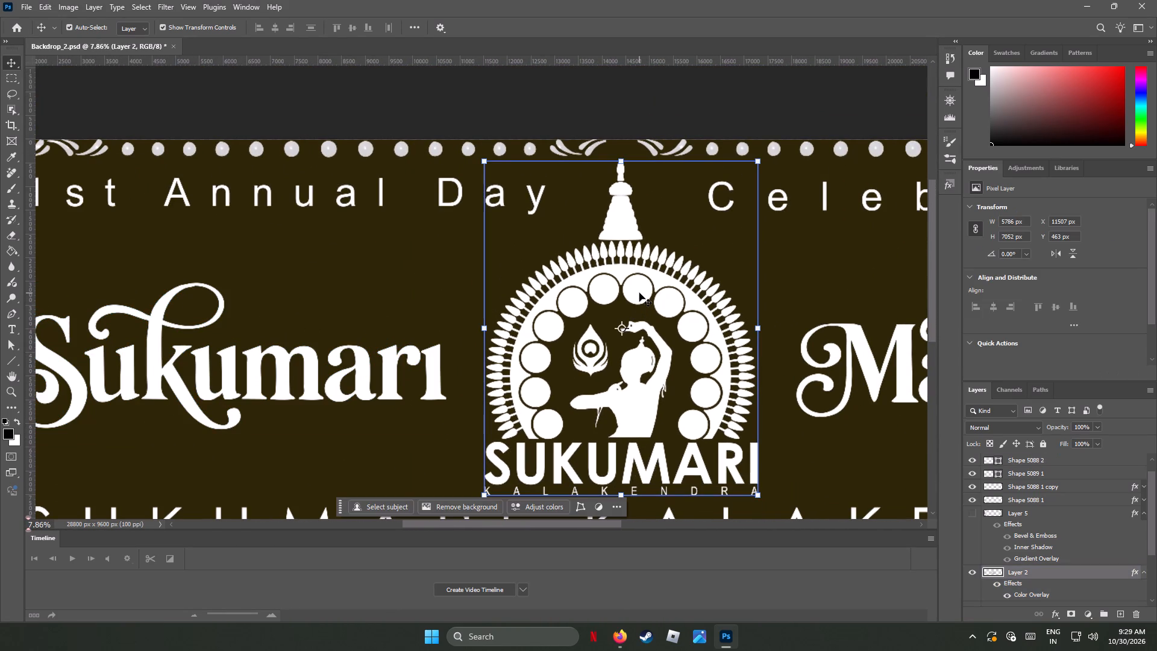
right_click(639, 293)
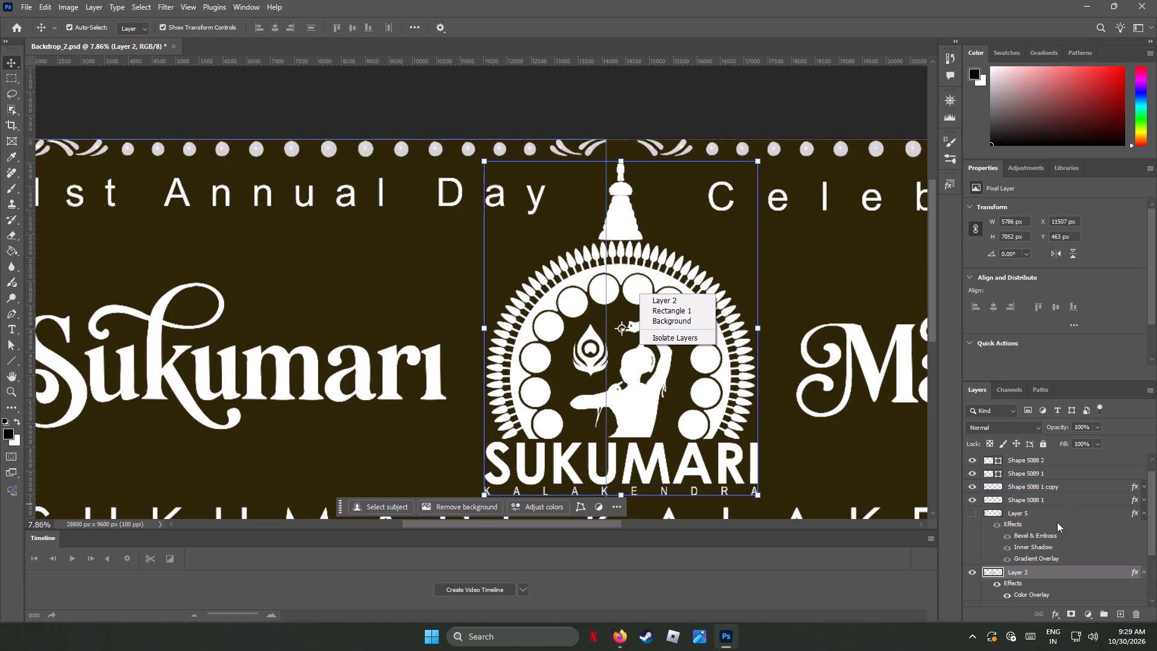
right_click(1044, 569)
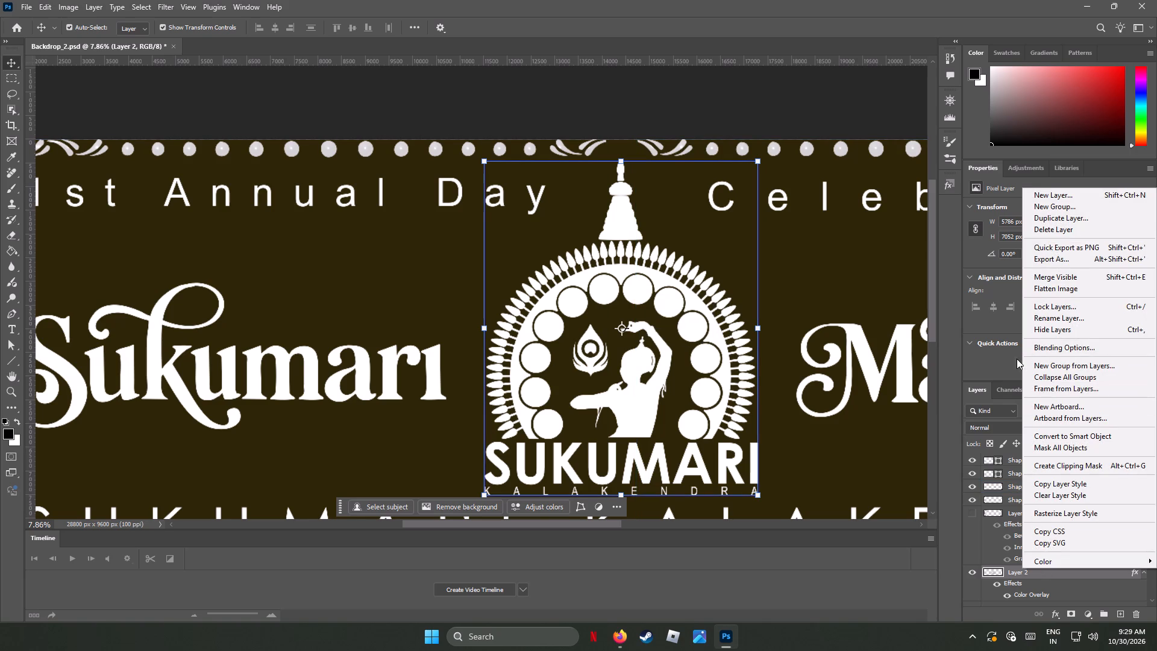
click(1054, 218)
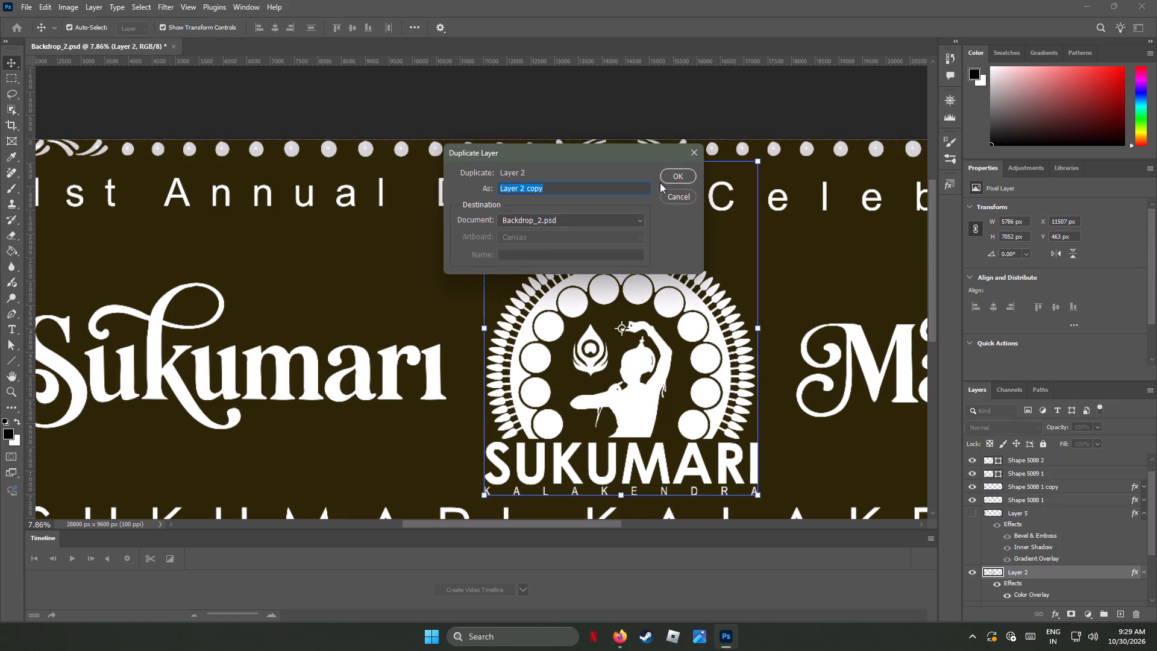
click(675, 174)
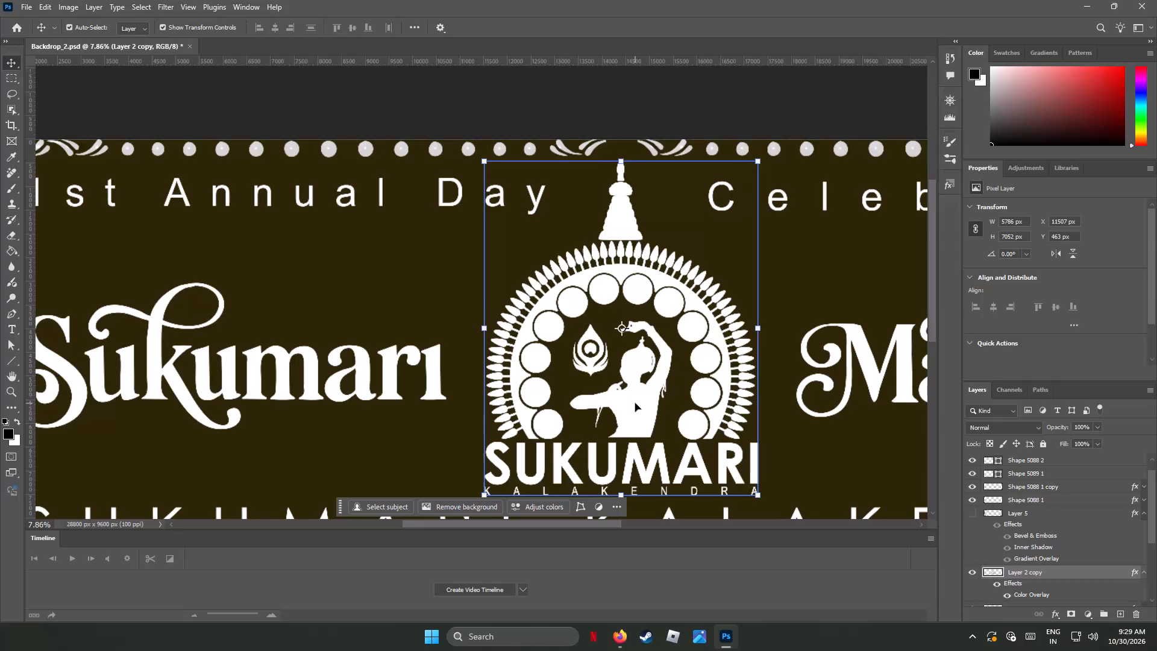
Move the logo copy so that its peacock feather sits above the i of the Sukumari title.
drag(635, 403, 535, 385)
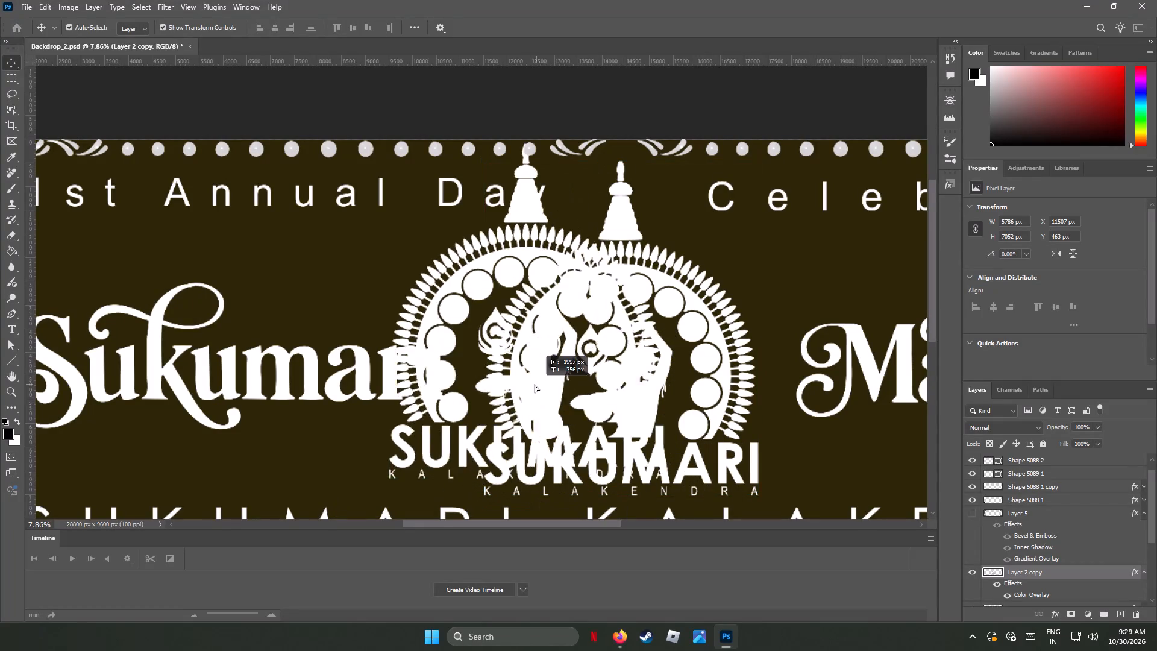
drag(535, 385, 472, 369)
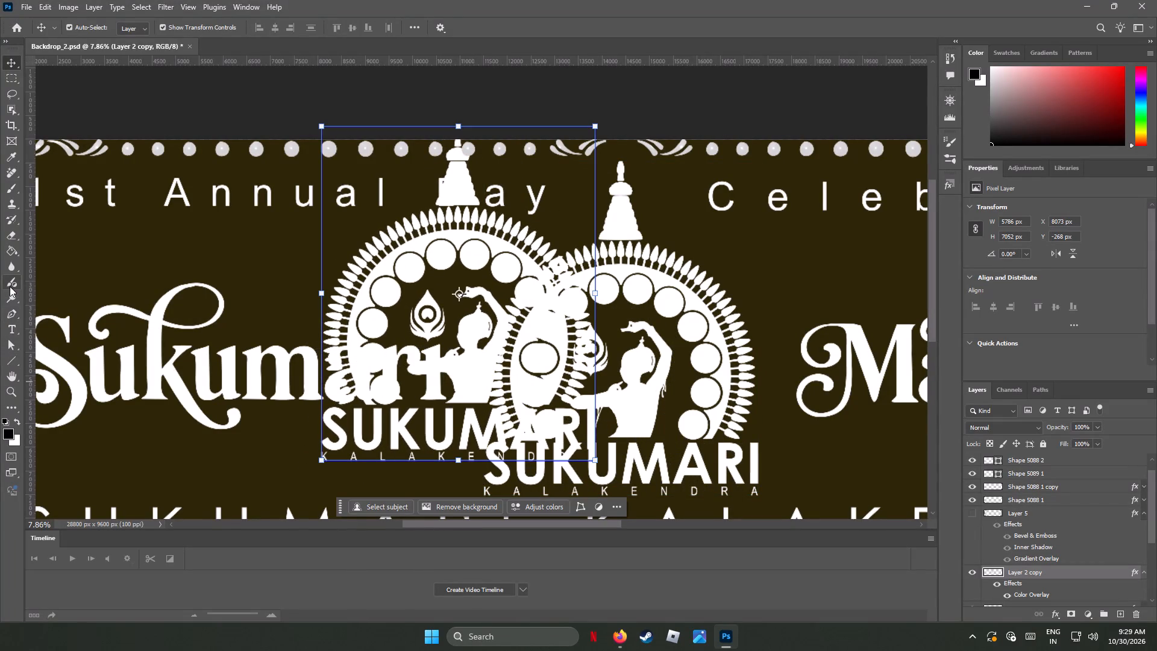
Erase the dome, dancer, arch and lettering from the logo copy, keeping only the peacock feather above the i.
click(7, 234)
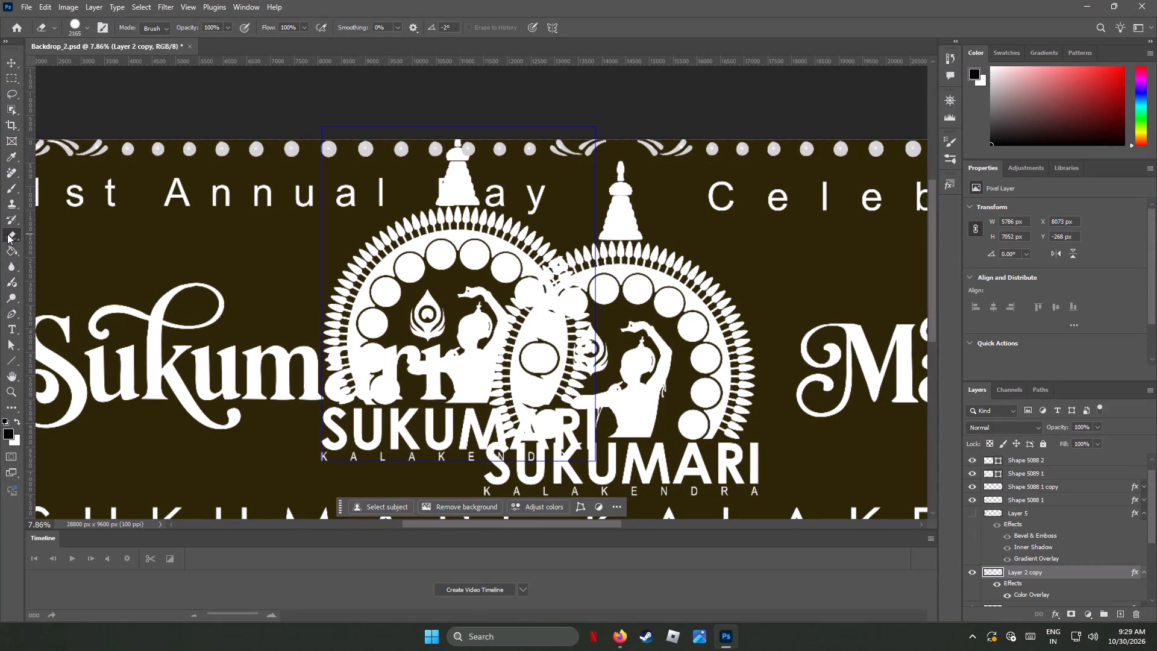
drag(364, 390, 364, 400)
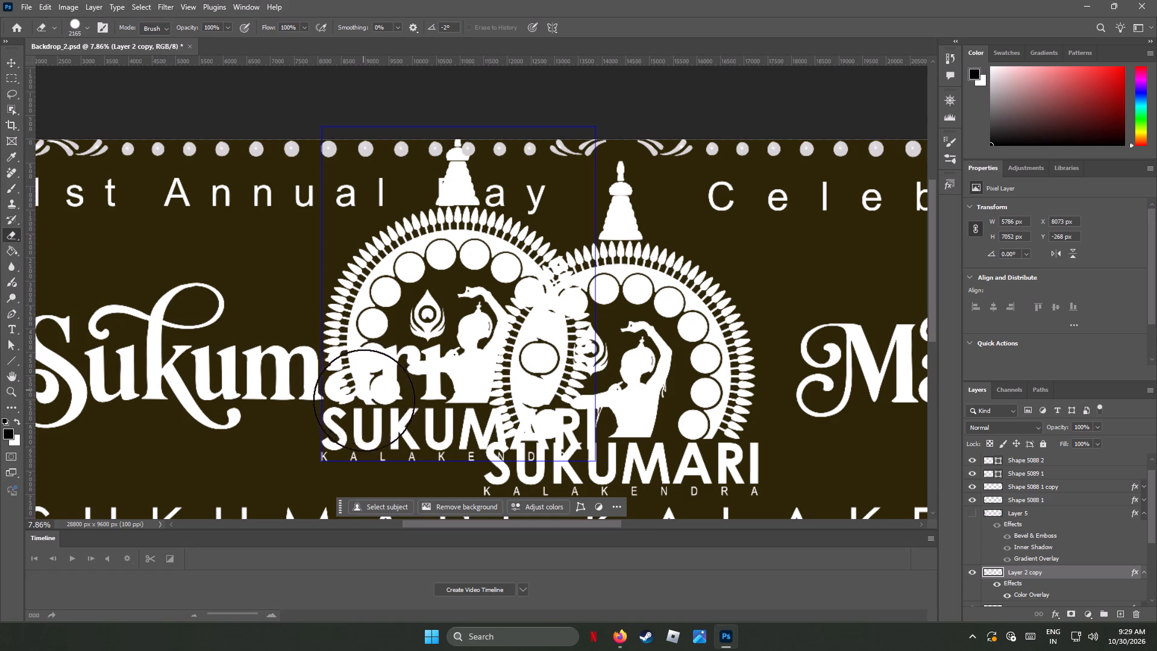
drag(364, 400, 460, 397)
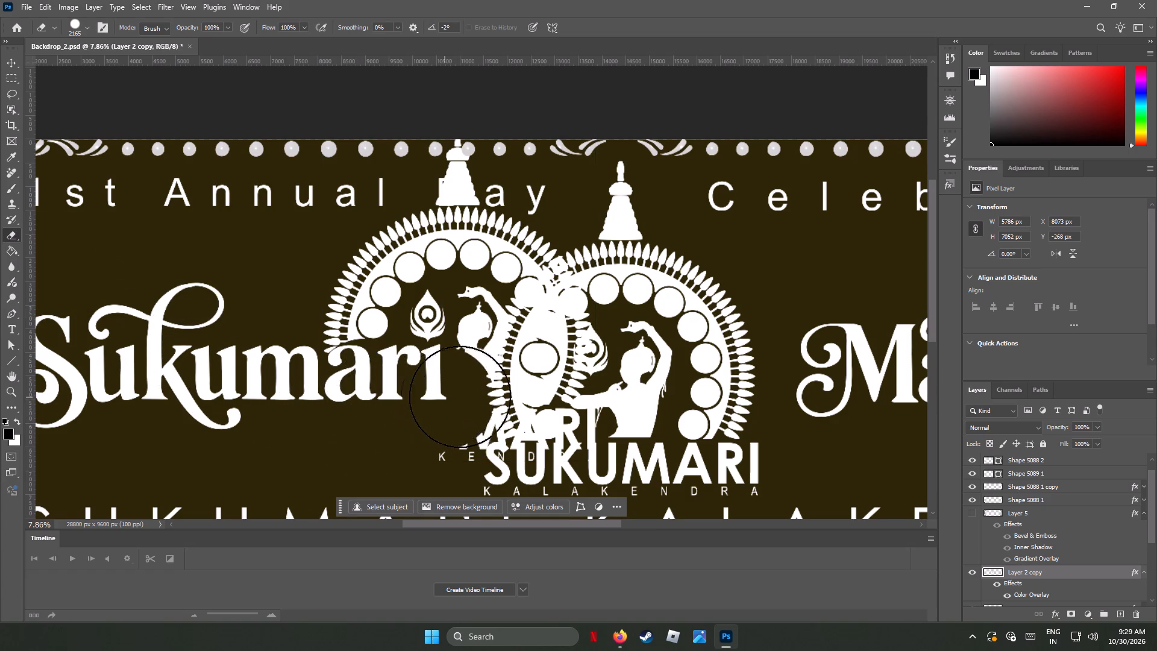
drag(460, 397, 528, 427)
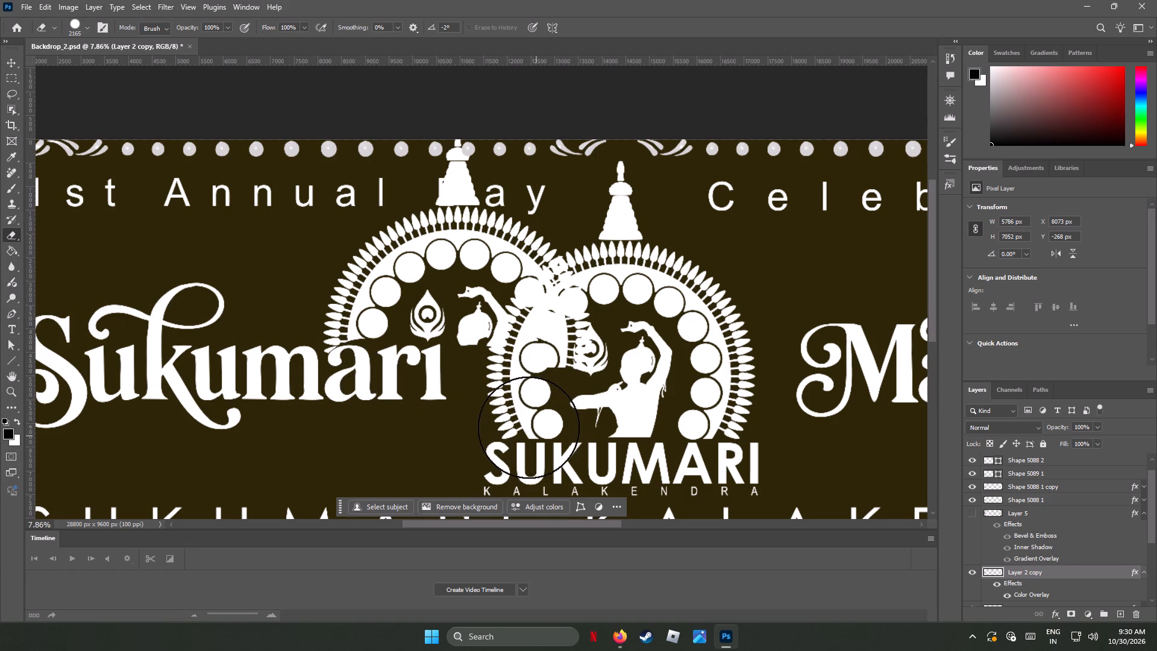
drag(528, 427, 484, 237)
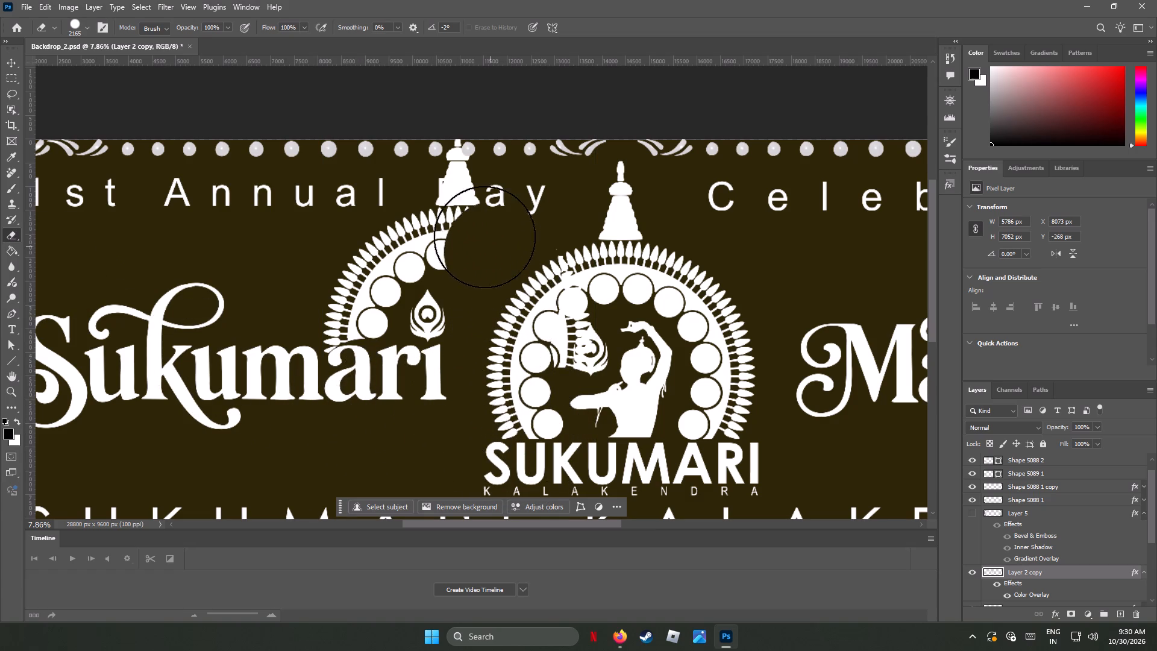
drag(484, 237, 600, 405)
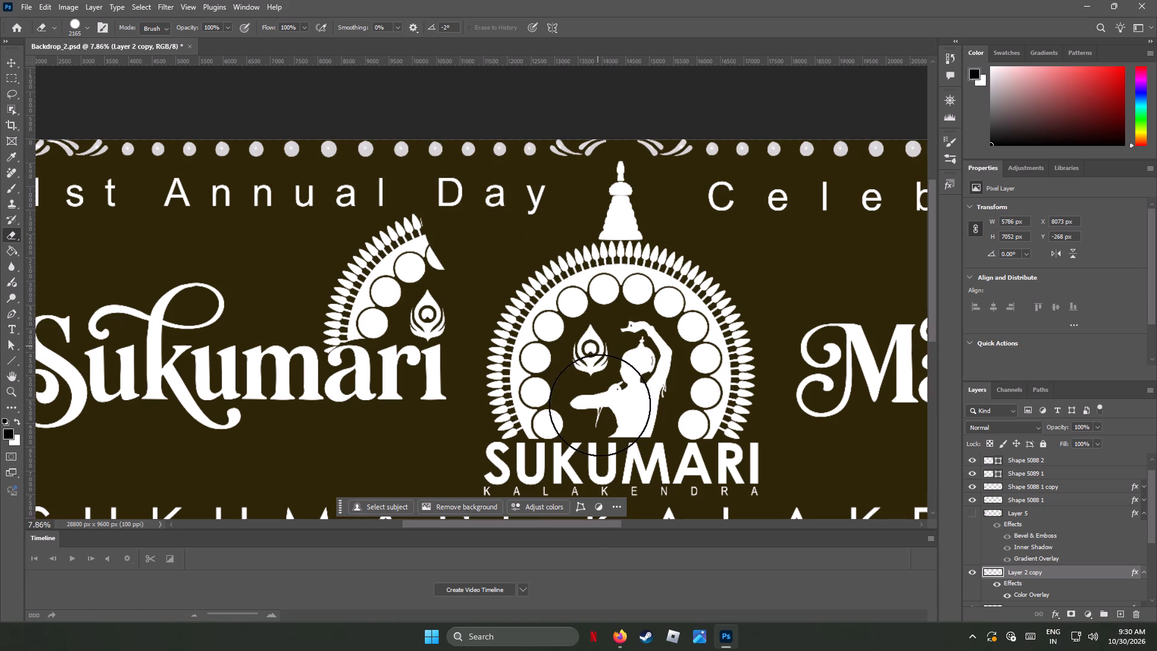
drag(600, 405, 538, 461)
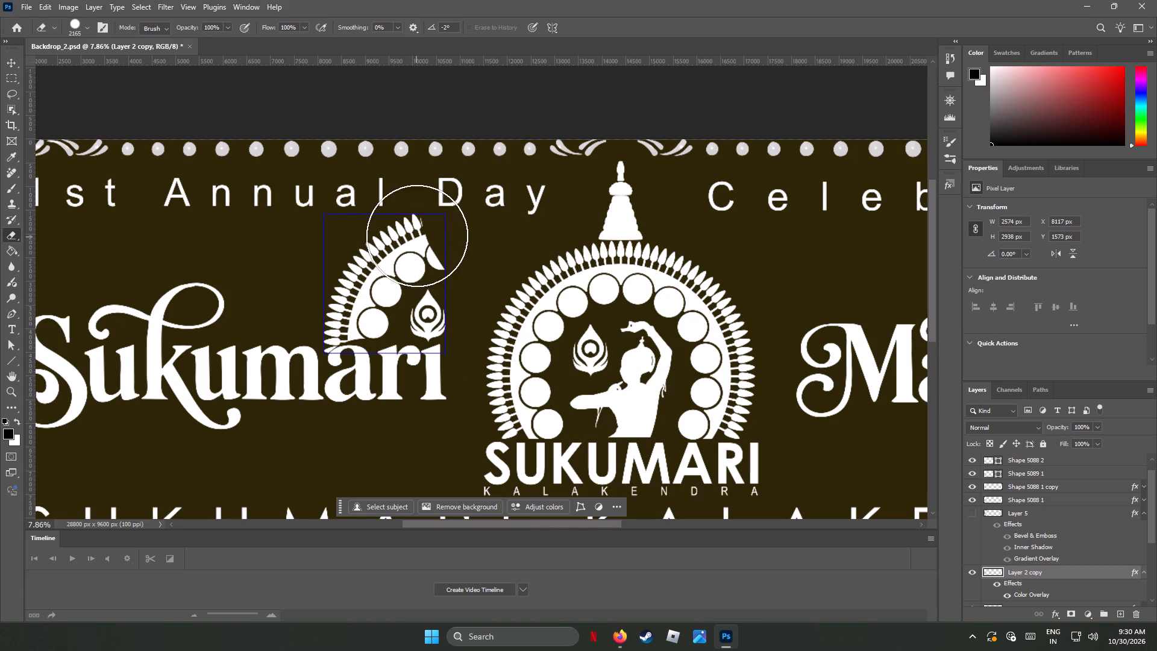
drag(417, 234, 356, 281)
drag(351, 306, 343, 400)
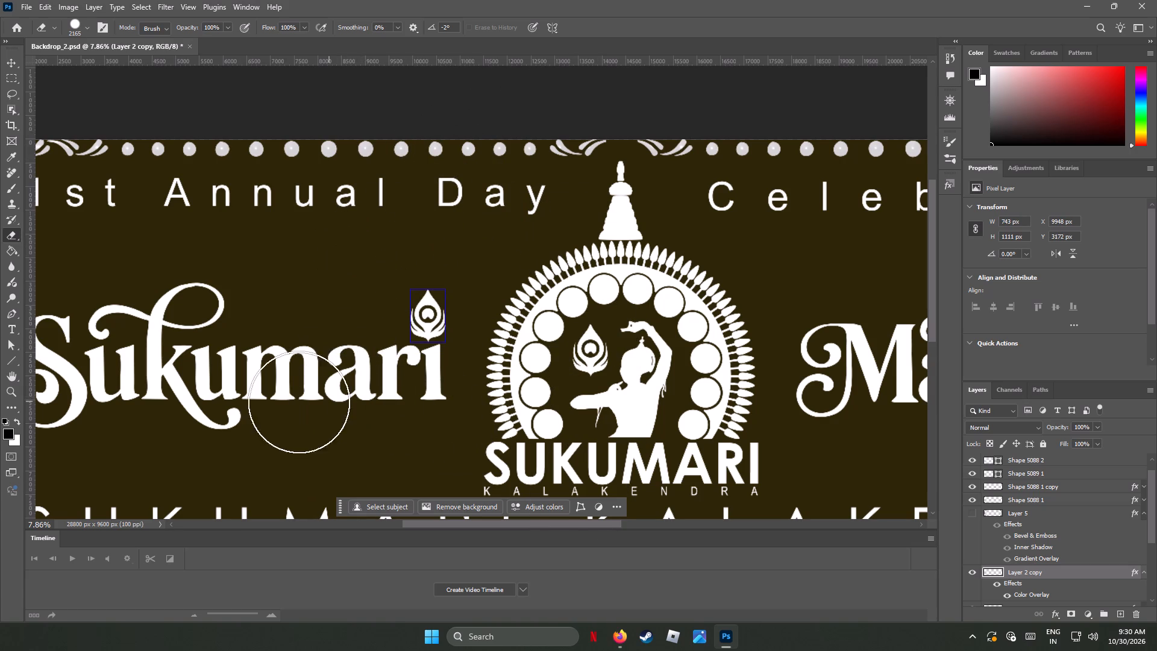
Scale the peacock feather copy down to about 451 × 674 px, keeping it above the i of Sukumari.
click(10, 59)
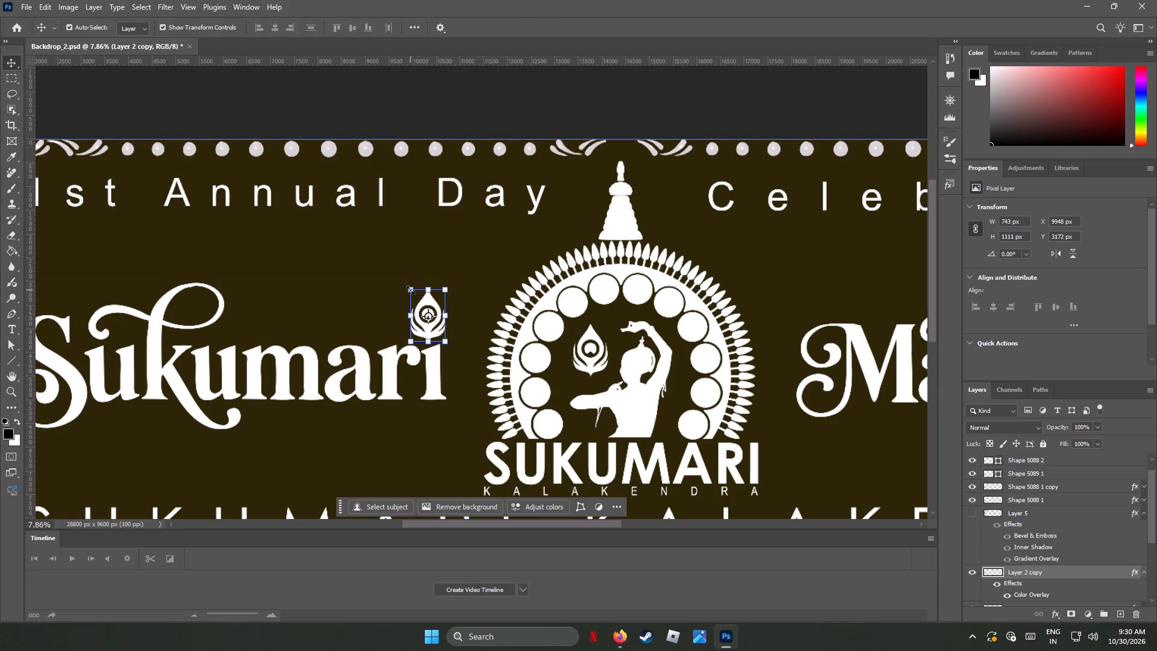
drag(410, 290, 415, 295)
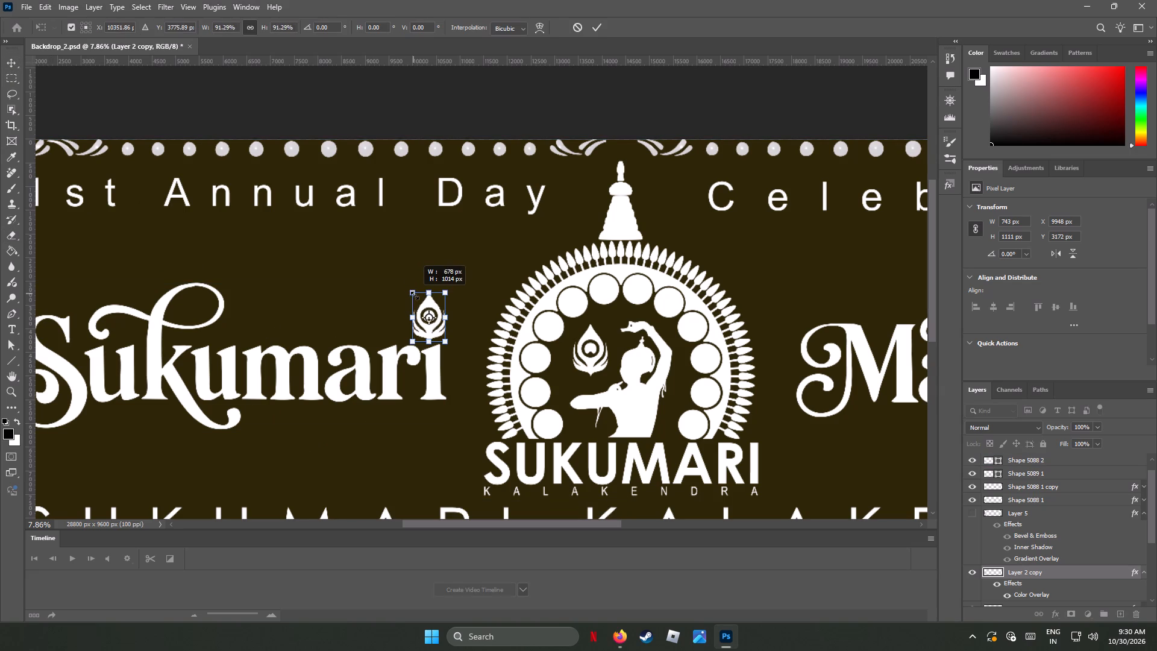
drag(415, 295, 426, 307)
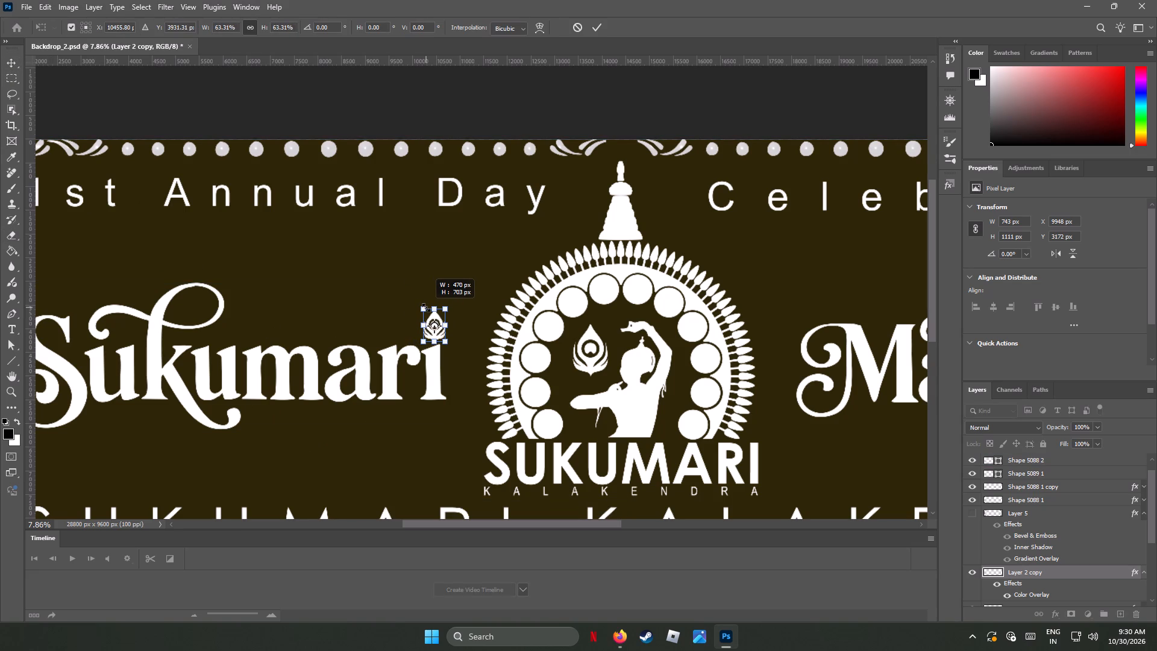
drag(426, 307, 427, 309)
drag(439, 319, 439, 318)
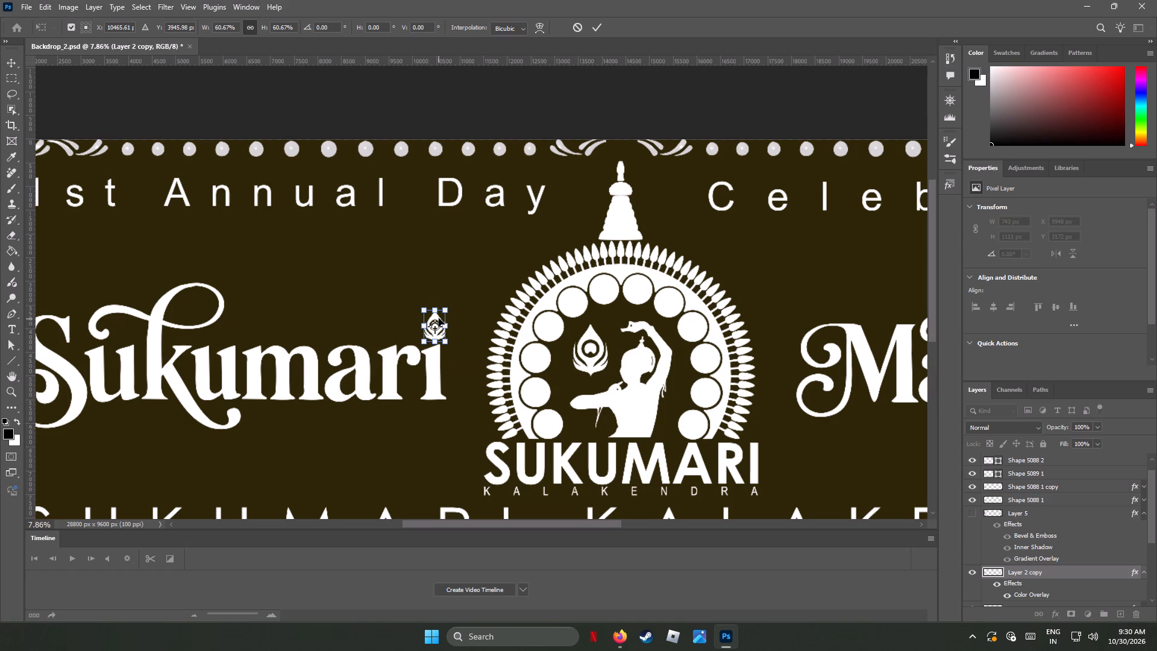
drag(439, 318, 435, 313)
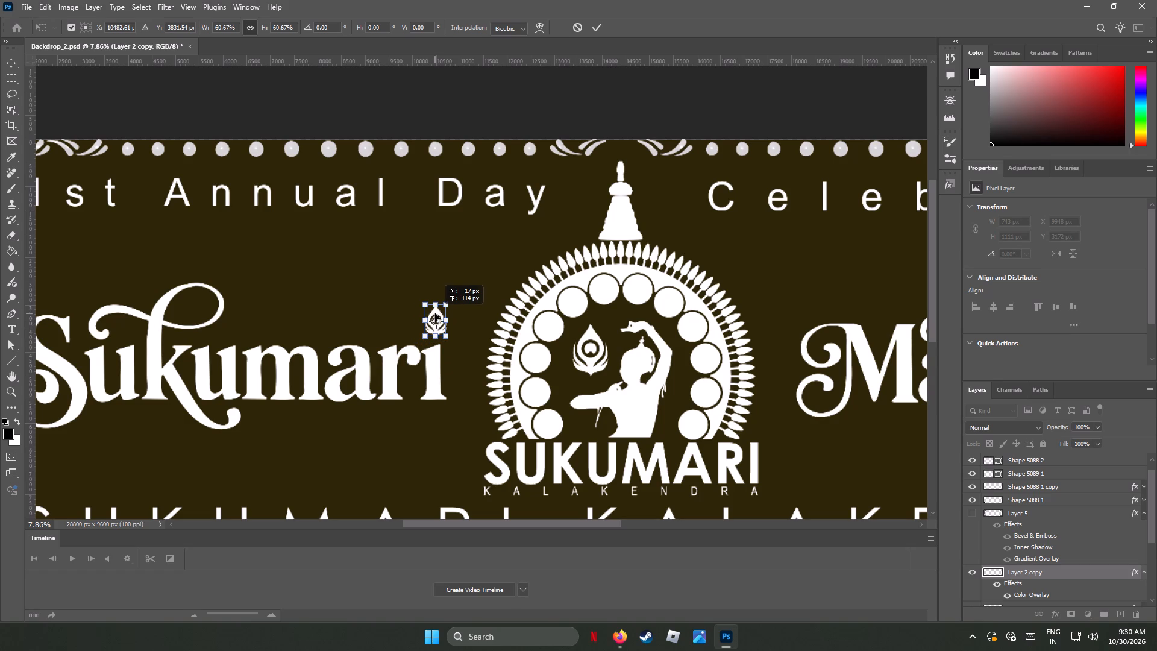
drag(435, 313, 435, 313)
alt+scroll(410, 370, up, 3)
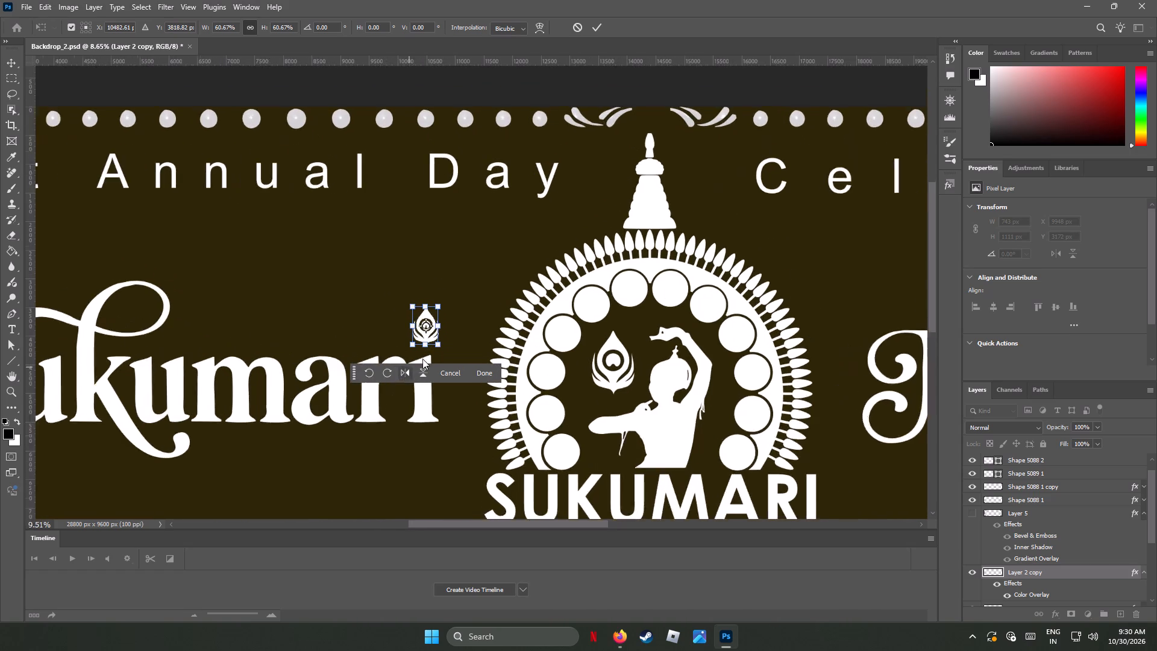
alt+scroll(422, 359, up, 10)
alt+scroll(421, 389, down, 2)
alt+scroll(421, 389, up, 1)
alt+scroll(421, 389, down, 1)
alt+scroll(421, 389, up, 3)
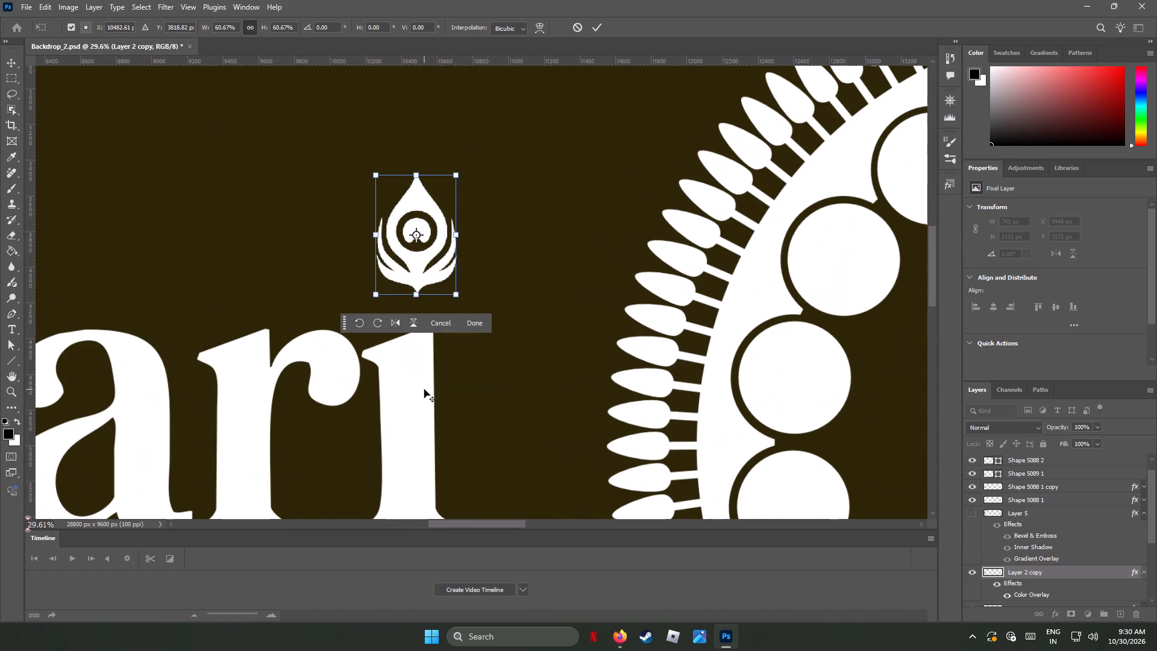
drag(418, 199, 409, 317)
drag(418, 199, 414, 260)
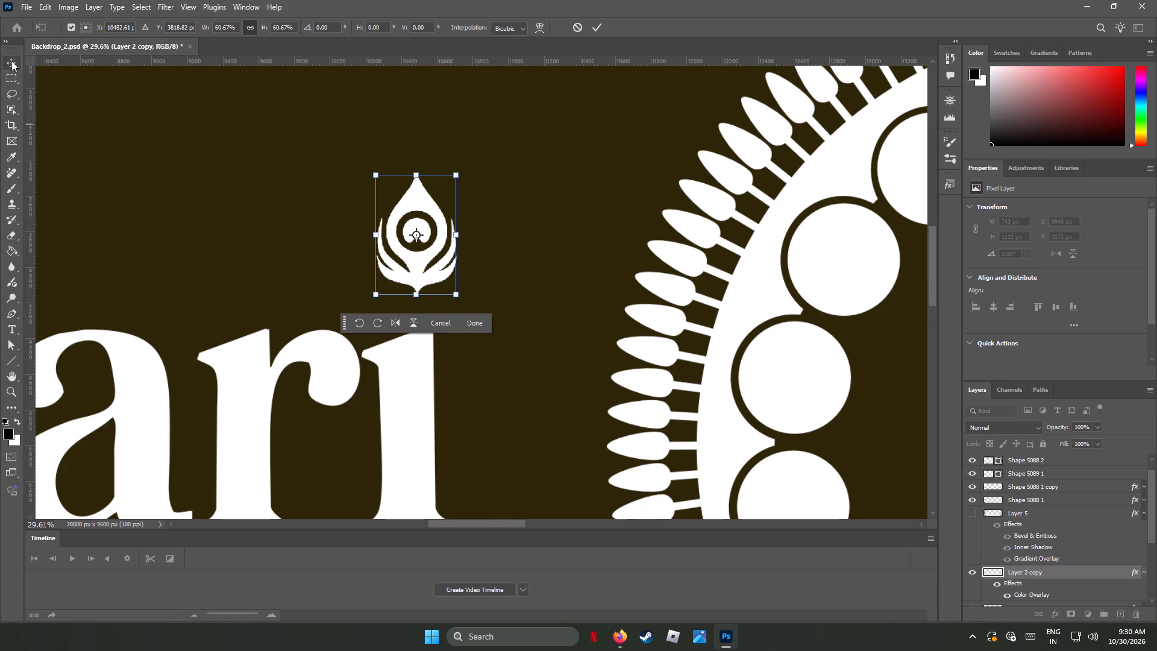
click(11, 61)
Centre the feather over the stem of the i and shrink it proportionally to about 377 × 563 px.
drag(415, 200, 397, 305)
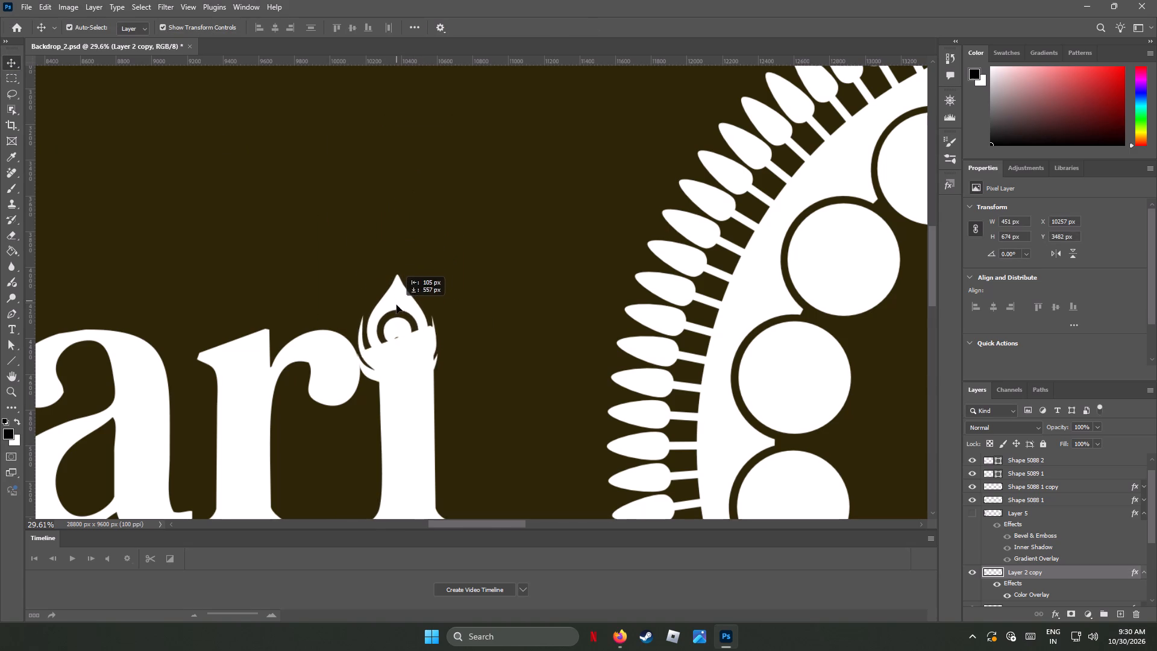
drag(397, 305, 404, 309)
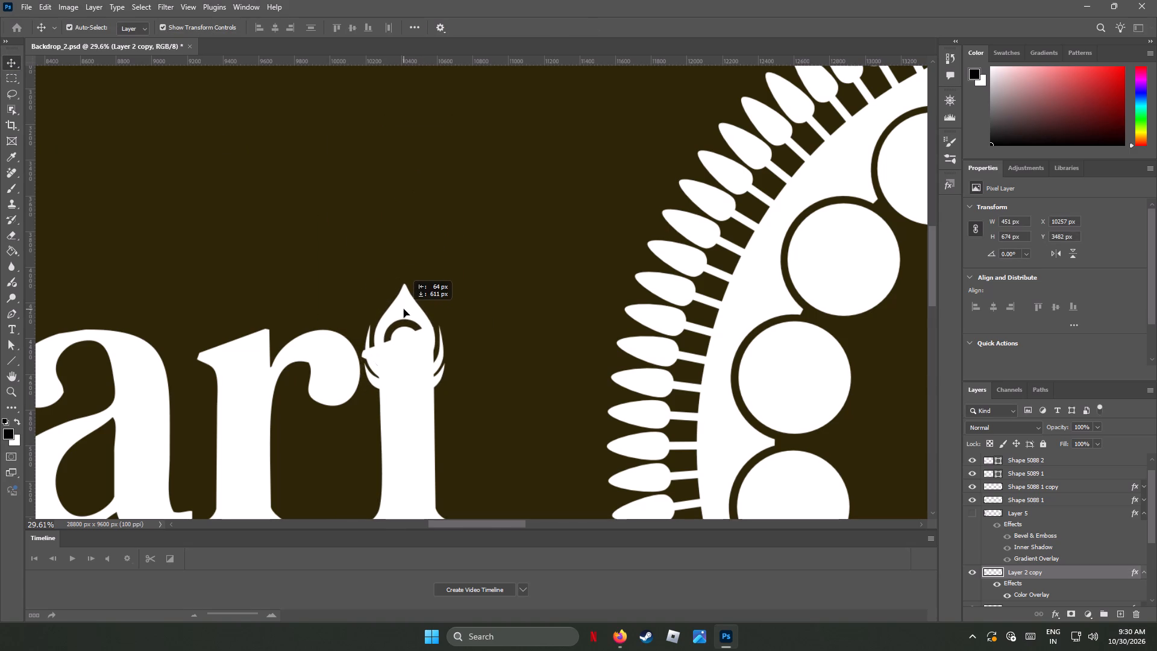
drag(404, 309, 406, 309)
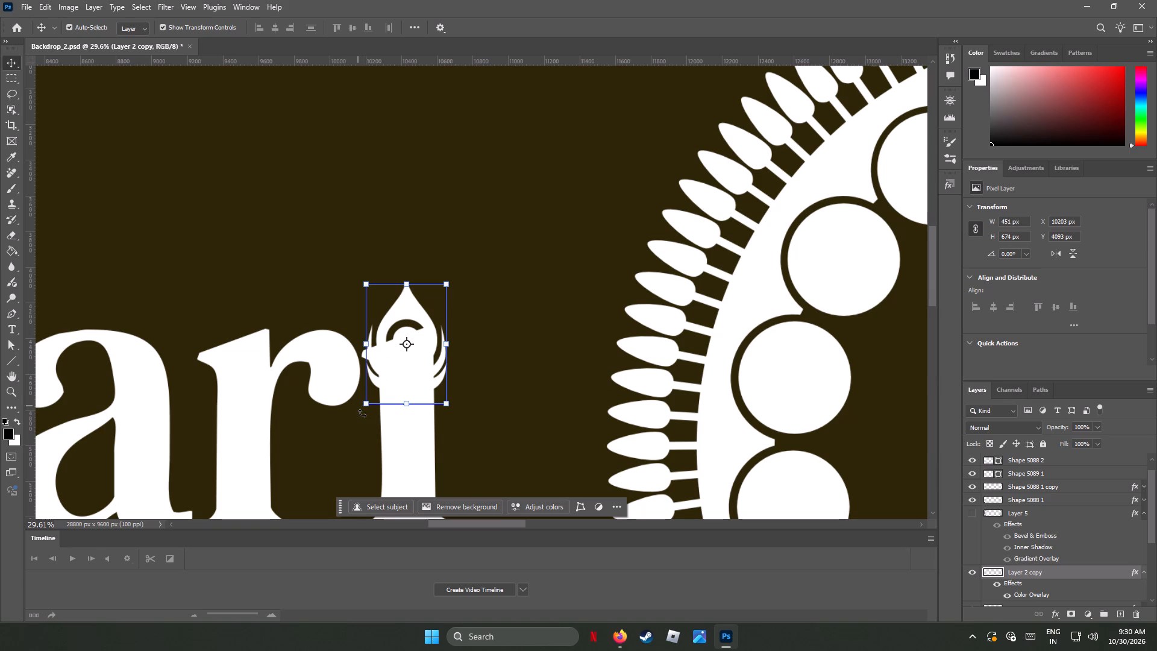
drag(407, 285, 407, 292)
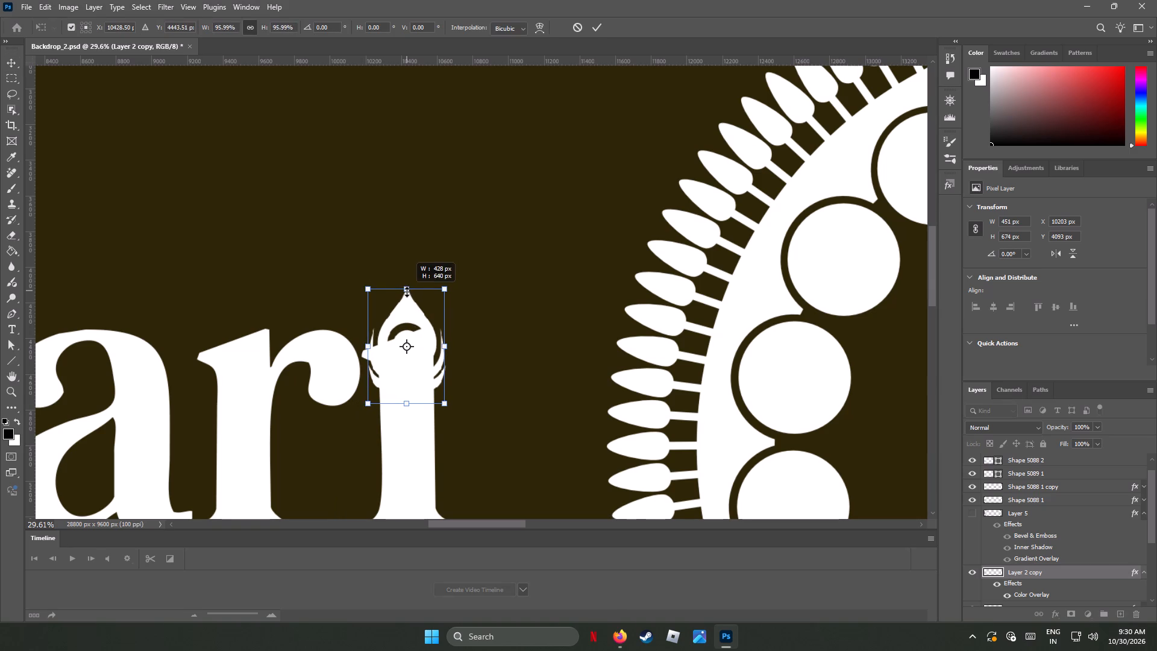
drag(407, 292, 403, 304)
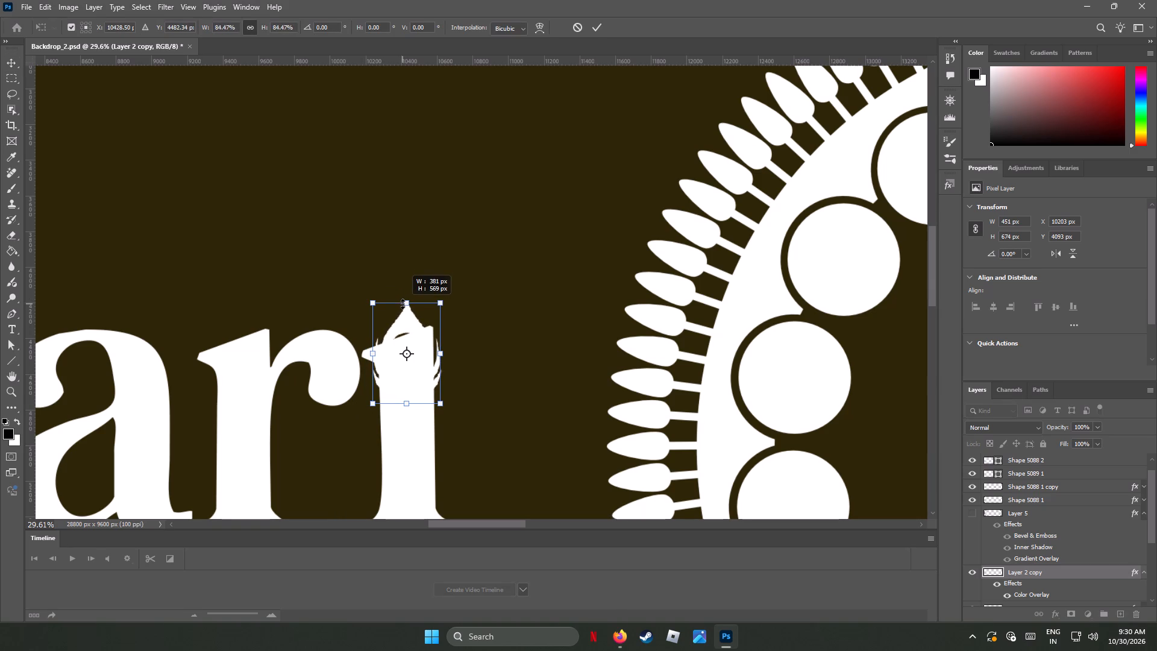
drag(403, 304, 403, 305)
click(404, 321)
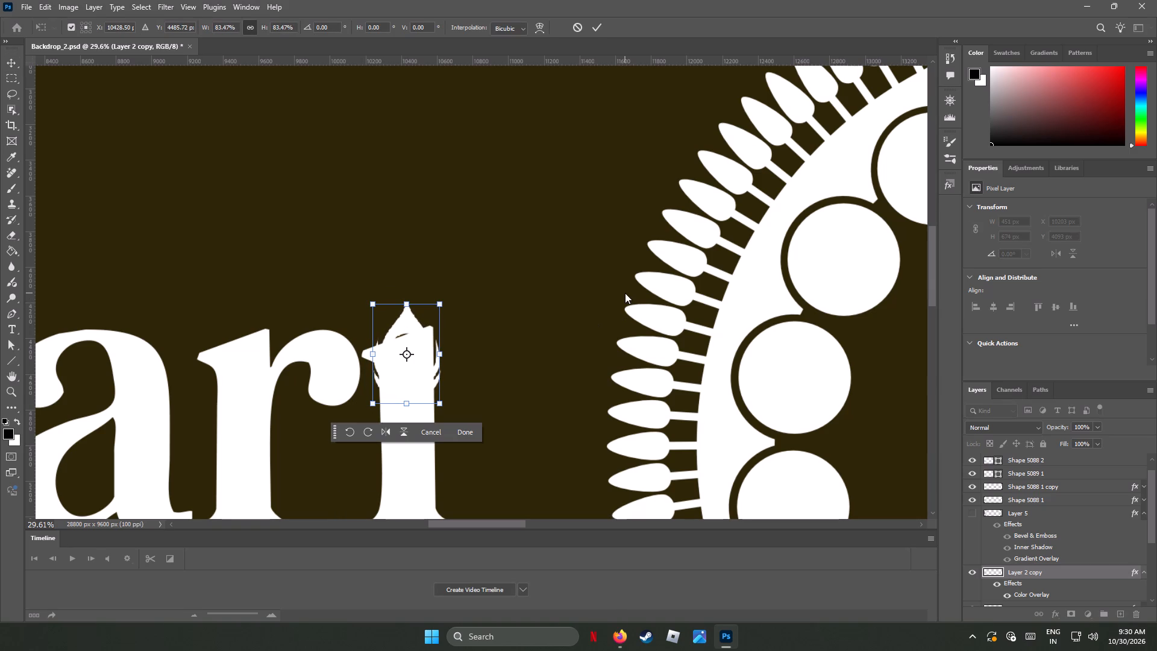
click(11, 57)
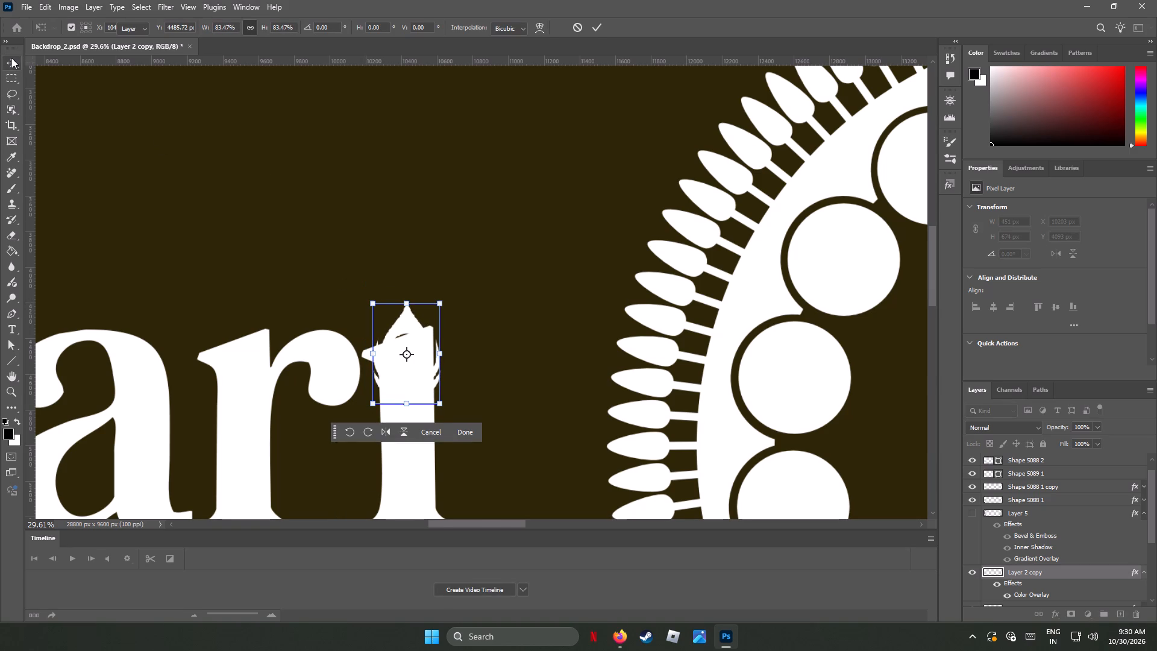
Nudge the feather straight up until it floats clear above the i, at about Y 3628 px.
key(Up)
key(Up)
key(Up)
key(Up)
key(Up)
key(Up)
key(Up)
key(Up)
key(Up)
key(Up)
key(Up)
key(Up)
key(Up)
key(Up)
key(Up)
key(Up)
key(Up)
key(Up)
key(Up)
key(Up)
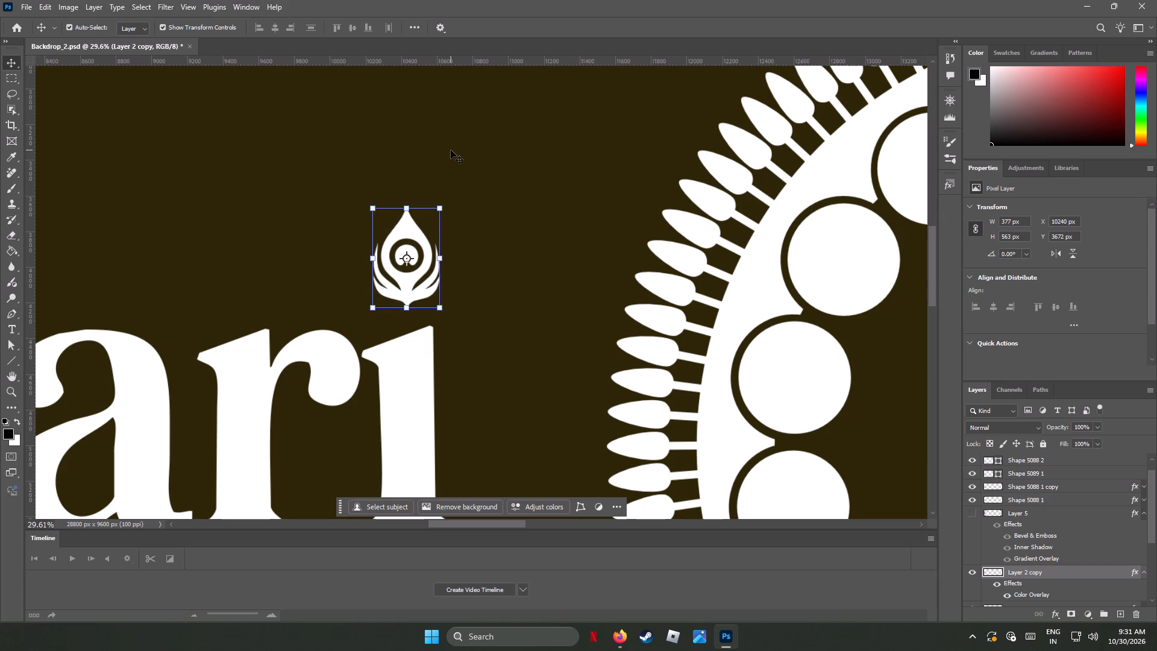
key(Up)
key(Up)
key(Up)
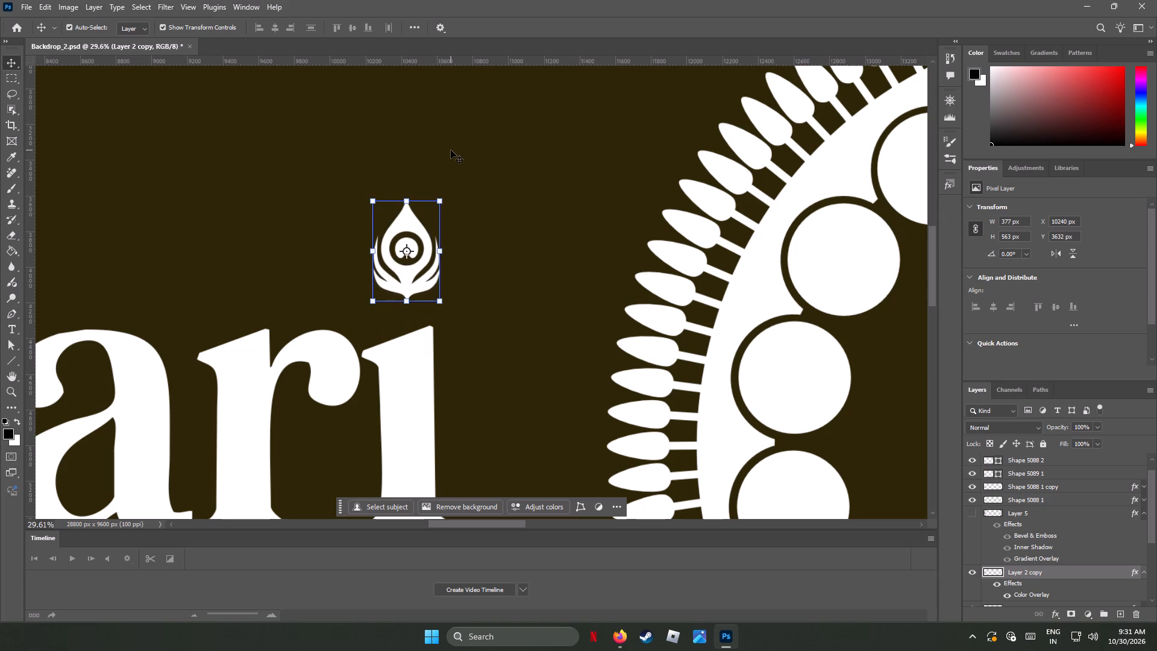
Shift the feather slightly down and left to X 10218 px, Y 3670 px, closer above the i.
alt+scroll(477, 156, down, 9)
alt+scroll(542, 283, down, 6)
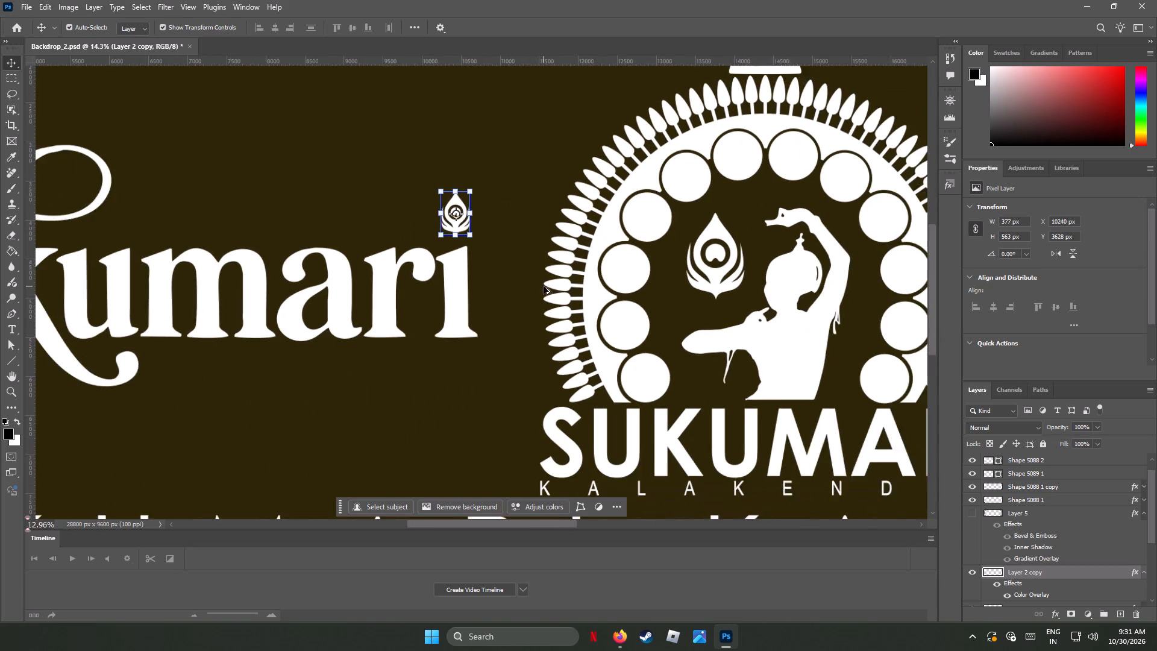
alt+scroll(544, 286, down, 5)
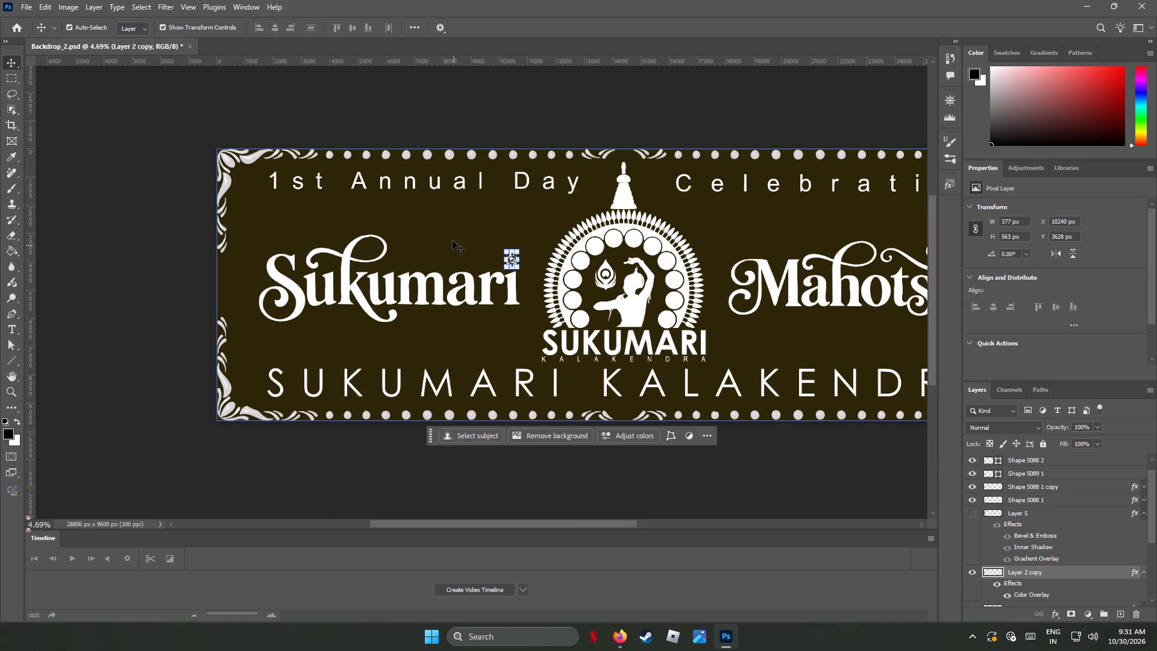
click(453, 236)
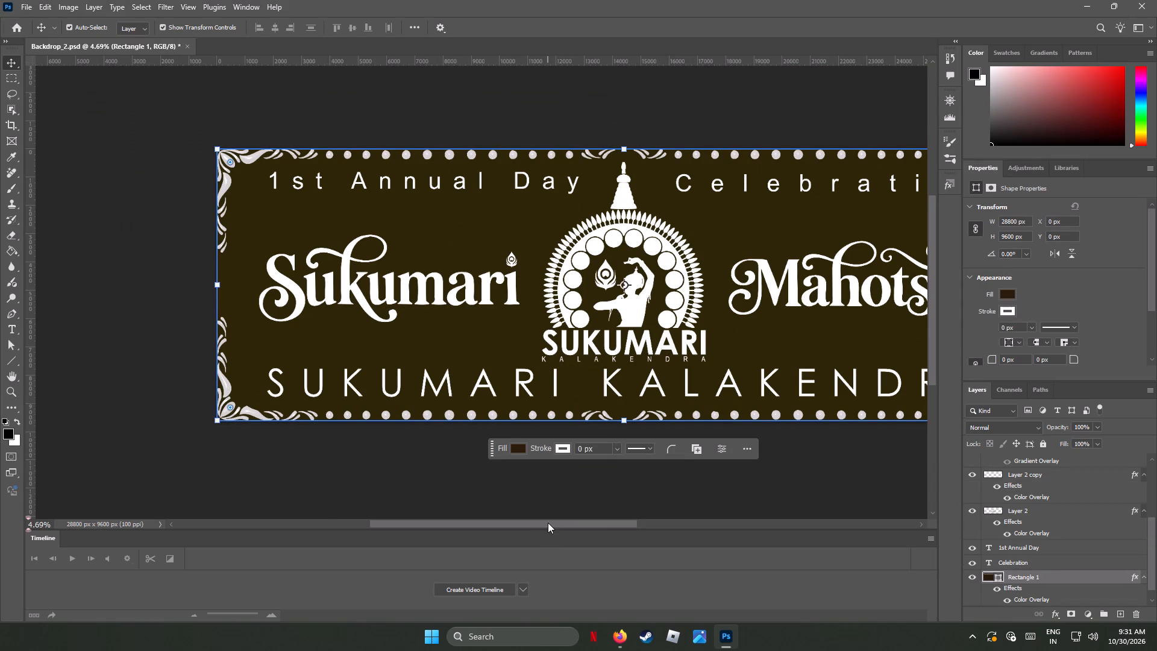
drag(548, 523, 577, 521)
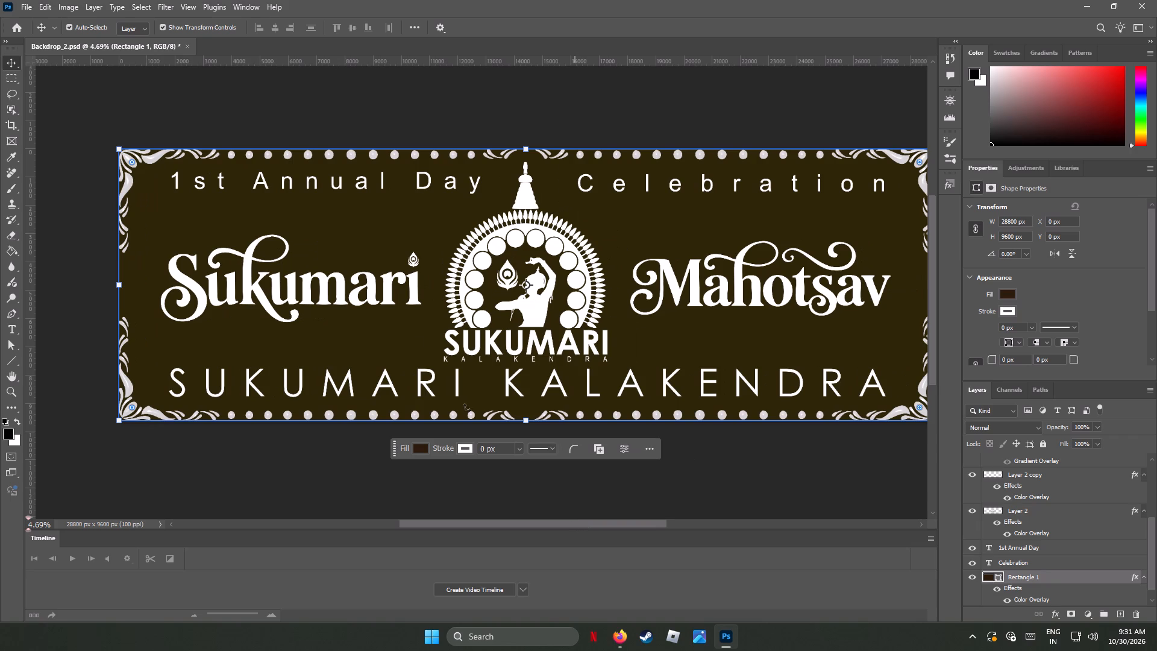
click(413, 256)
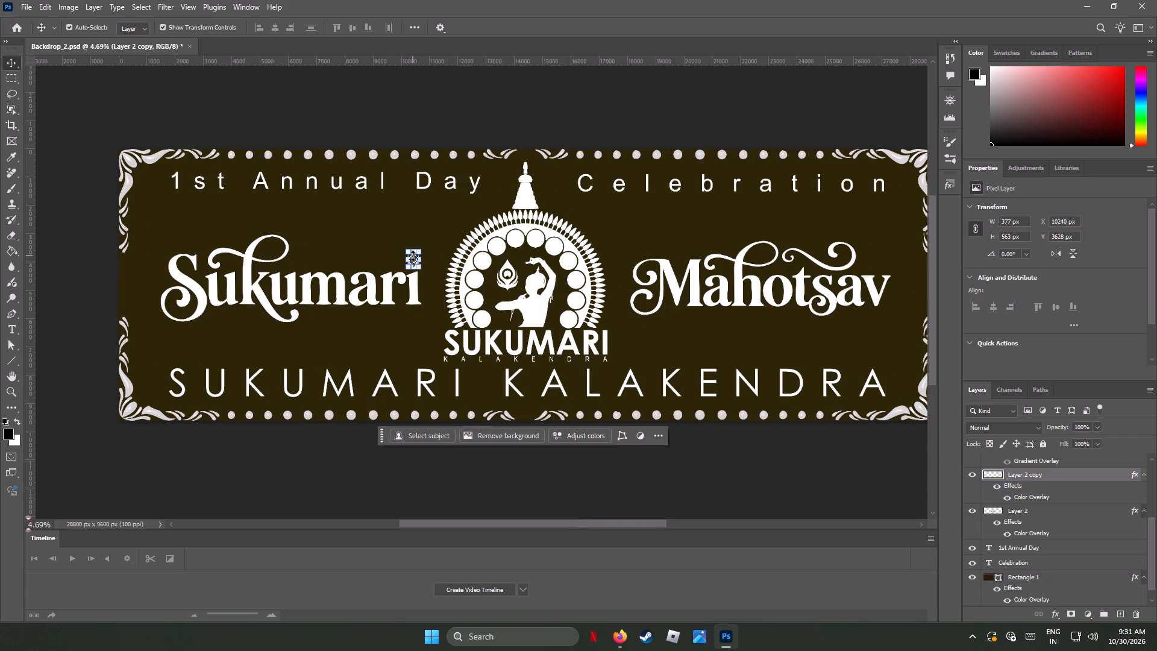
key(Down)
key(Down)
key(Left)
click(433, 212)
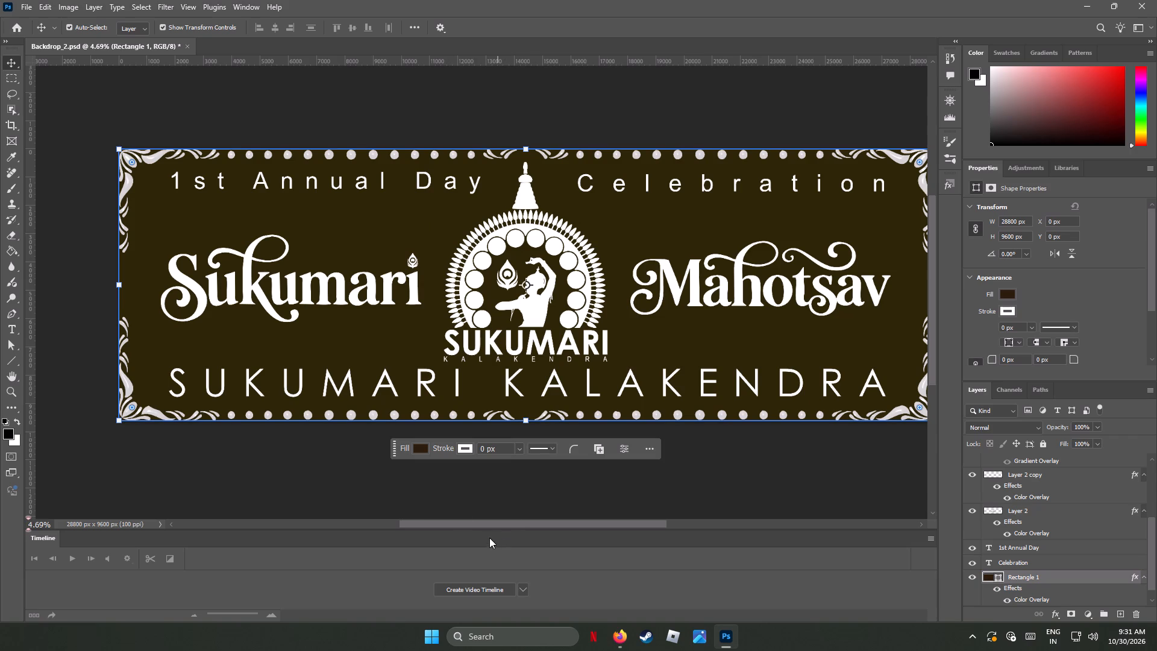
Save the backdrop document with the feather in place.
drag(497, 523, 522, 527)
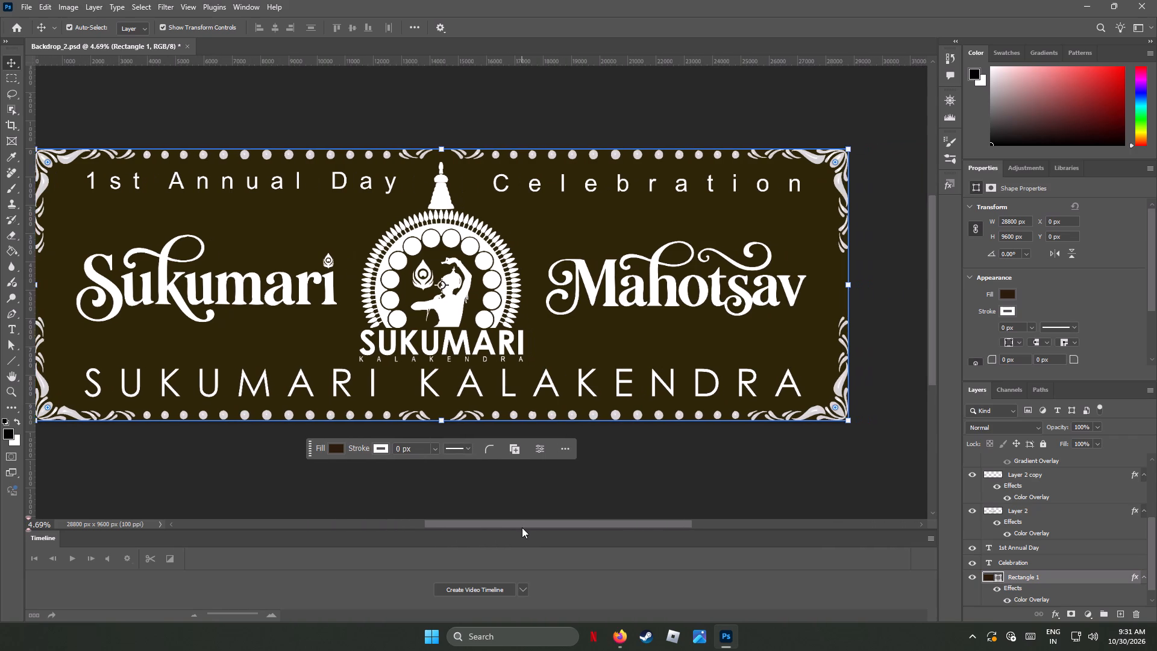
drag(522, 527, 523, 527)
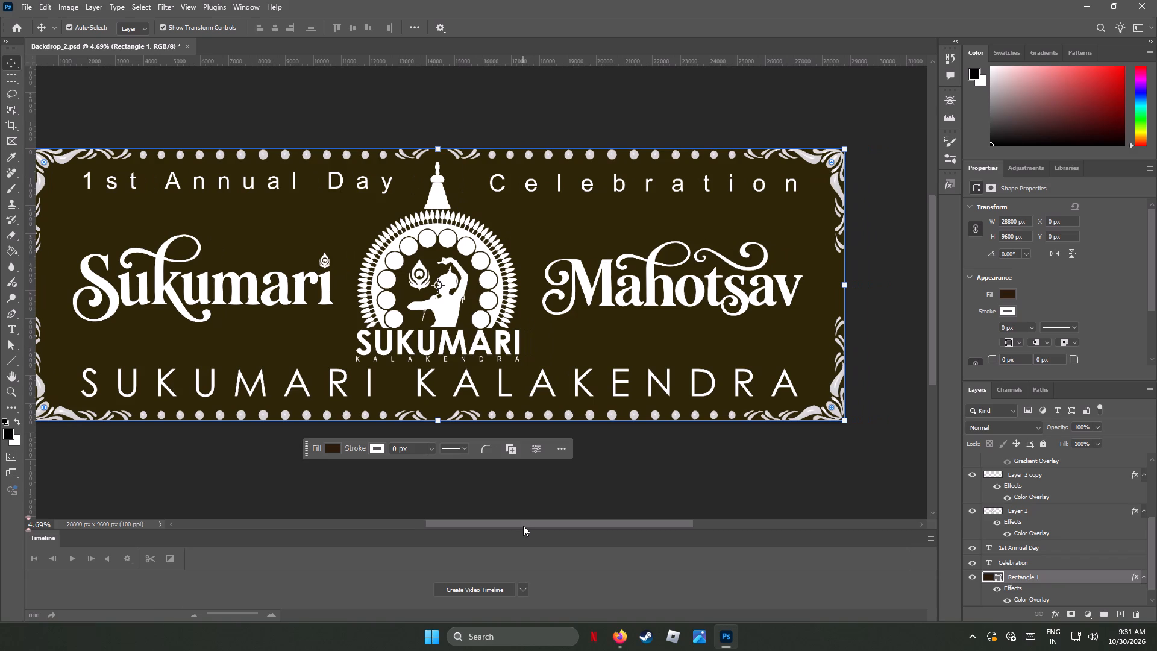
key(ctrl+s)
key(ctrl+s)
Replace the Rectangle 1 background layer's Color Overlay effect with a Gradient Overlay.
scroll(1086, 552, down, 5)
scroll(1086, 552, up, 1)
scroll(1086, 552, down, 4)
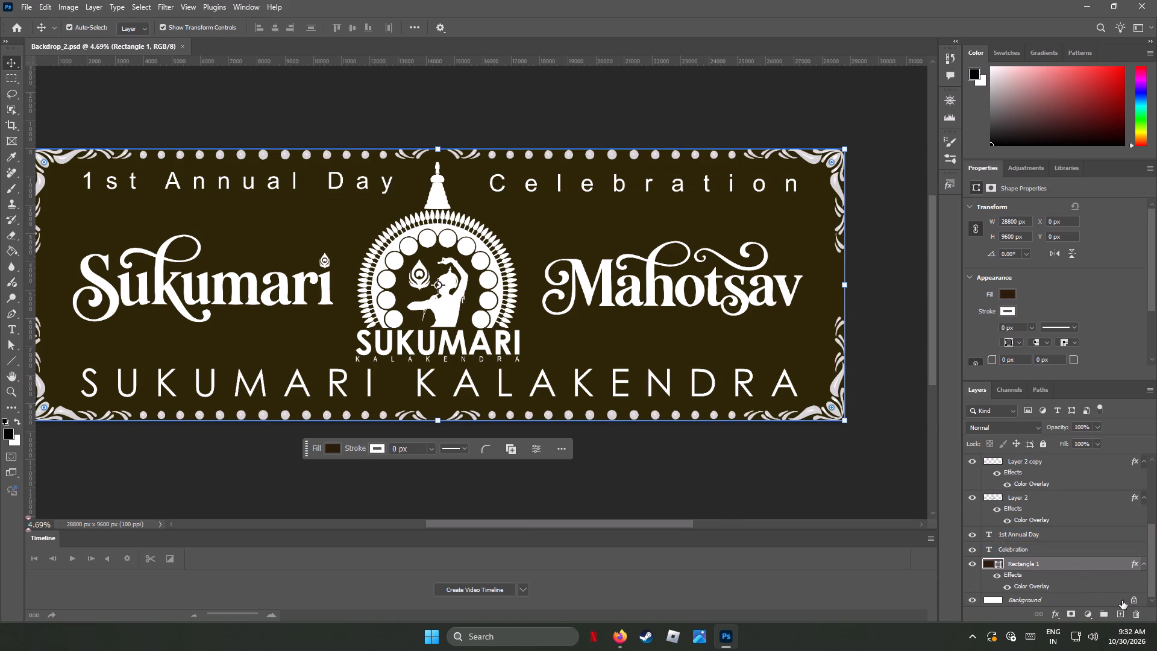
click(1143, 564)
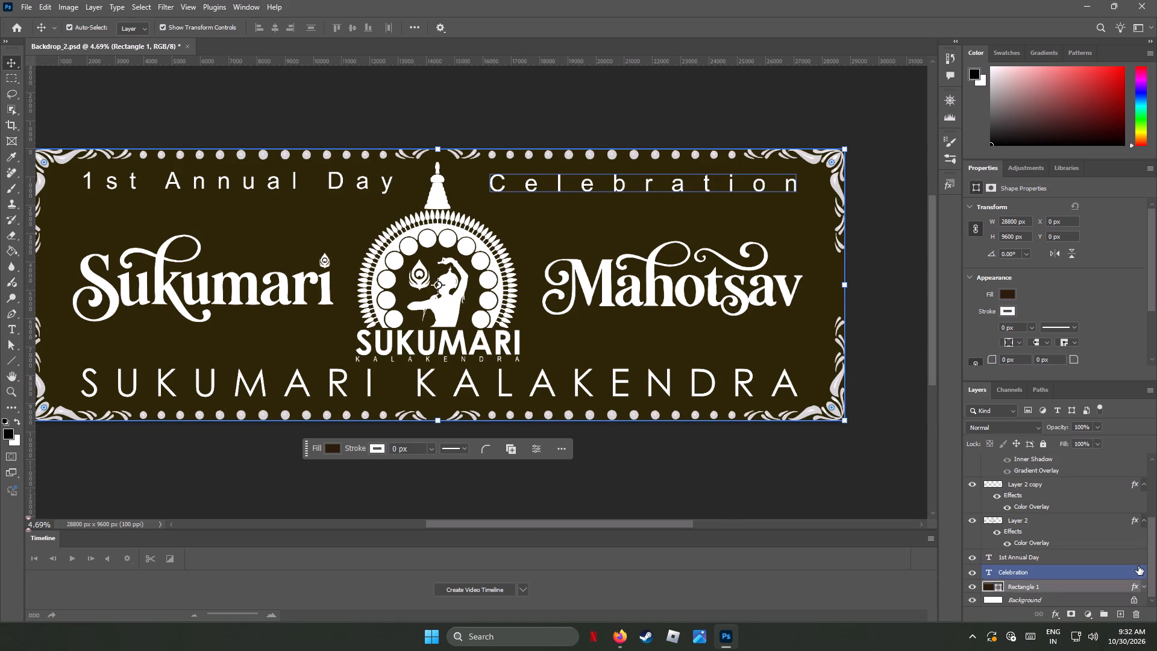
scroll(1138, 566, down, 7)
drag(1155, 539, 1156, 577)
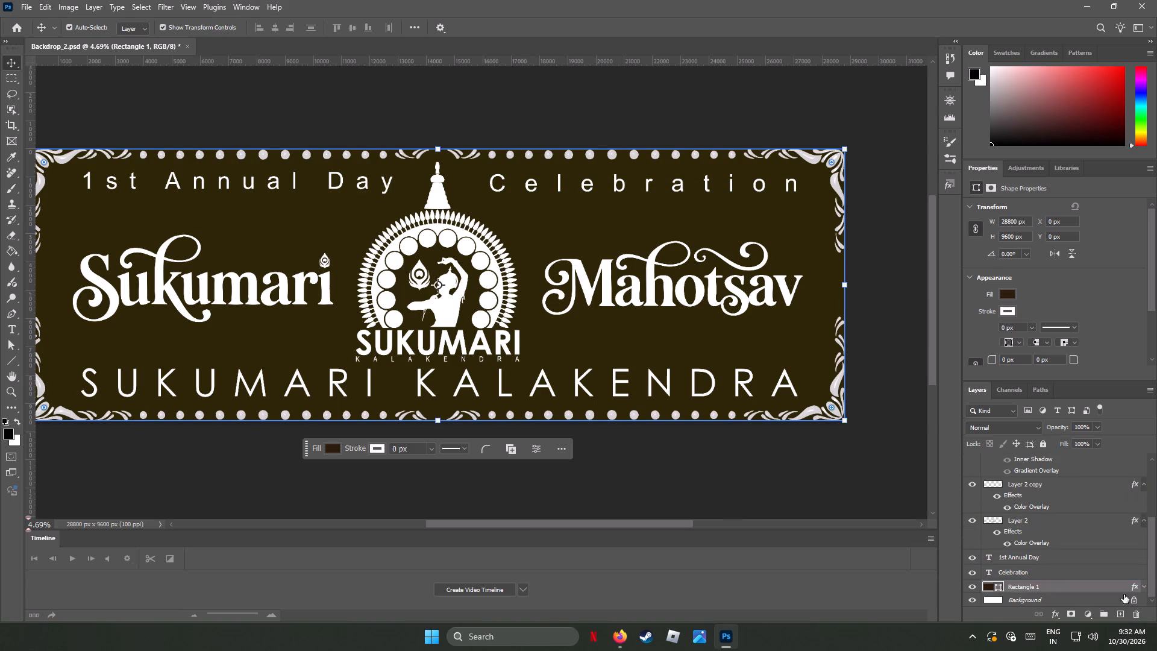
right_click(1033, 583)
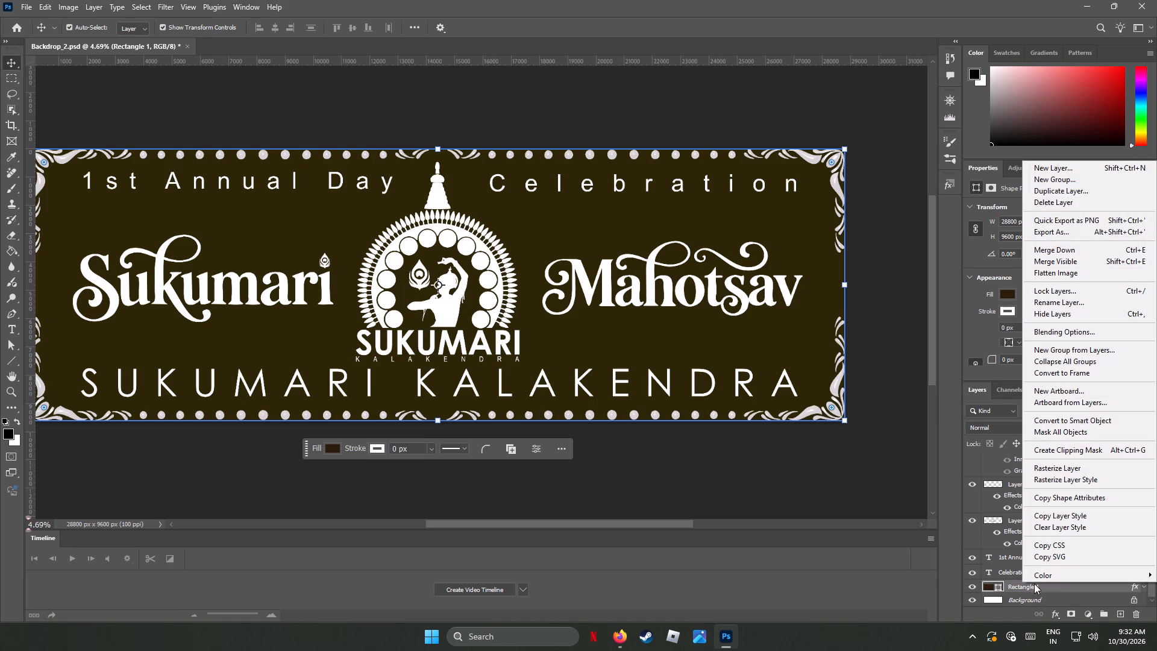
click(1067, 331)
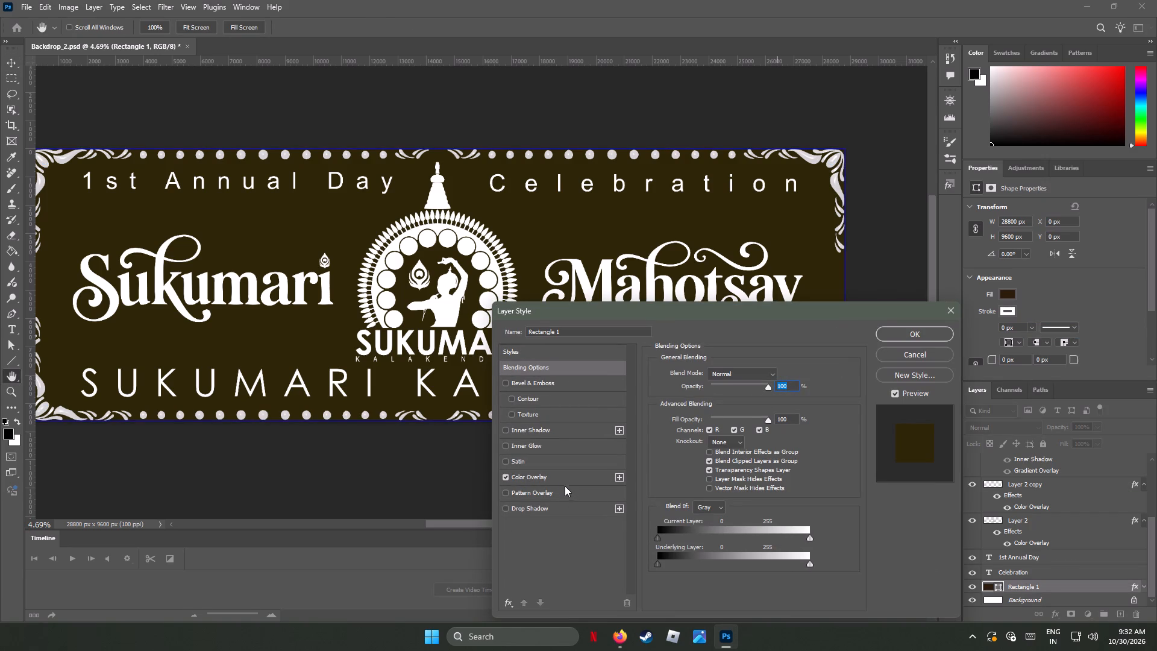
click(562, 476)
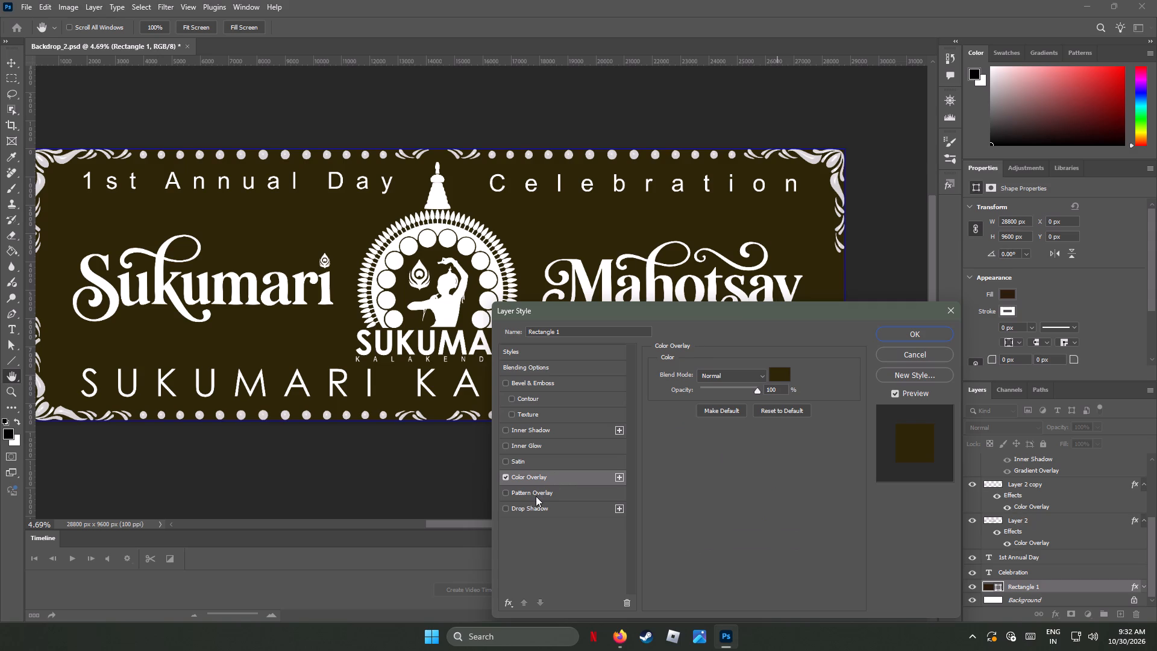
click(512, 606)
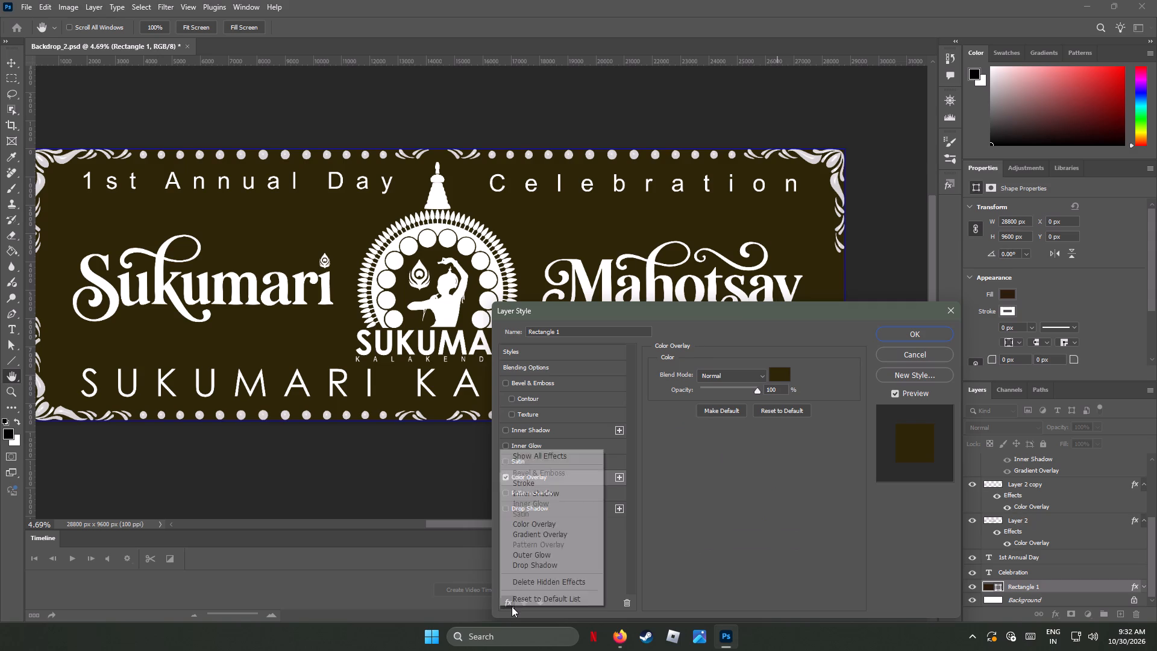
click(560, 532)
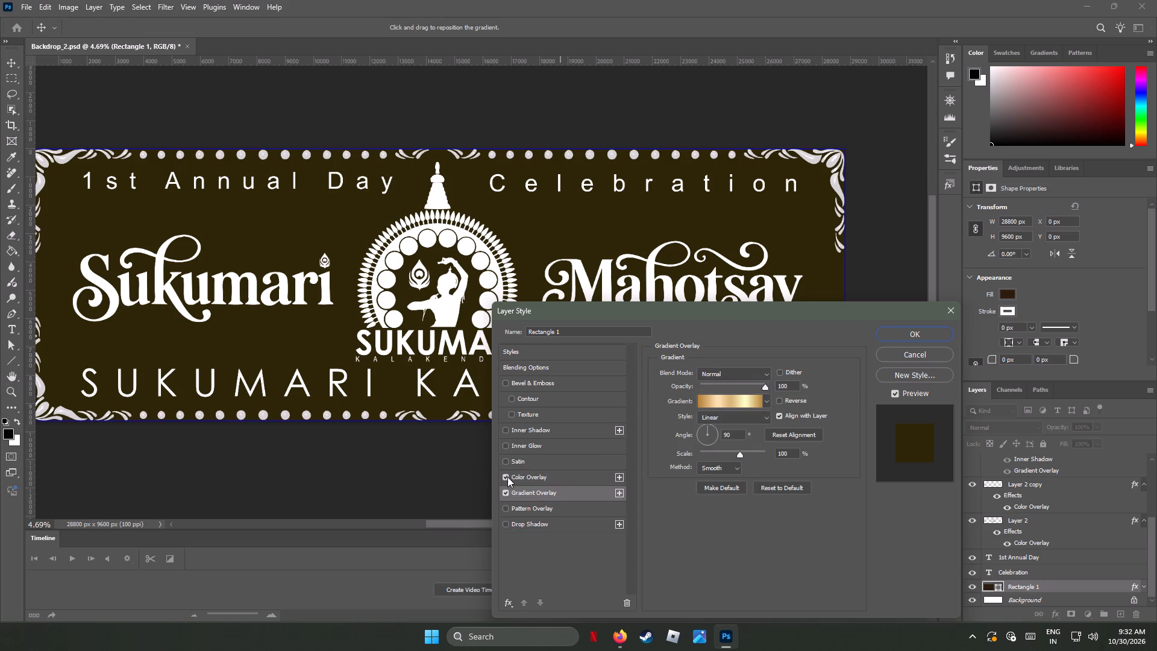
click(507, 477)
click(536, 493)
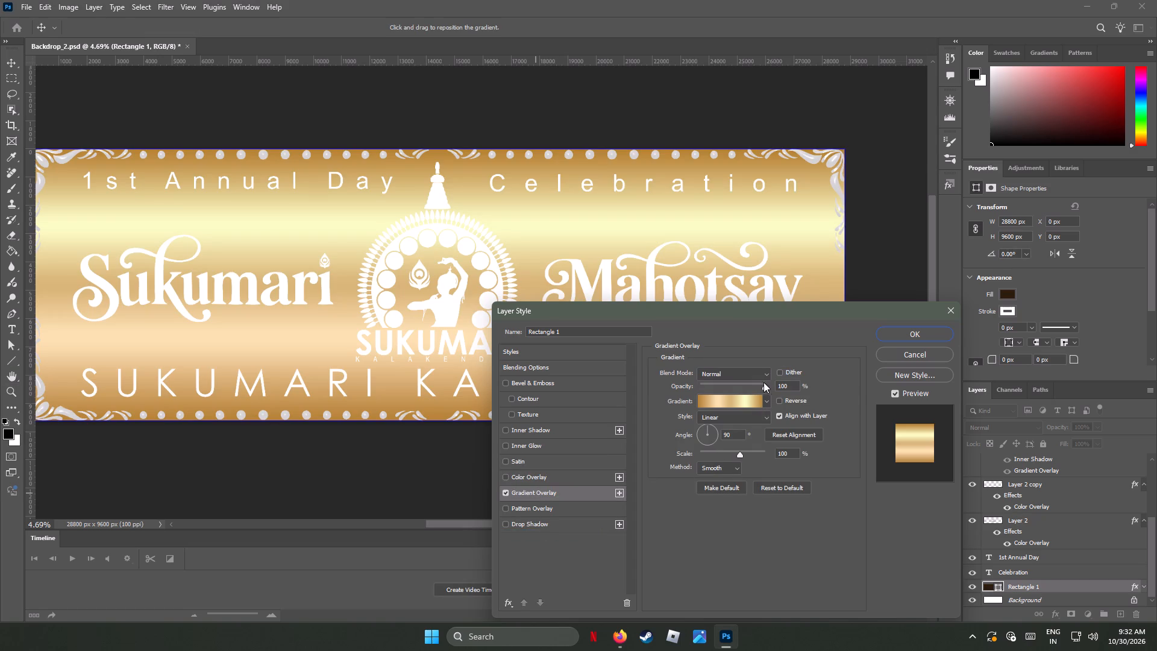
Try the Diamond and Reflected styles for the background gradient overlay, settling on Radial.
click(768, 418)
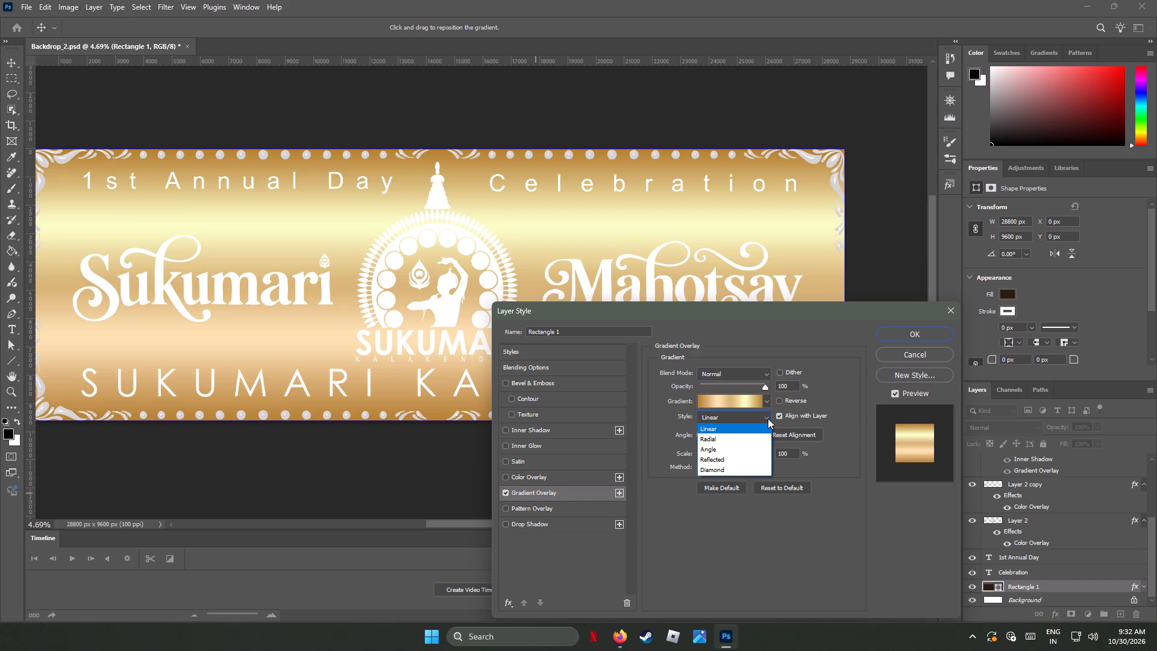
click(729, 470)
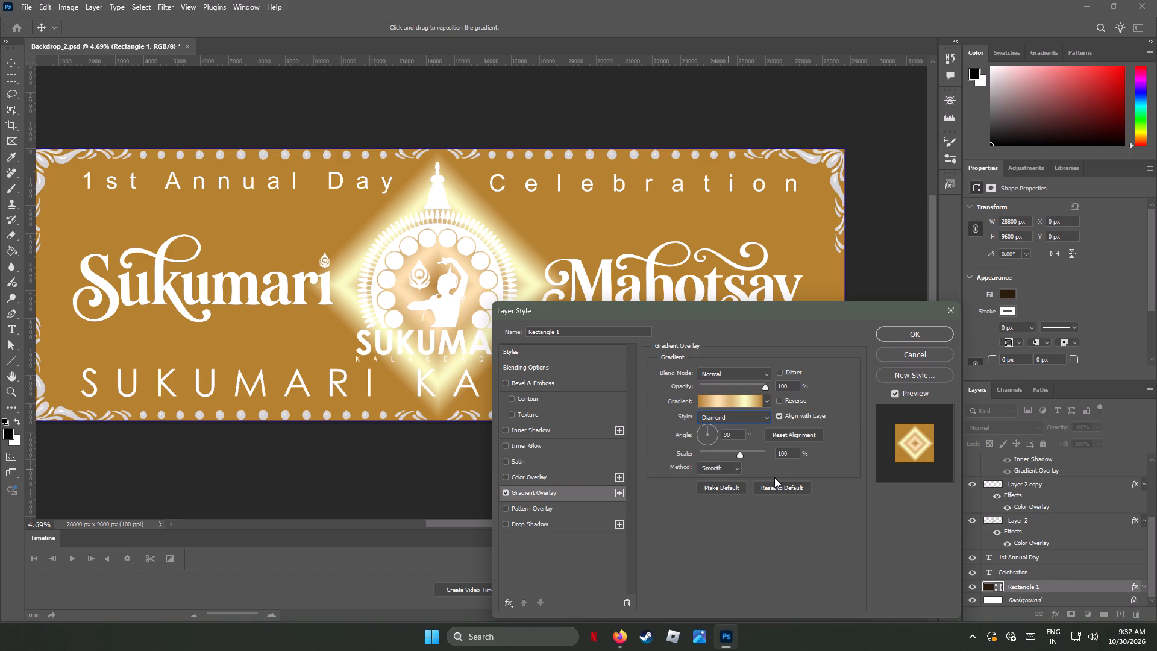
click(763, 400)
click(770, 400)
click(766, 415)
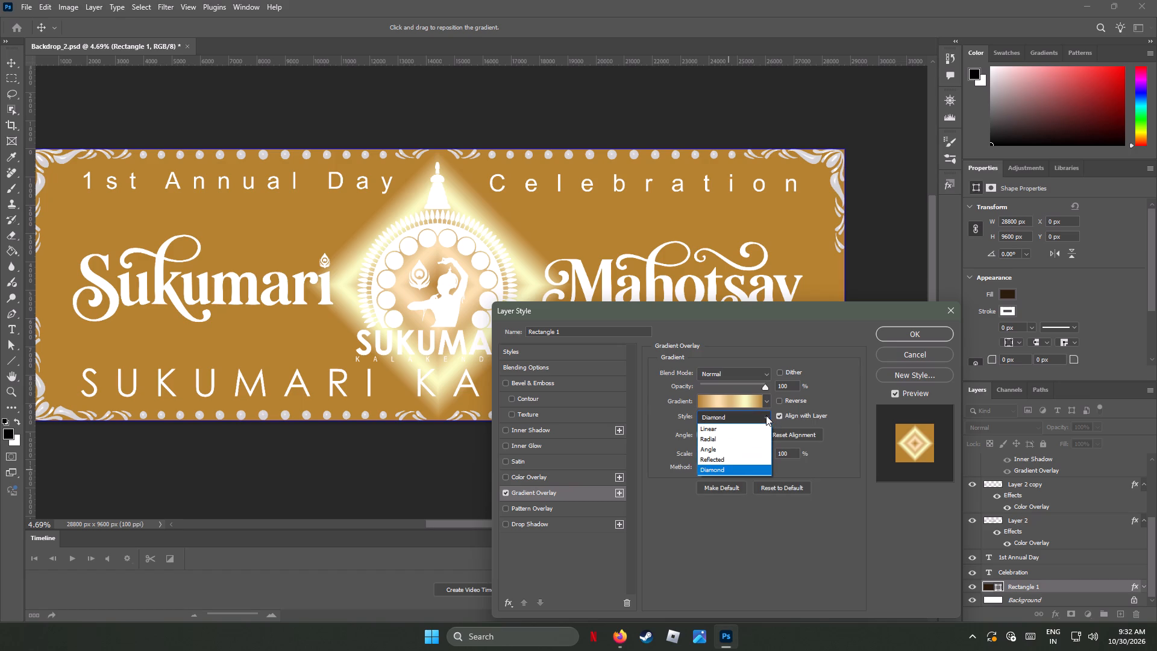
click(735, 458)
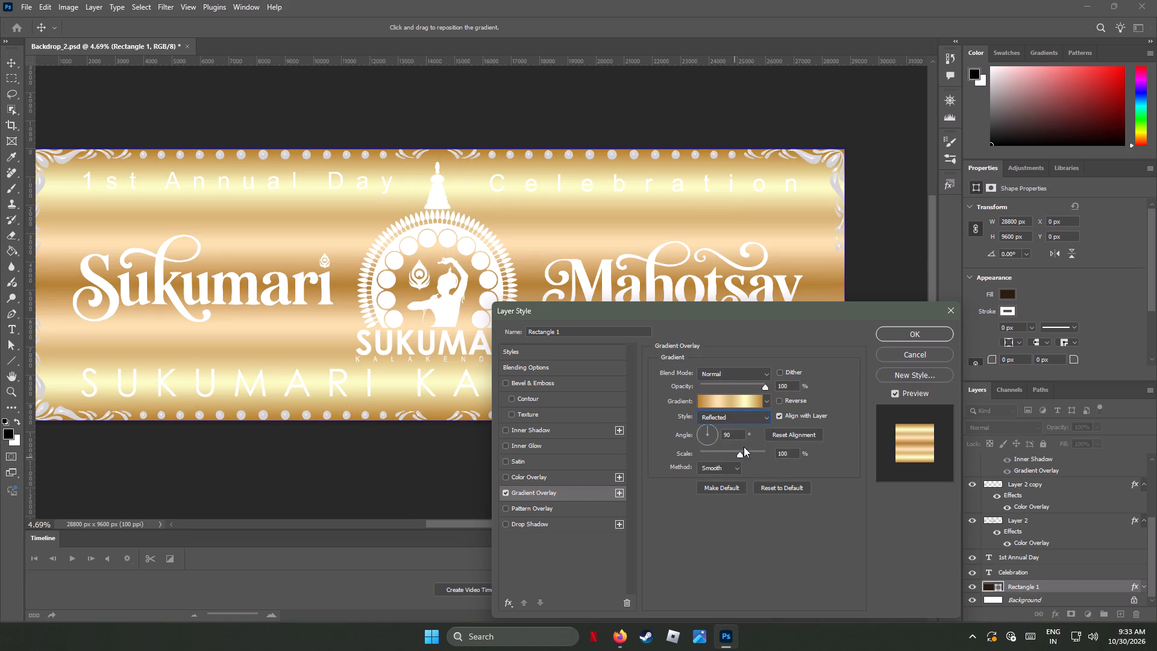
click(766, 417)
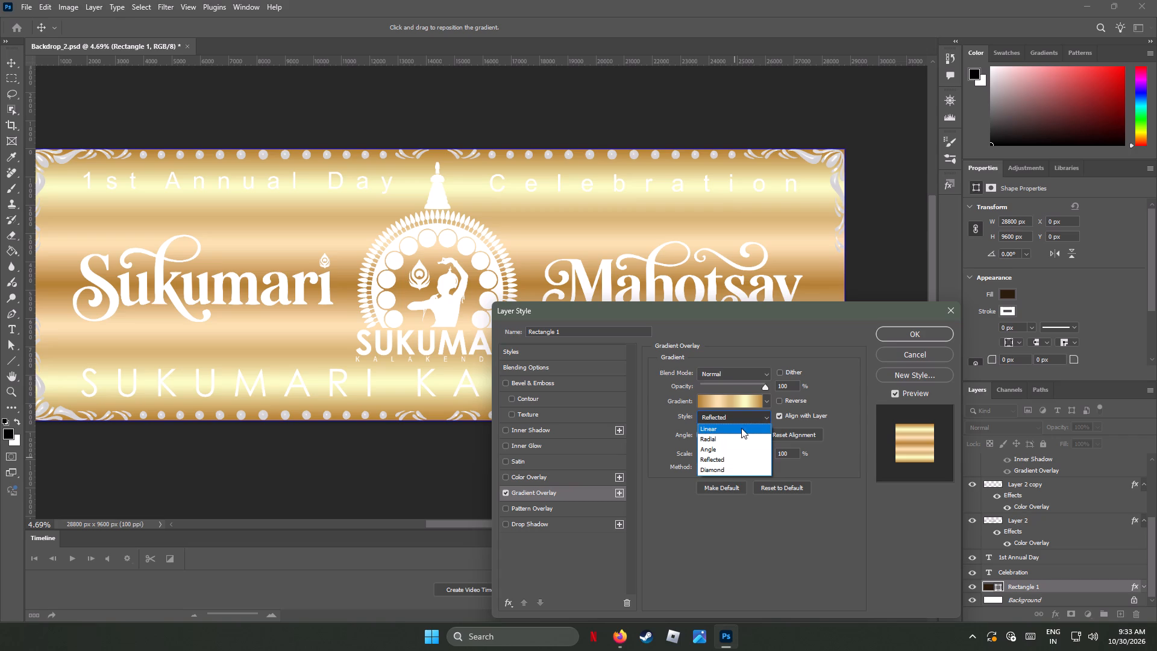
click(736, 438)
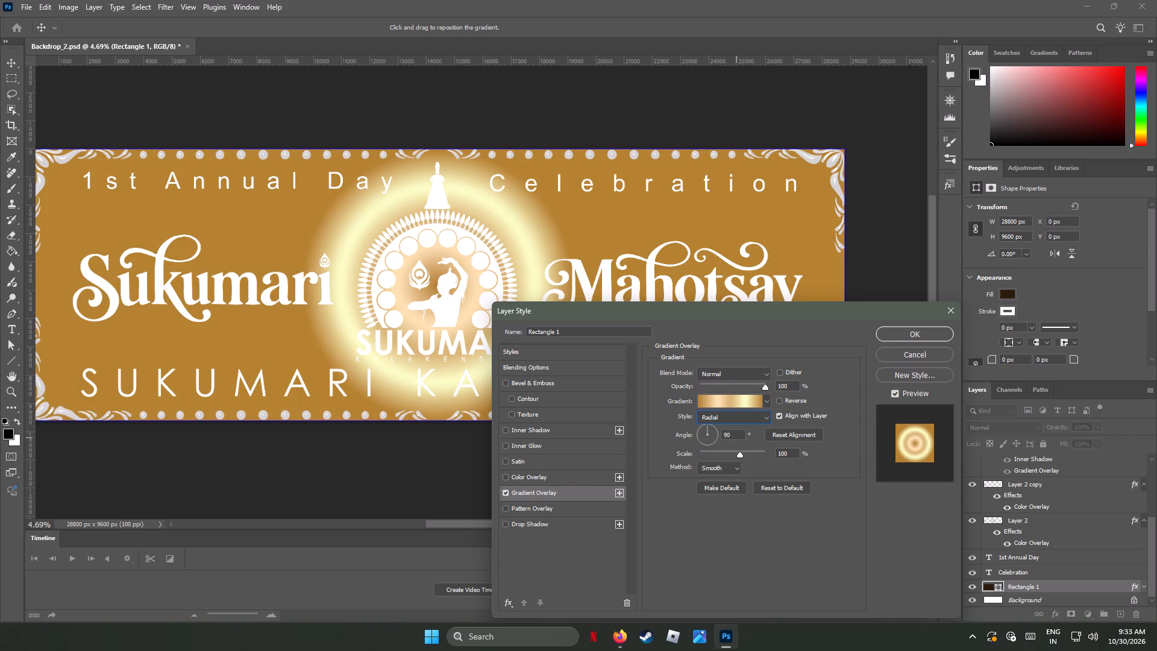
Try several gold presets from the Adoralyna Metal Gradients set, settling on the brown gradient with a cream middle and dark brown end.
click(733, 401)
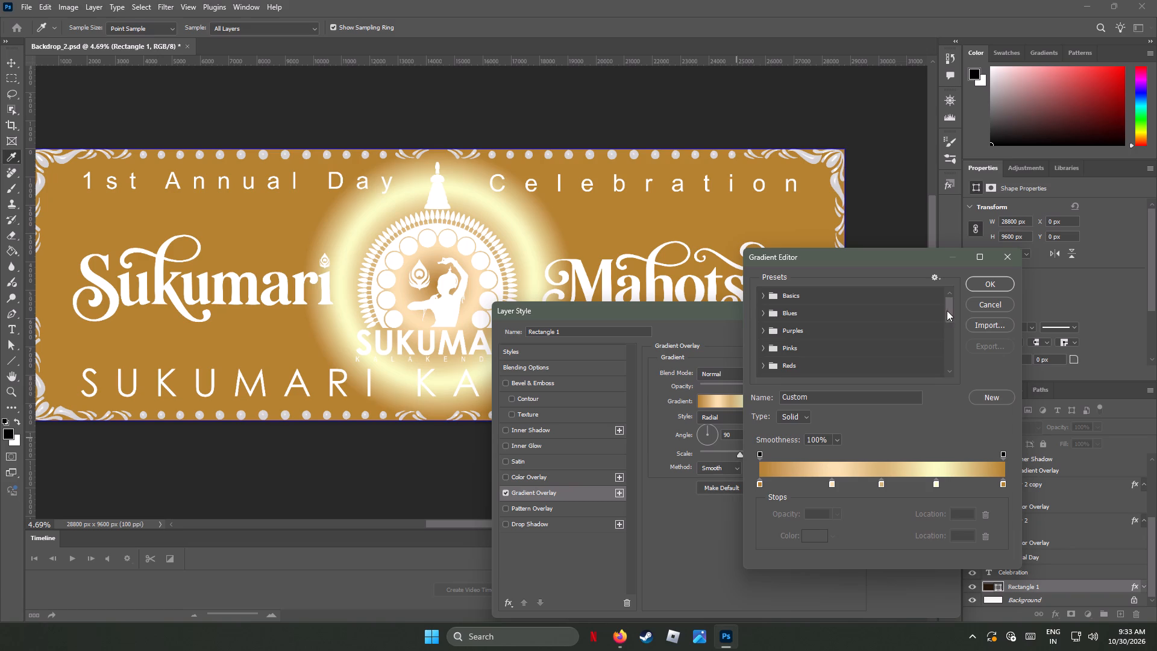
drag(947, 310, 958, 376)
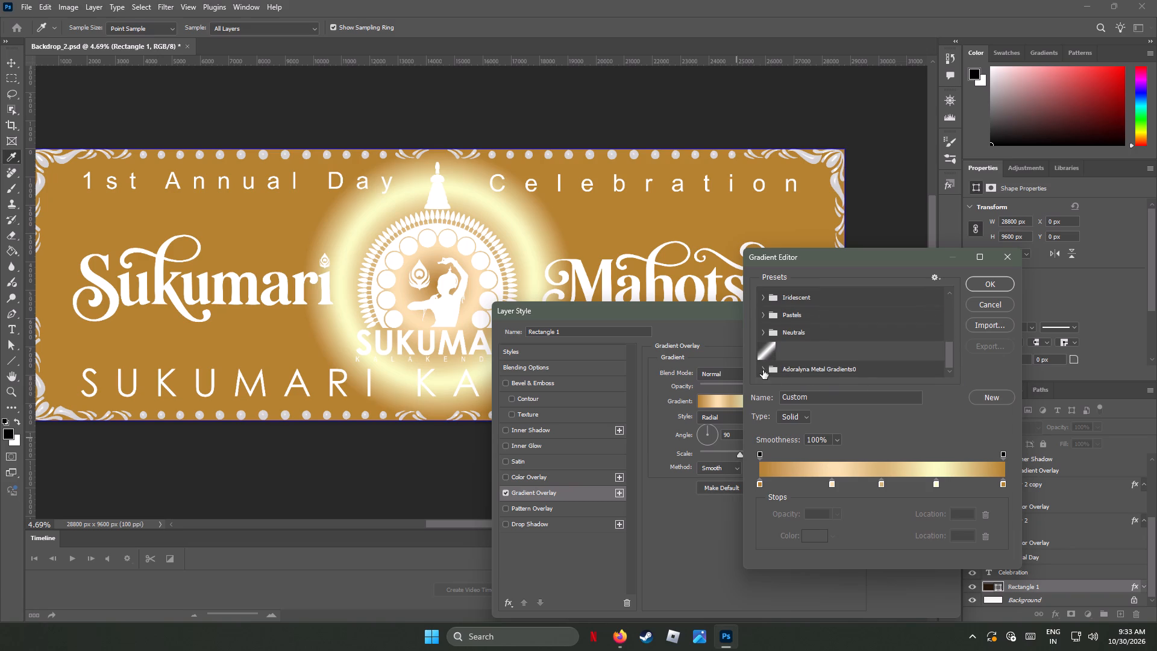
click(763, 370)
drag(946, 337, 950, 371)
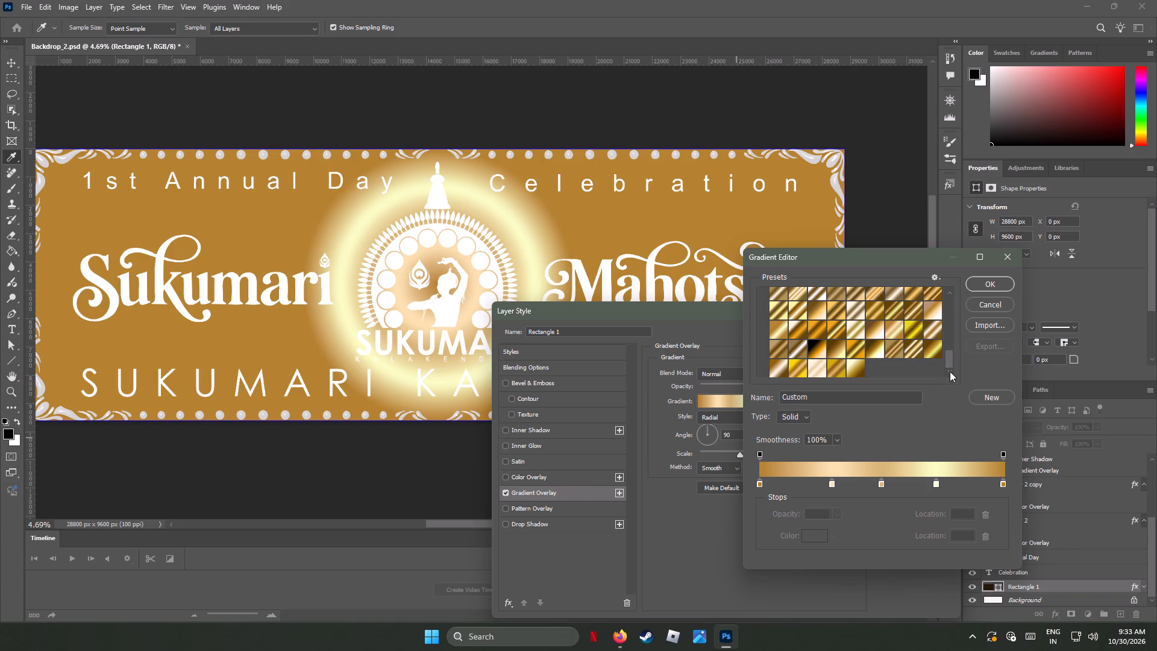
drag(950, 371, 950, 372)
click(854, 363)
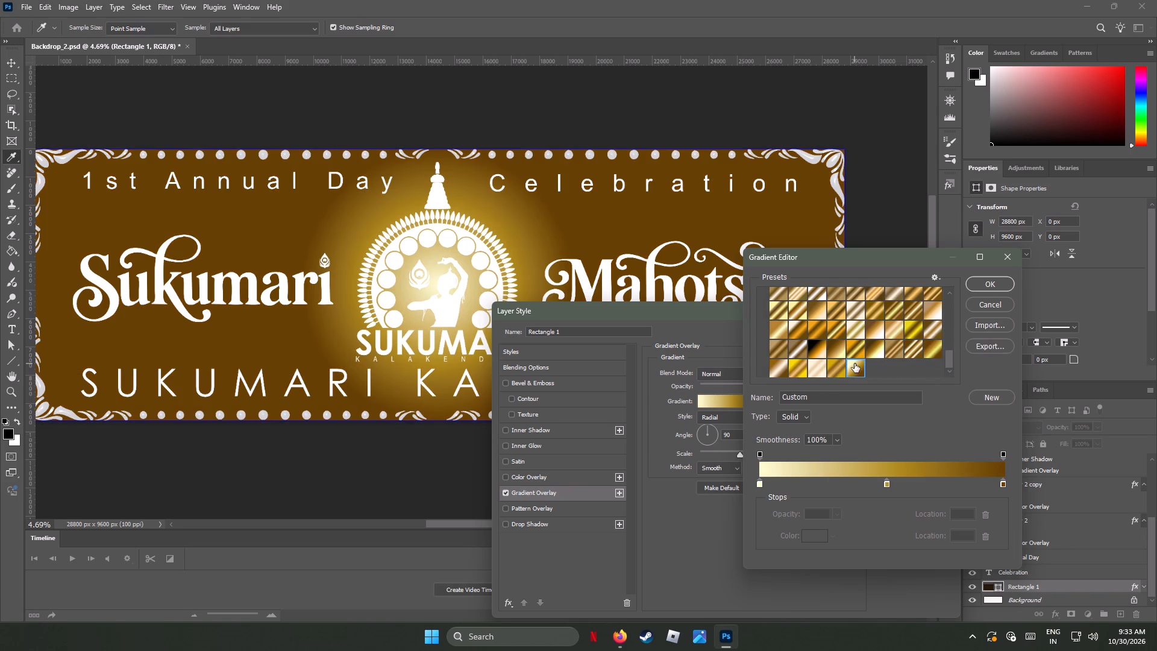
click(816, 350)
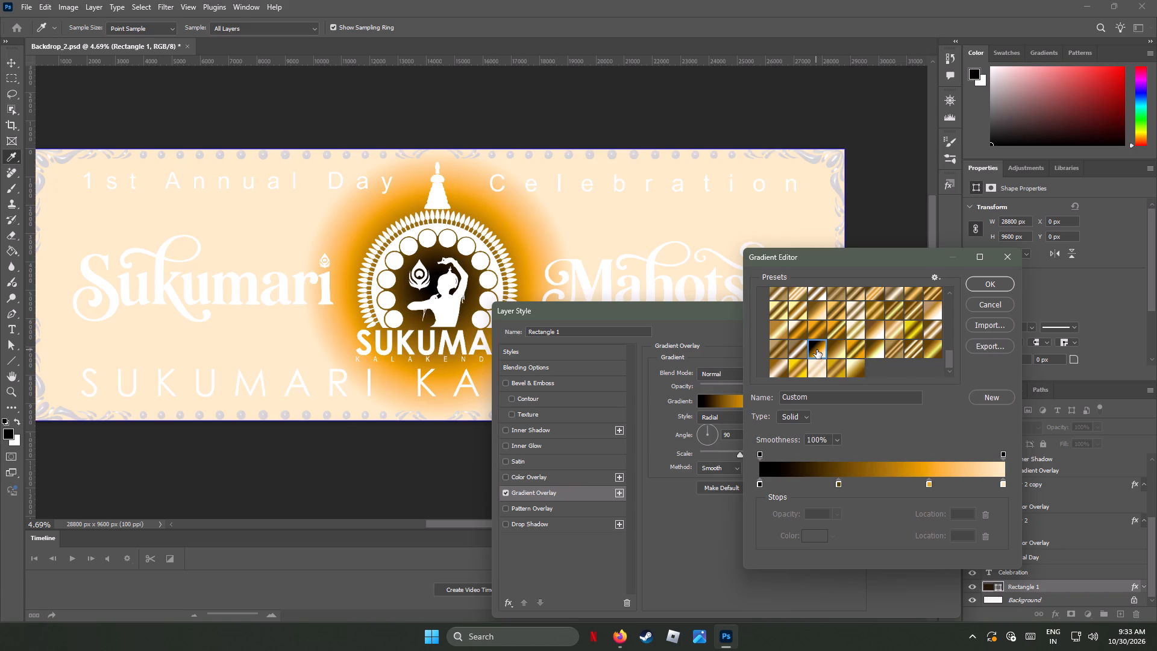
click(832, 370)
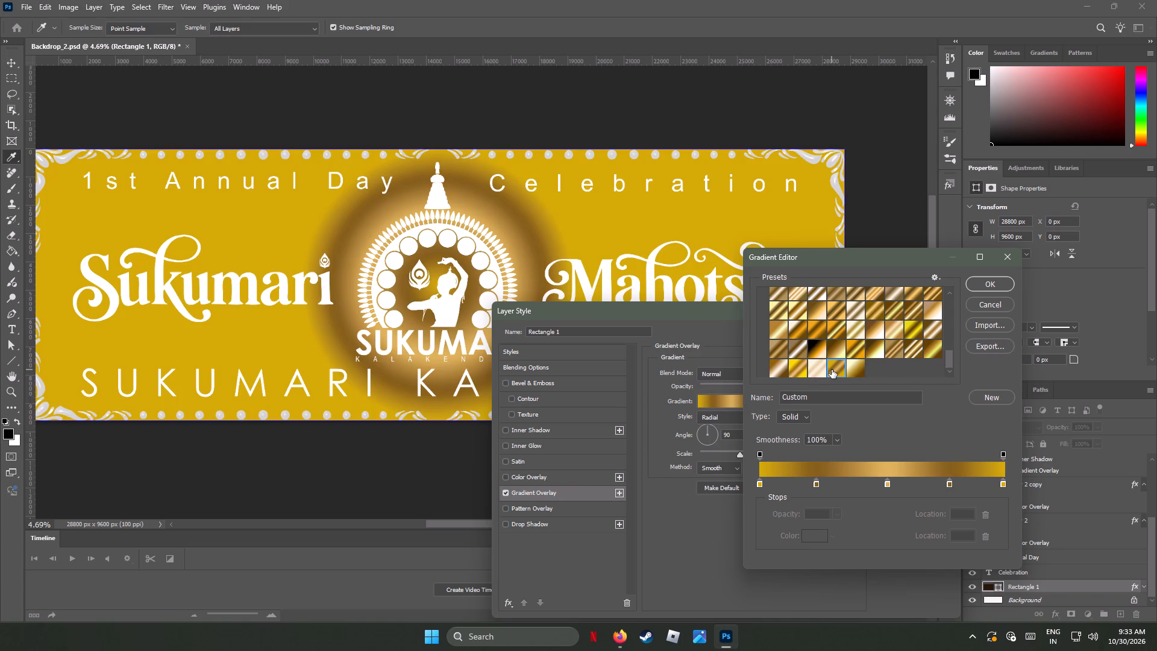
click(800, 370)
click(776, 368)
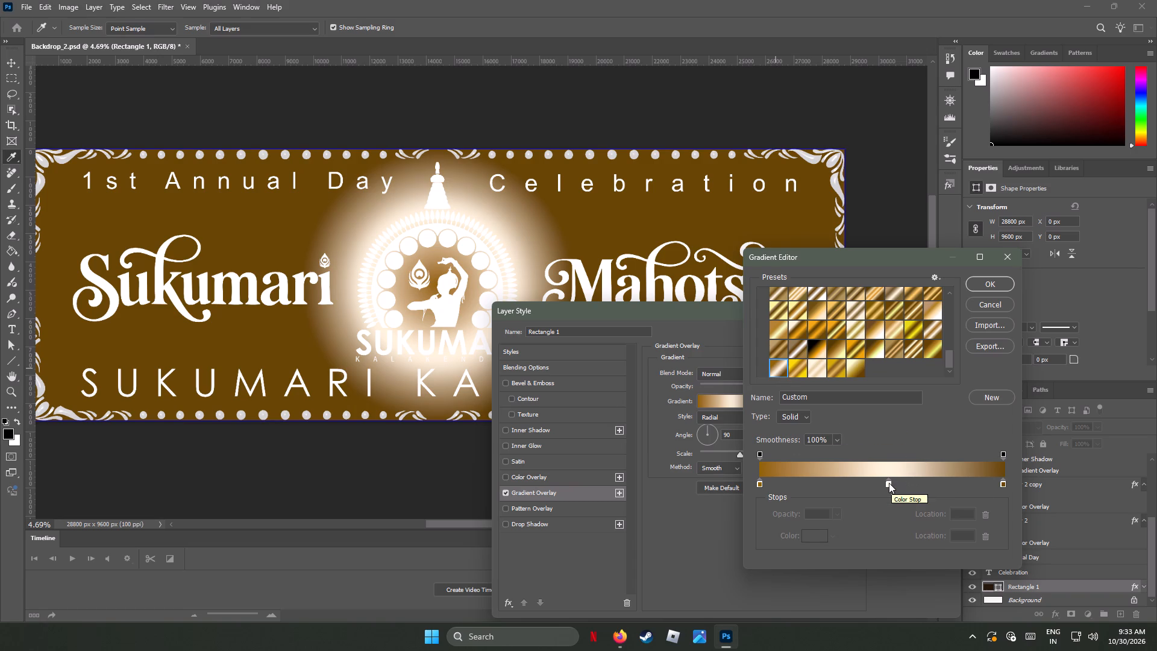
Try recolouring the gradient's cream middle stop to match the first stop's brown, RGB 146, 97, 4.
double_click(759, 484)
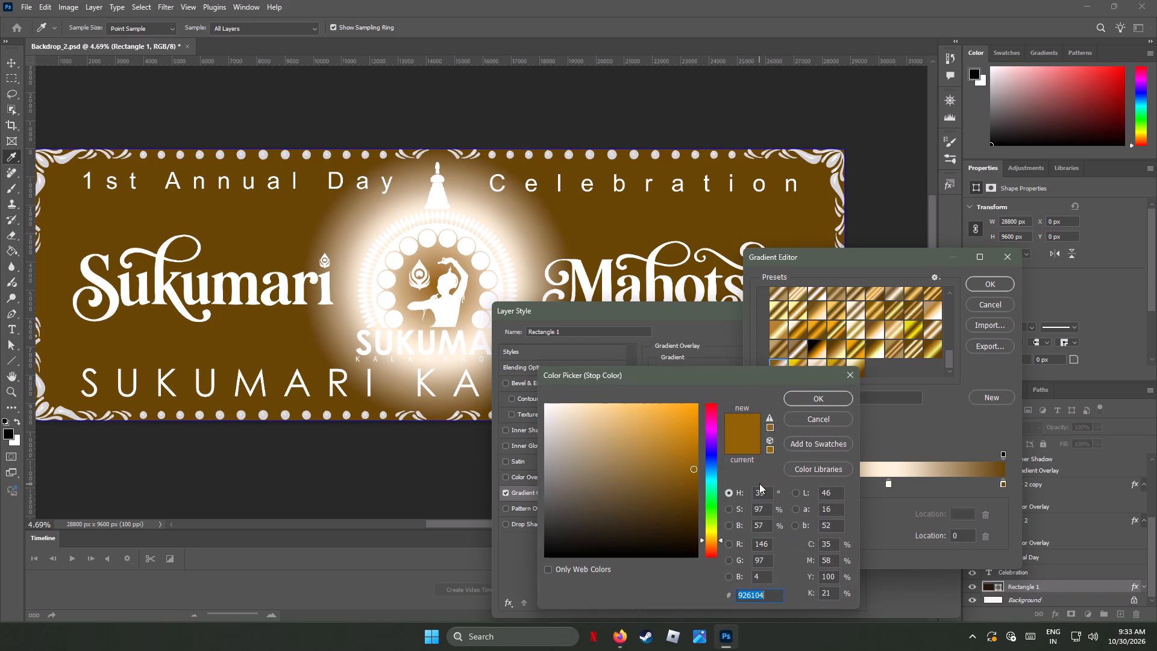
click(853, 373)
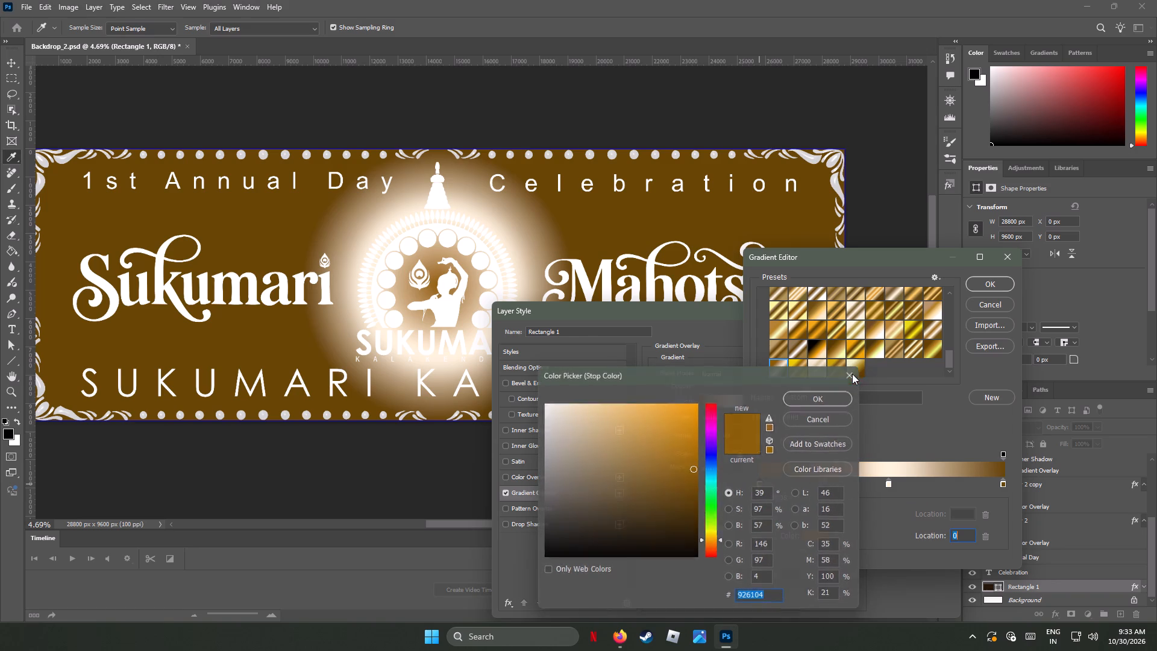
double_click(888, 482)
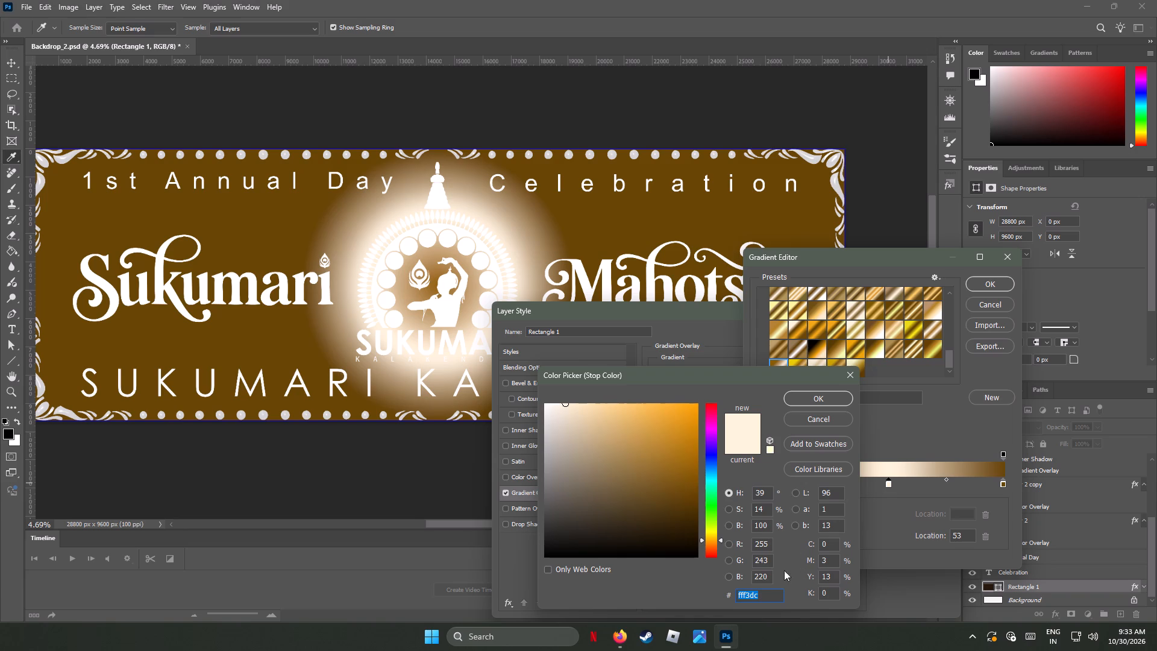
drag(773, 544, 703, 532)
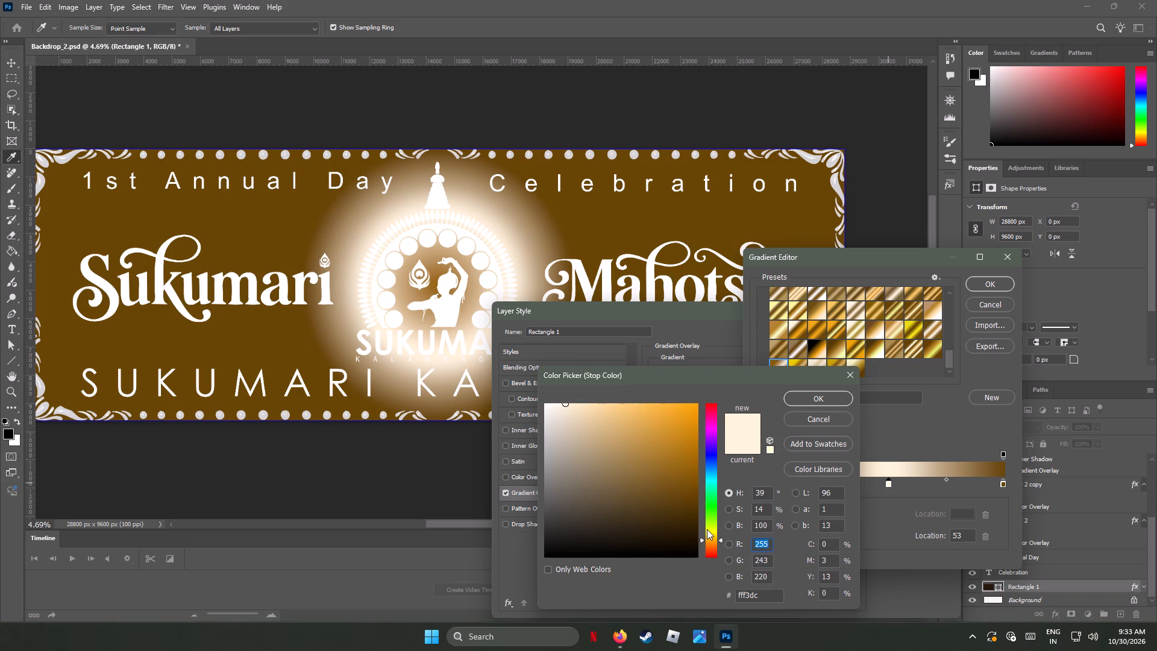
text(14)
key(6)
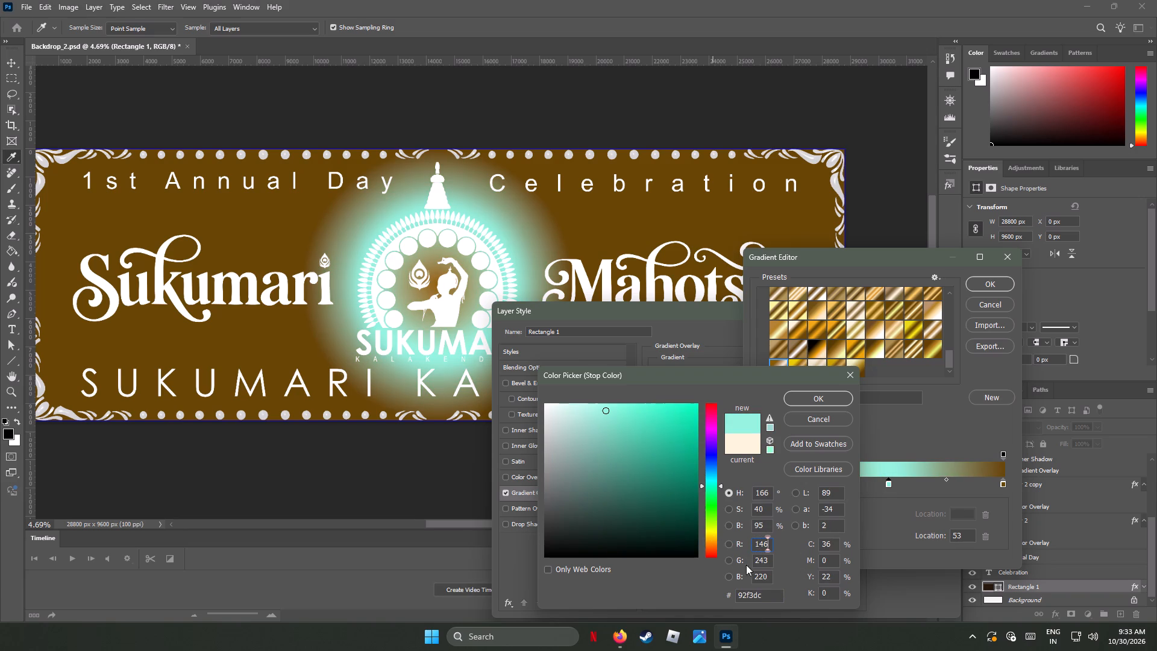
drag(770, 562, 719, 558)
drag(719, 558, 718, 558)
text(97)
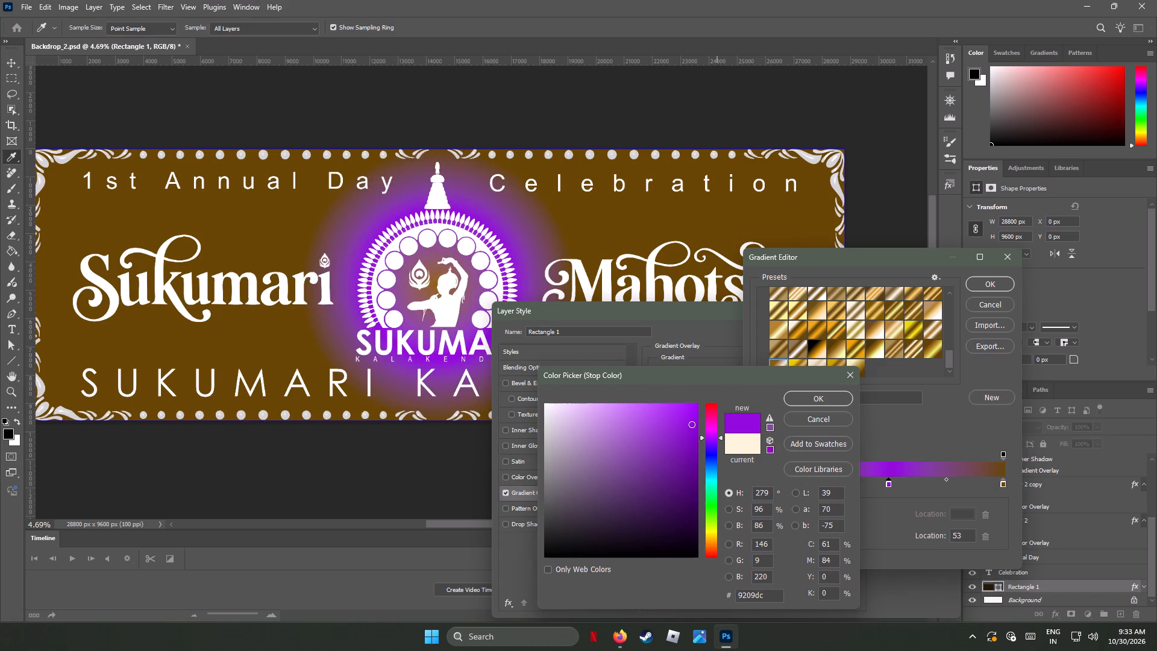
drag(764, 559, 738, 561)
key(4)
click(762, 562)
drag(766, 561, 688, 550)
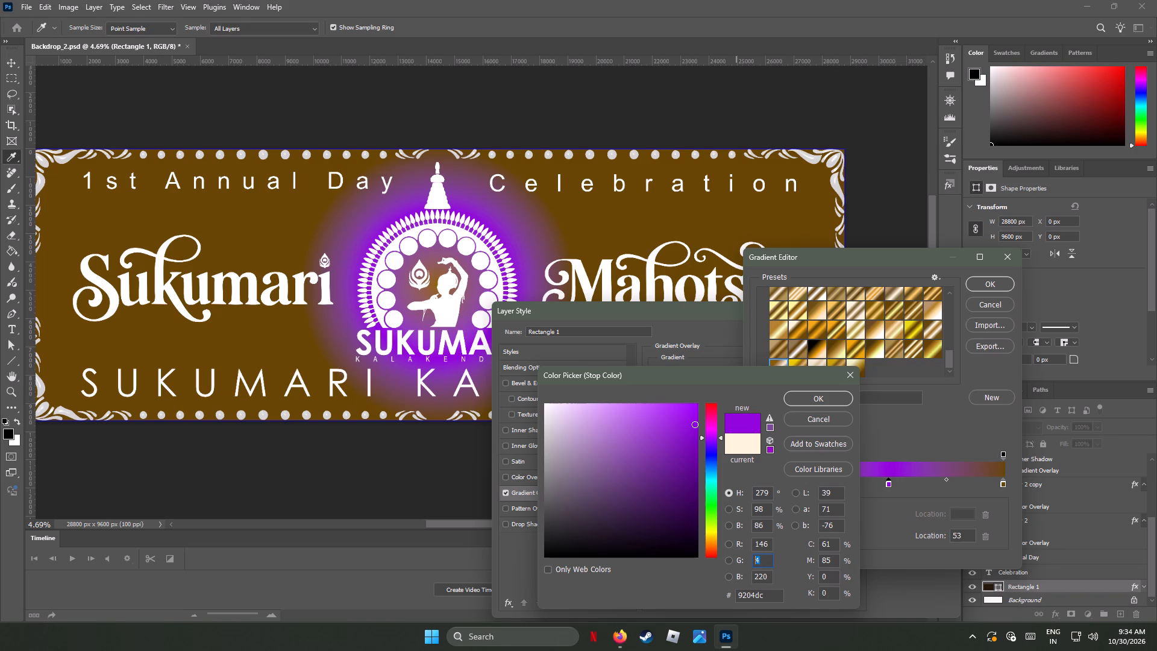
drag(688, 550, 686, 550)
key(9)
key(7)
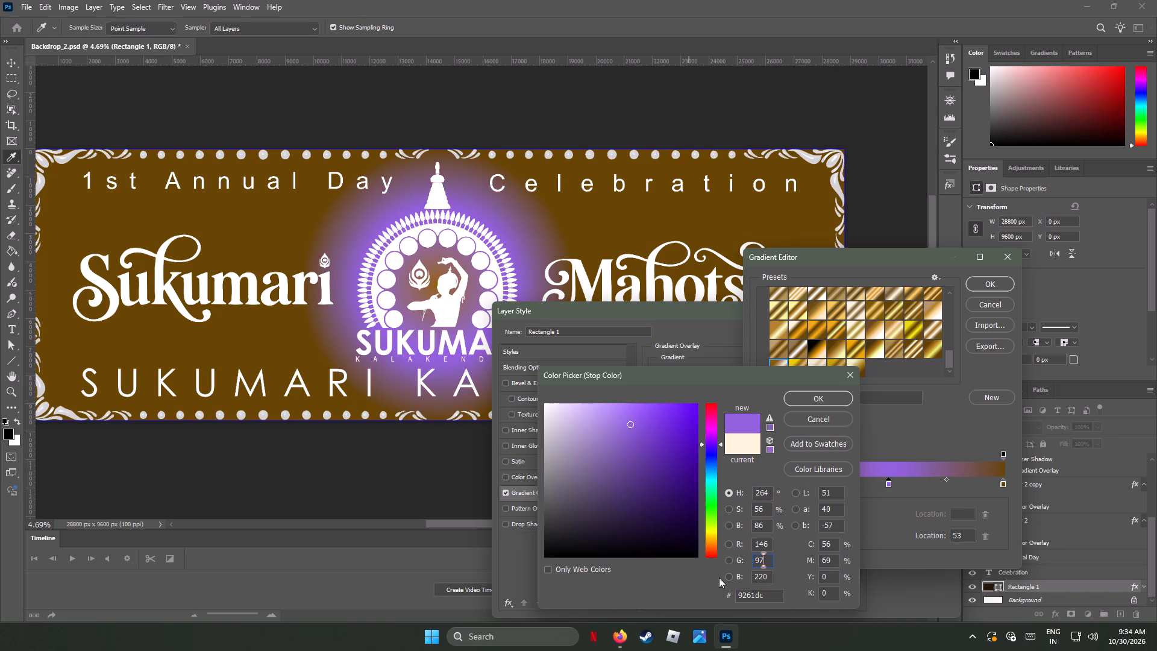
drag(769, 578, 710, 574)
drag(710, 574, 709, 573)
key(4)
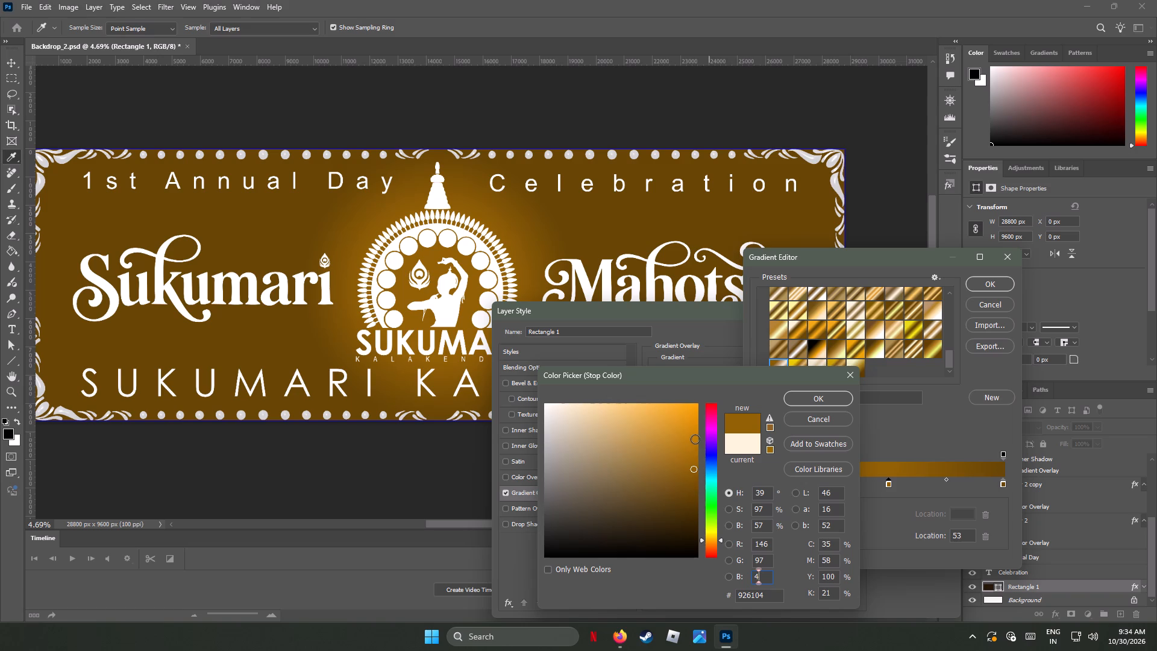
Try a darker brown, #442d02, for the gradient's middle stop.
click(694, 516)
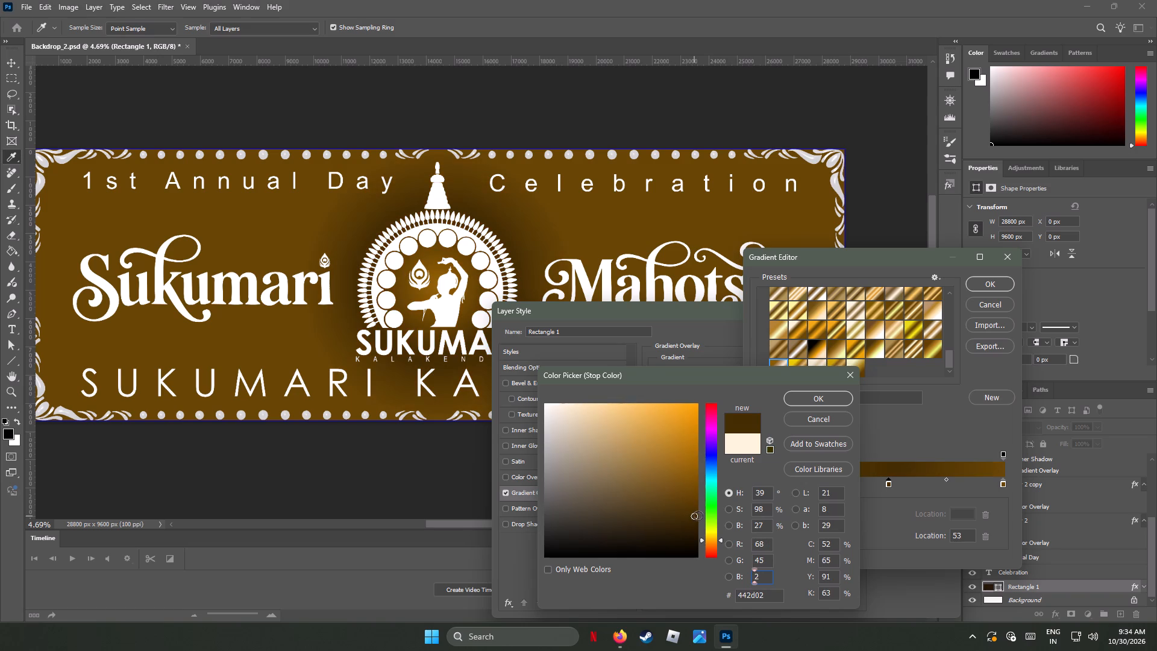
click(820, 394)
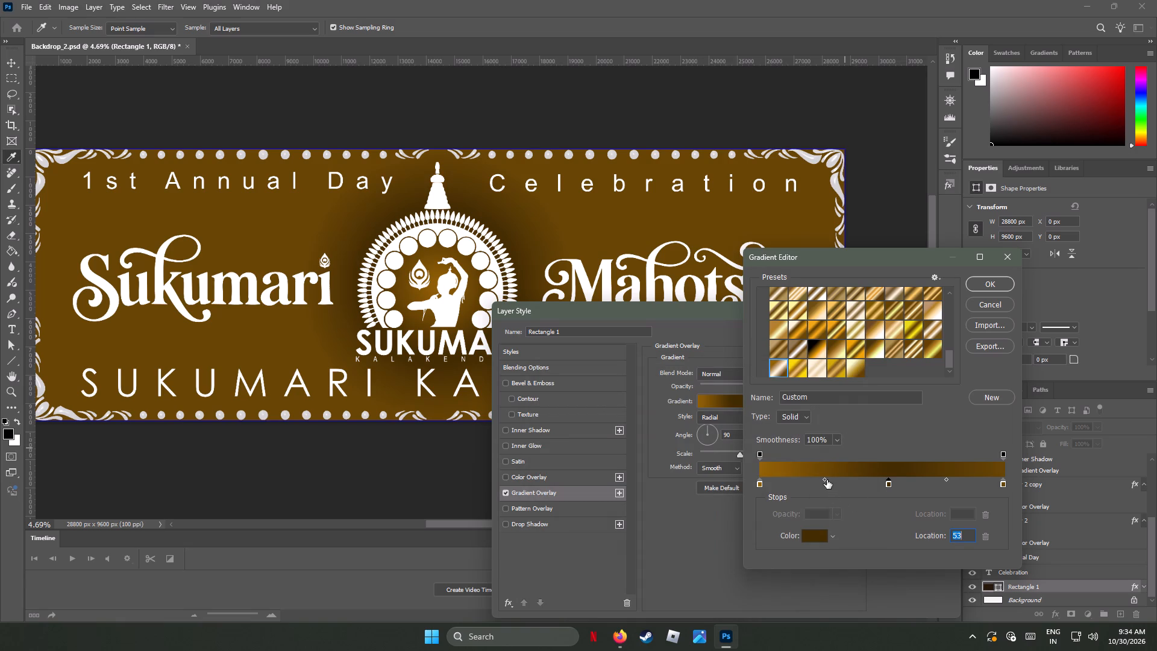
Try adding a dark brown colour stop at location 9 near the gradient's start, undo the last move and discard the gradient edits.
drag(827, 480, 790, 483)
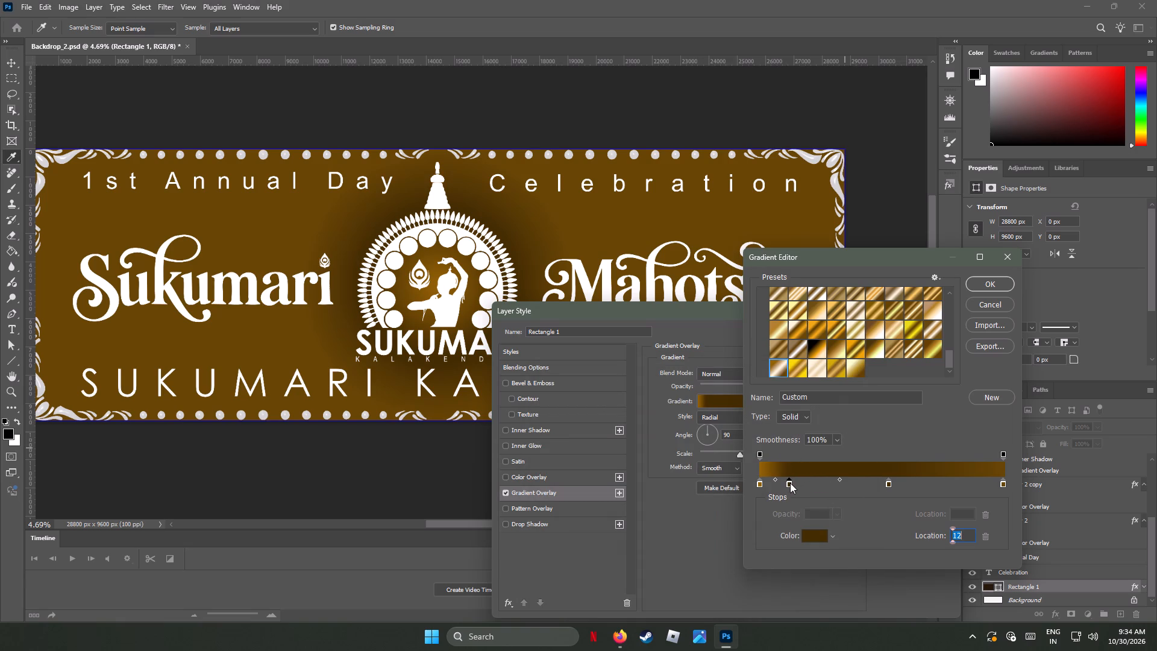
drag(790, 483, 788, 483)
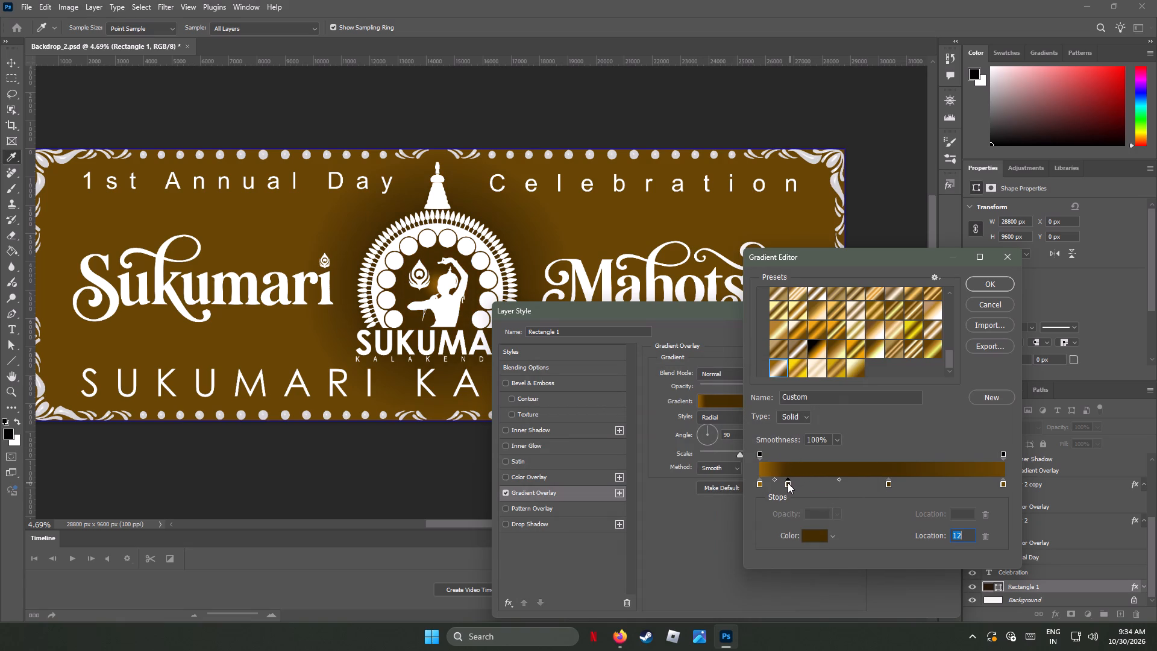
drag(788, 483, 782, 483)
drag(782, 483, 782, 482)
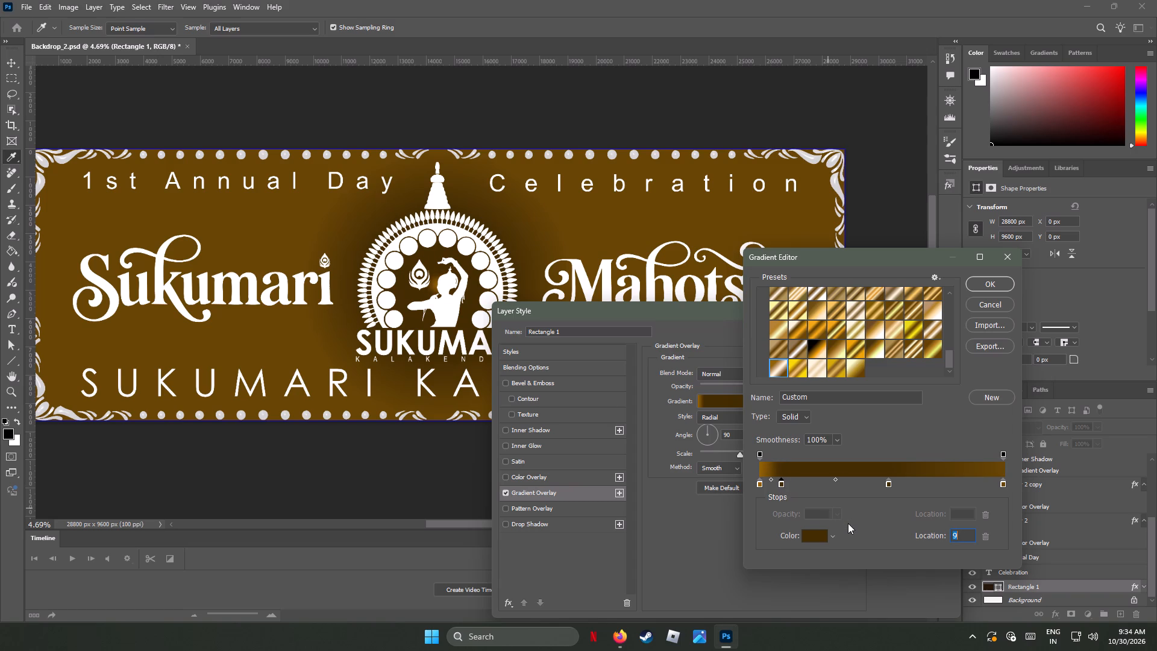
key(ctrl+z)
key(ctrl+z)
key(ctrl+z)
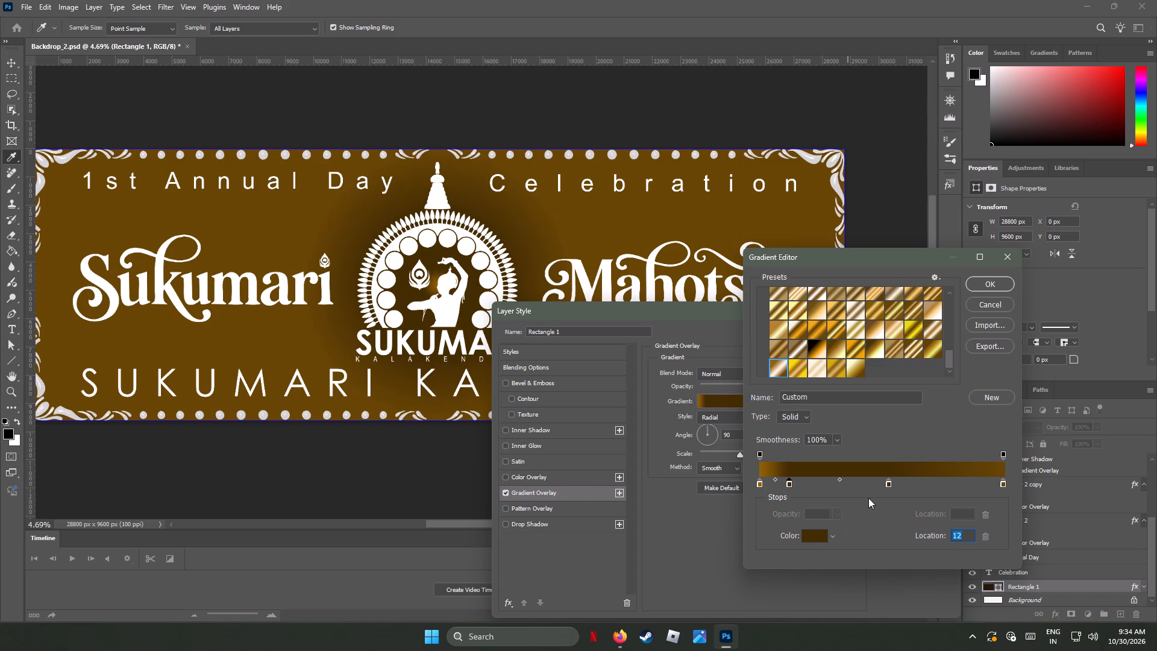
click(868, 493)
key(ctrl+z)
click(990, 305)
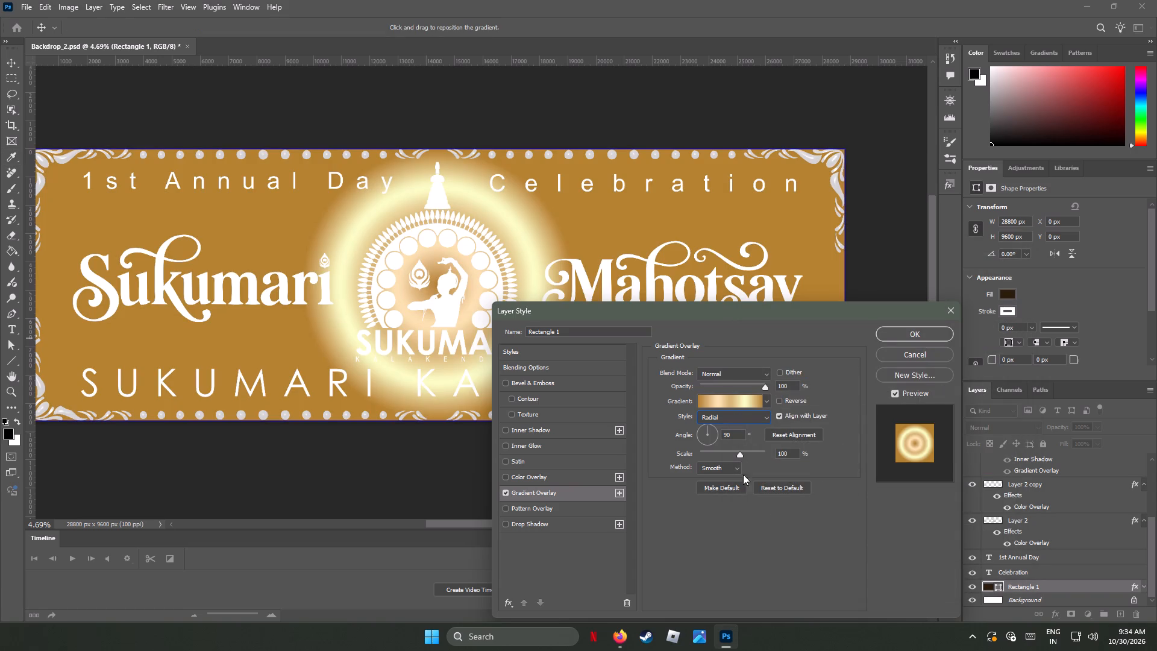
Recolour the gold overlay gradient's centre stop at location 50 to brown, RGB 146, 97, 4.
click(730, 402)
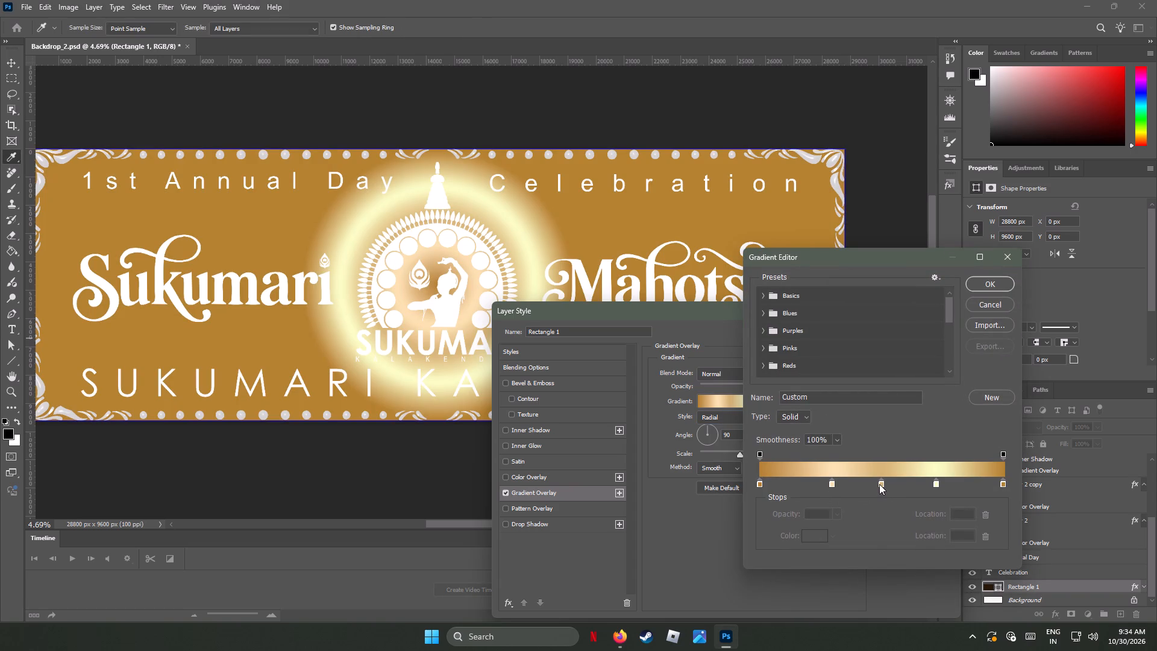
double_click(881, 483)
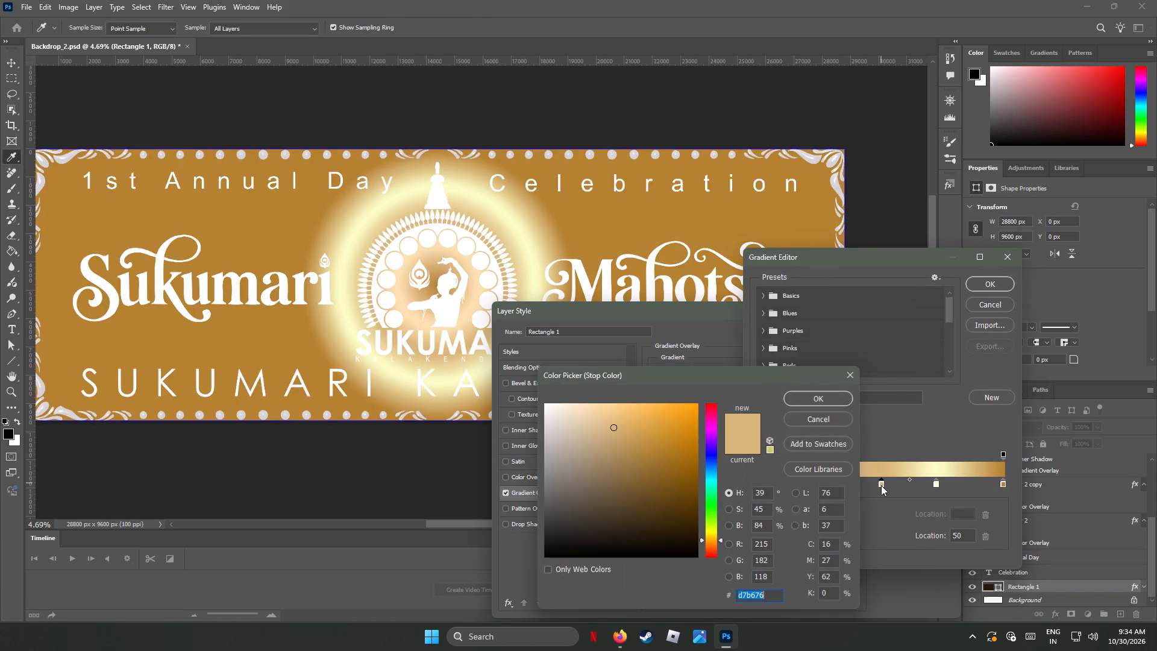
drag(770, 544, 715, 543)
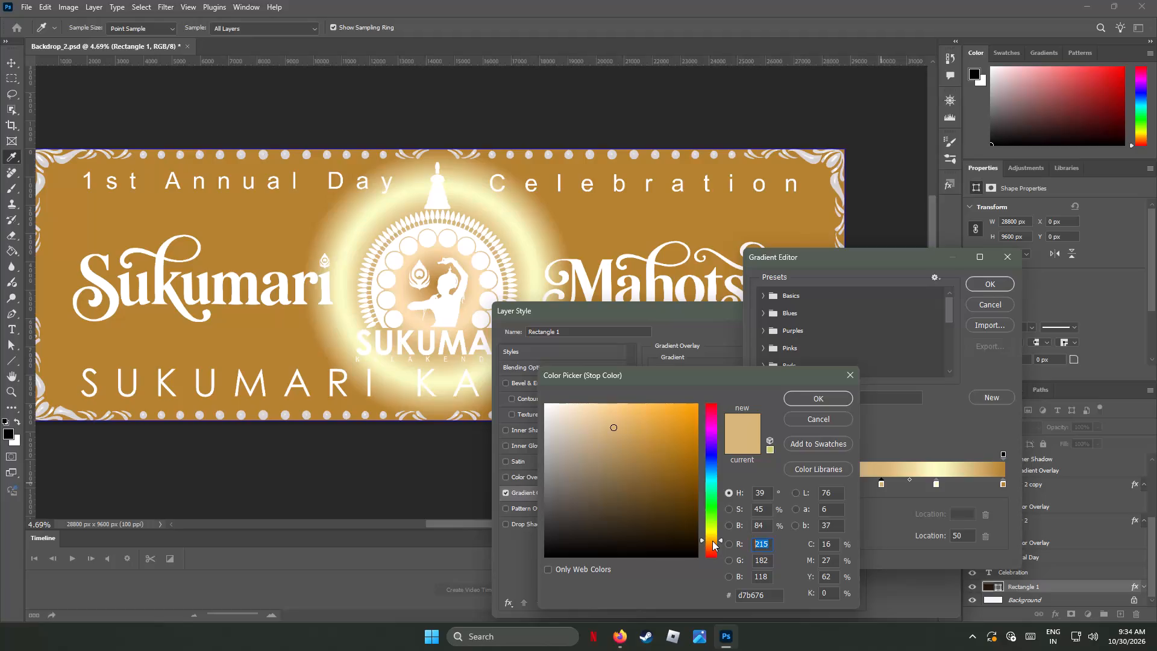
text(146)
drag(770, 561, 695, 559)
key(9)
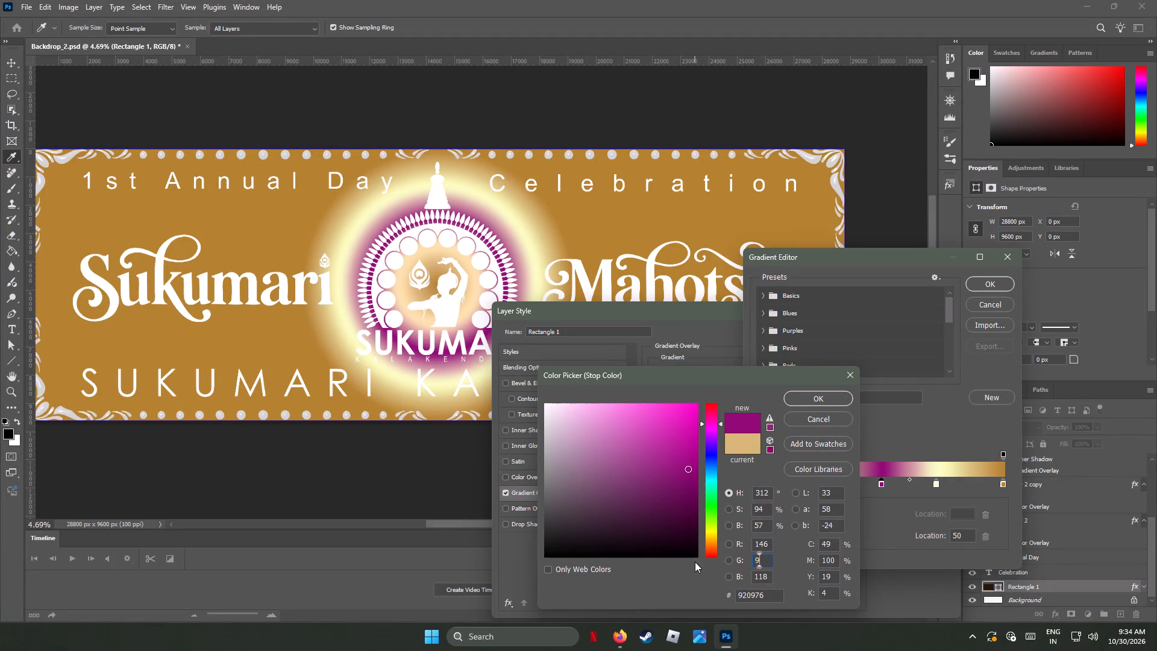
key(7)
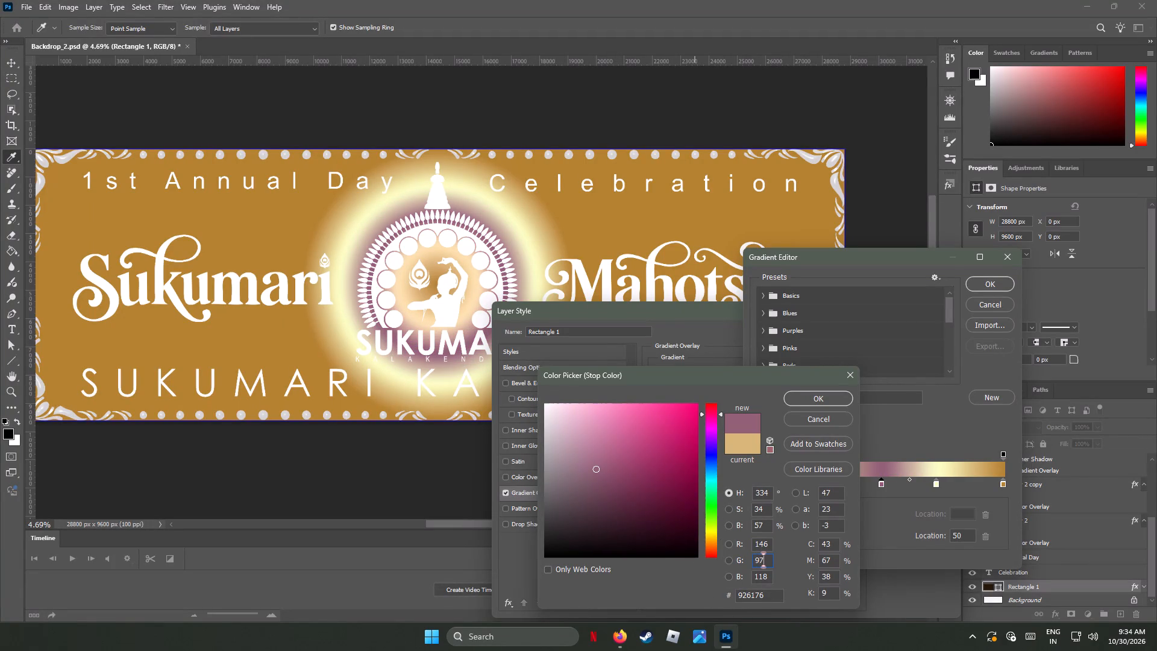
drag(768, 579, 721, 579)
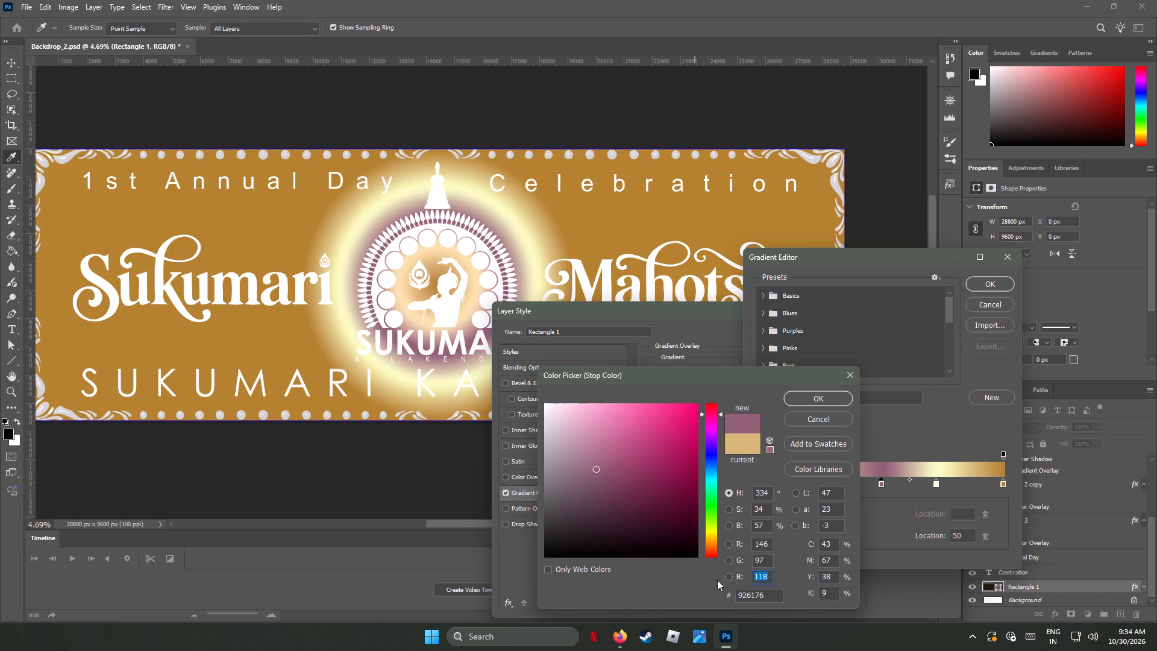
key(4)
click(812, 400)
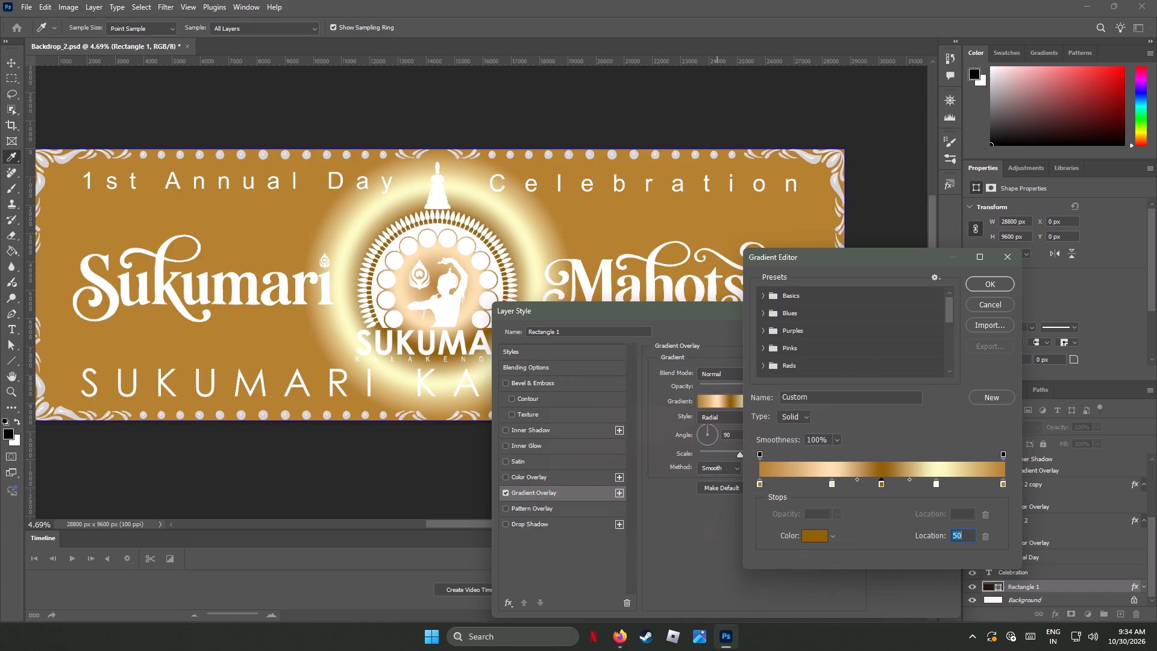
Recolour the gradient's cream stop at location 30 to brown, RGB 146, 97, 4.
double_click(832, 482)
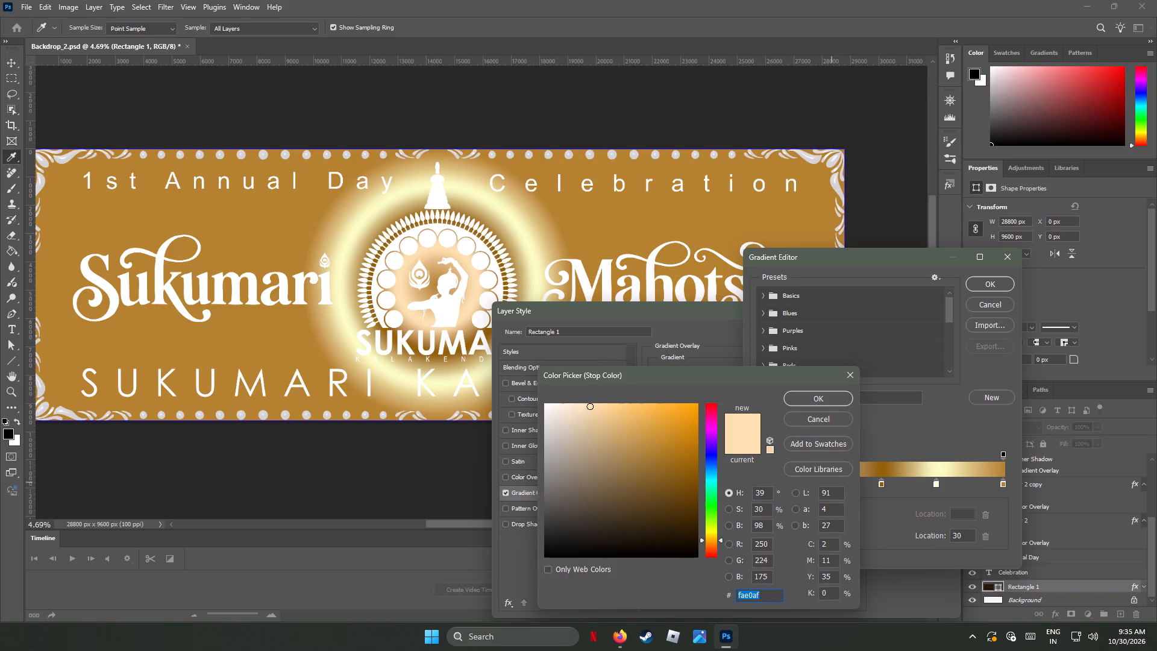
drag(770, 542, 677, 538)
key(1)
text(46)
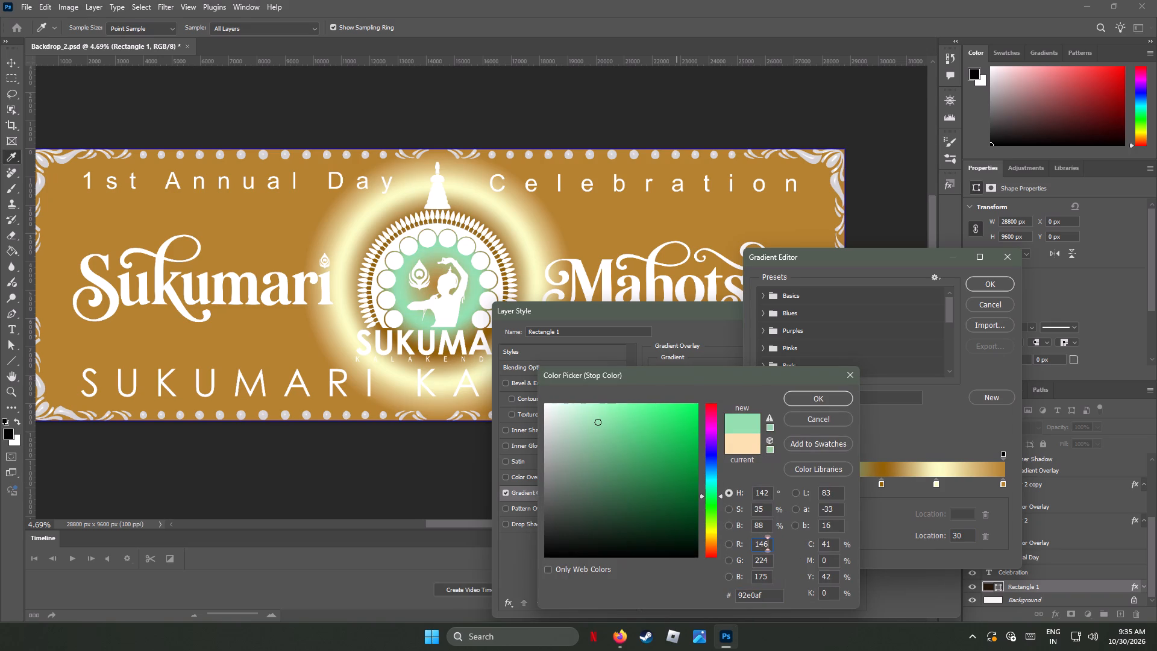
drag(768, 561, 724, 554)
key(9)
key(7)
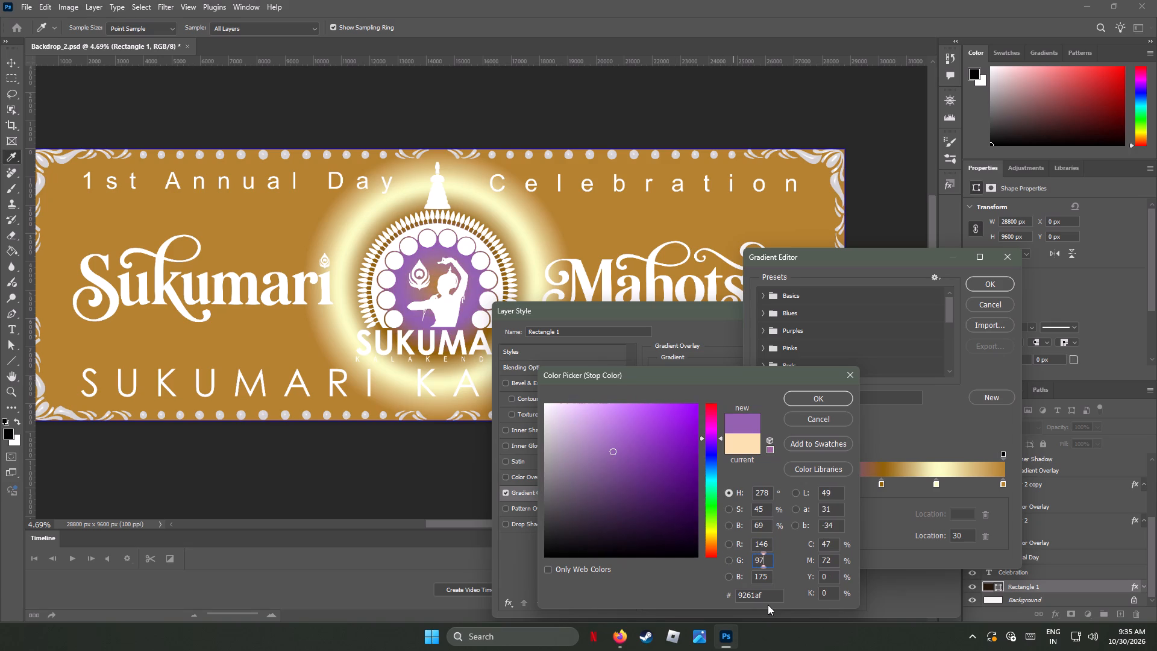
drag(771, 579, 732, 575)
key(4)
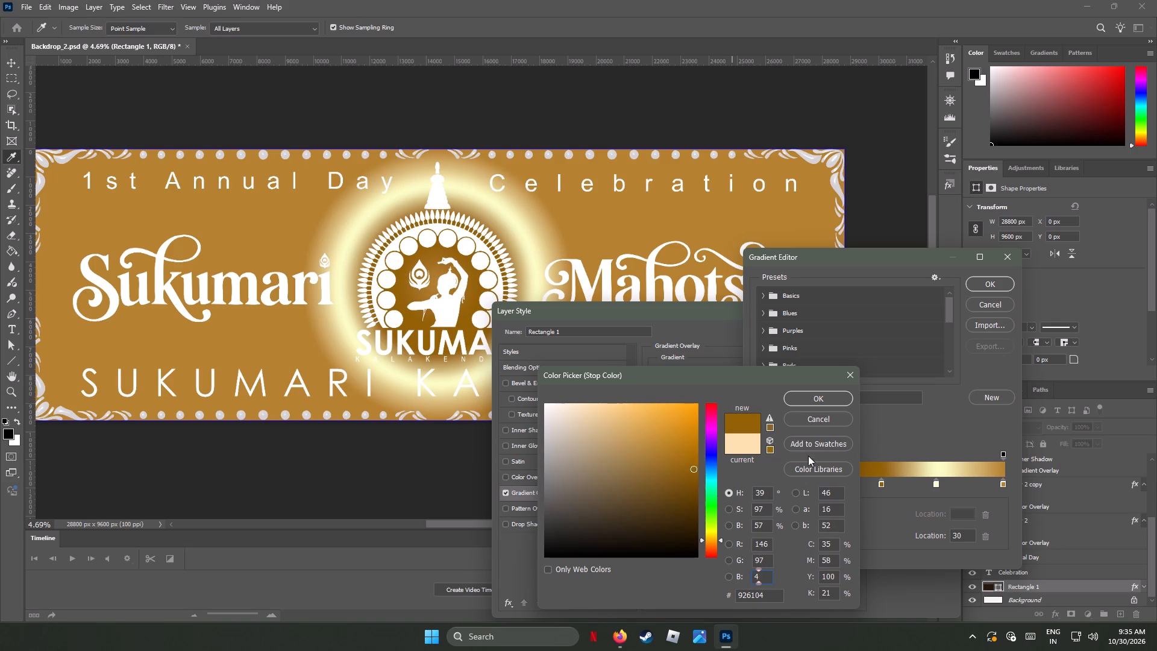
click(811, 397)
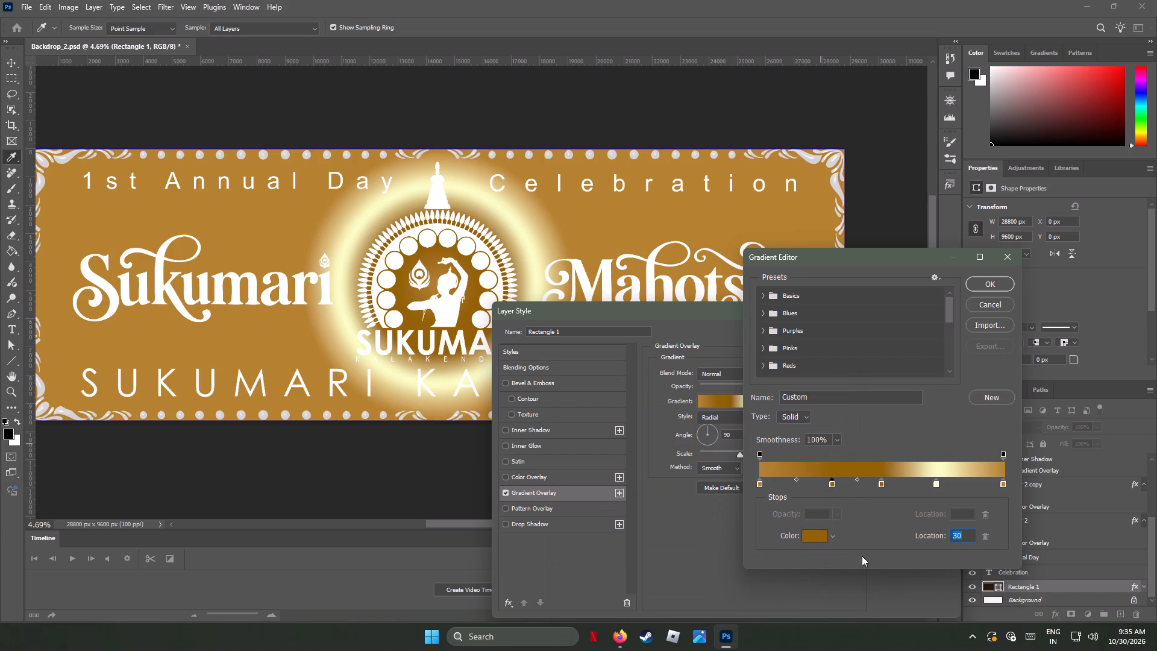
Recolour the gradient's pale yellow stop at location 72 to the same brown, RGB 146, 97, 4.
double_click(936, 483)
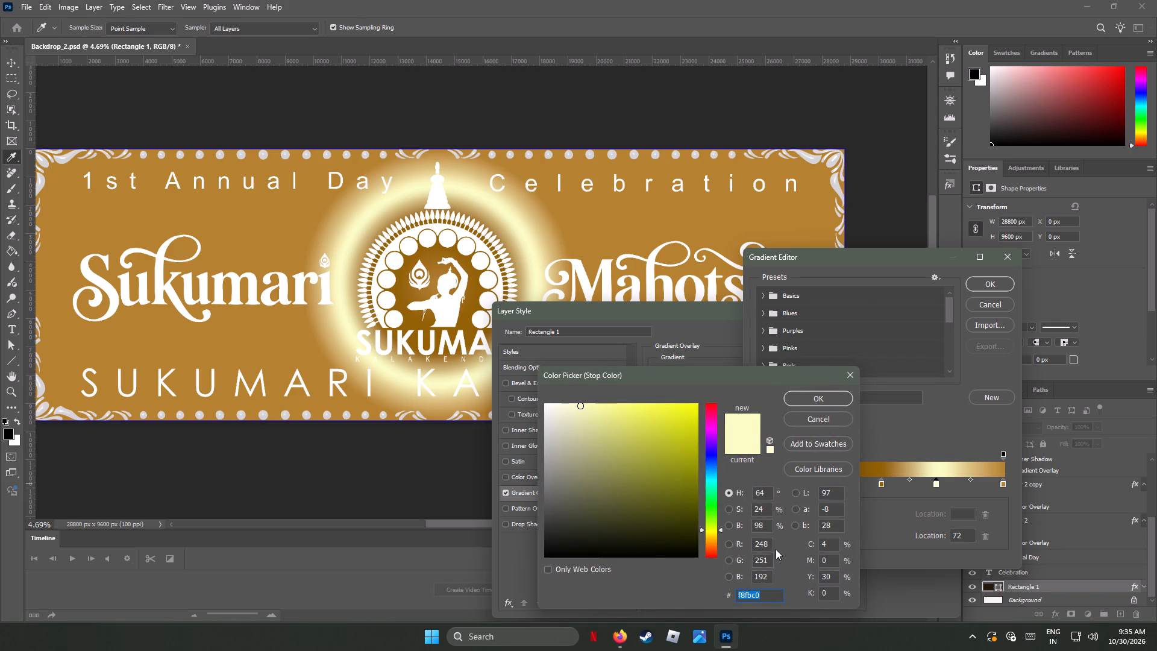
drag(771, 544, 709, 538)
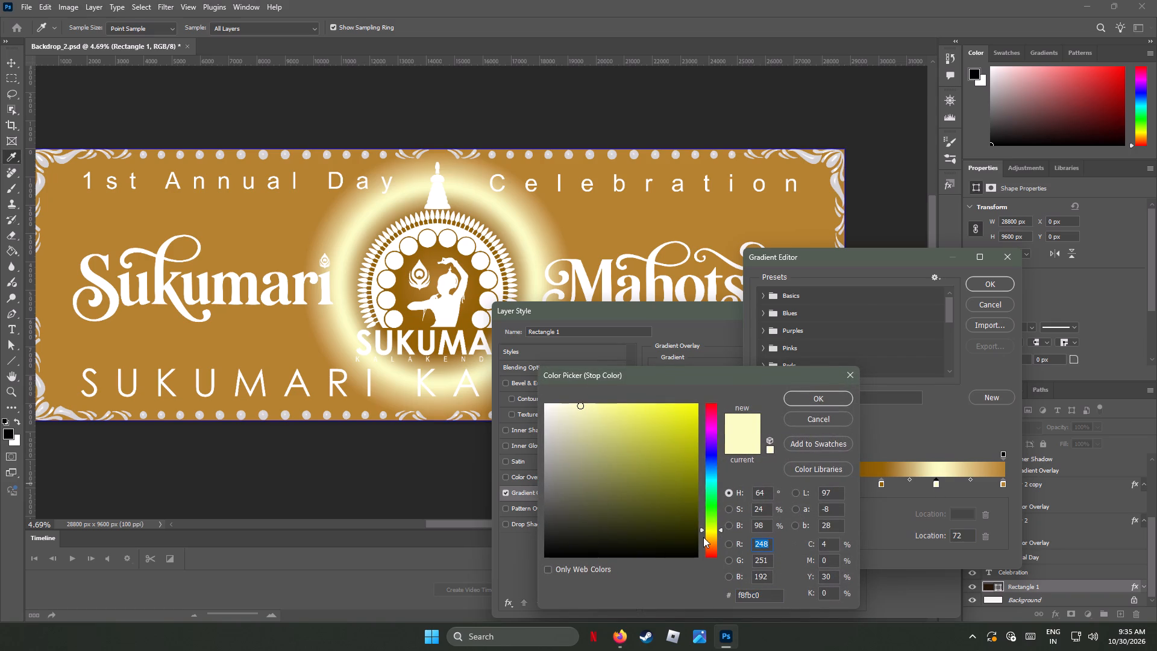
text(146)
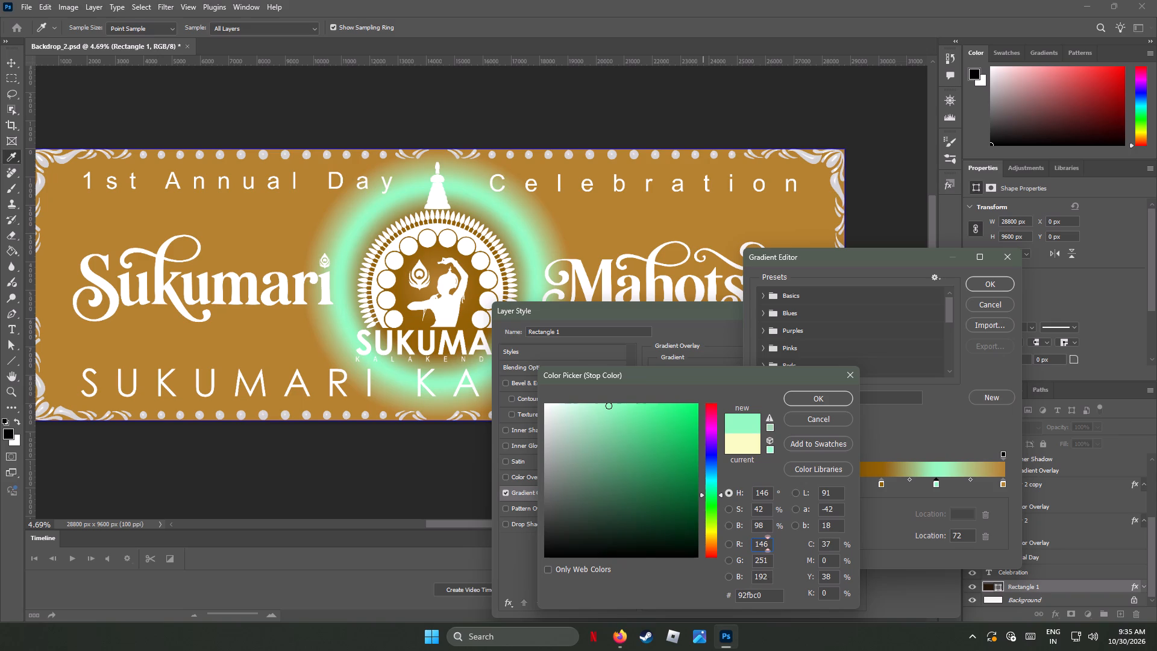
drag(770, 562, 718, 563)
text(97)
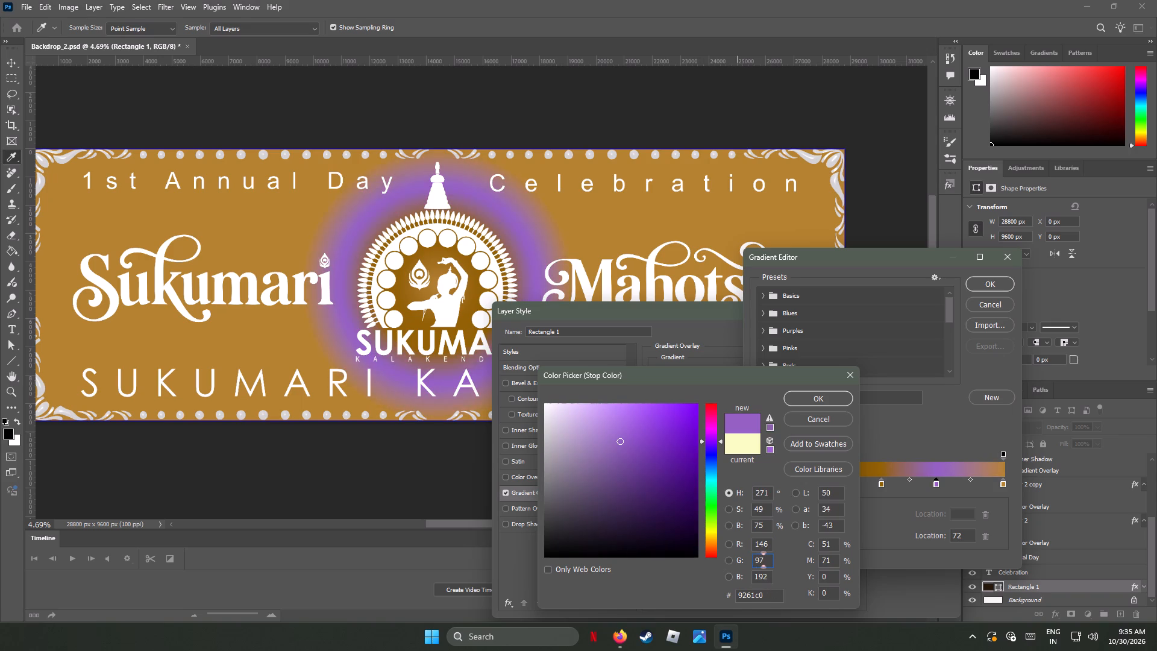
drag(771, 579, 724, 578)
key(4)
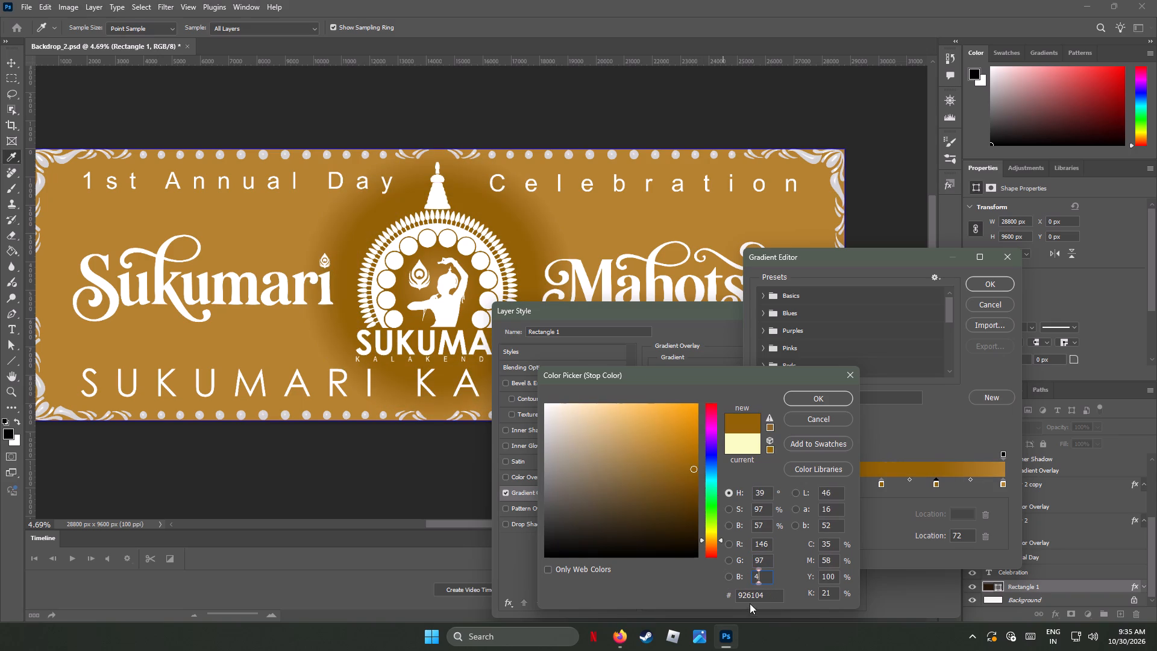
click(826, 398)
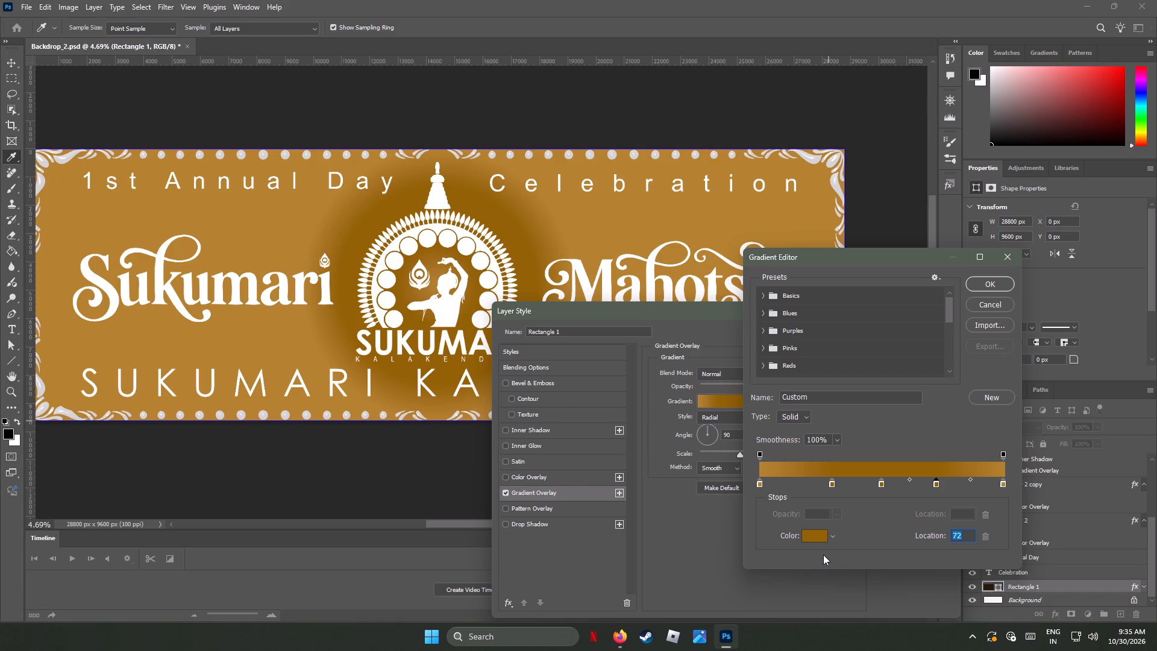
Spread the two brown stops either side of the centre stop outward to locations 11 and 91.
drag(831, 484, 826, 483)
drag(826, 483, 806, 485)
drag(936, 484, 958, 483)
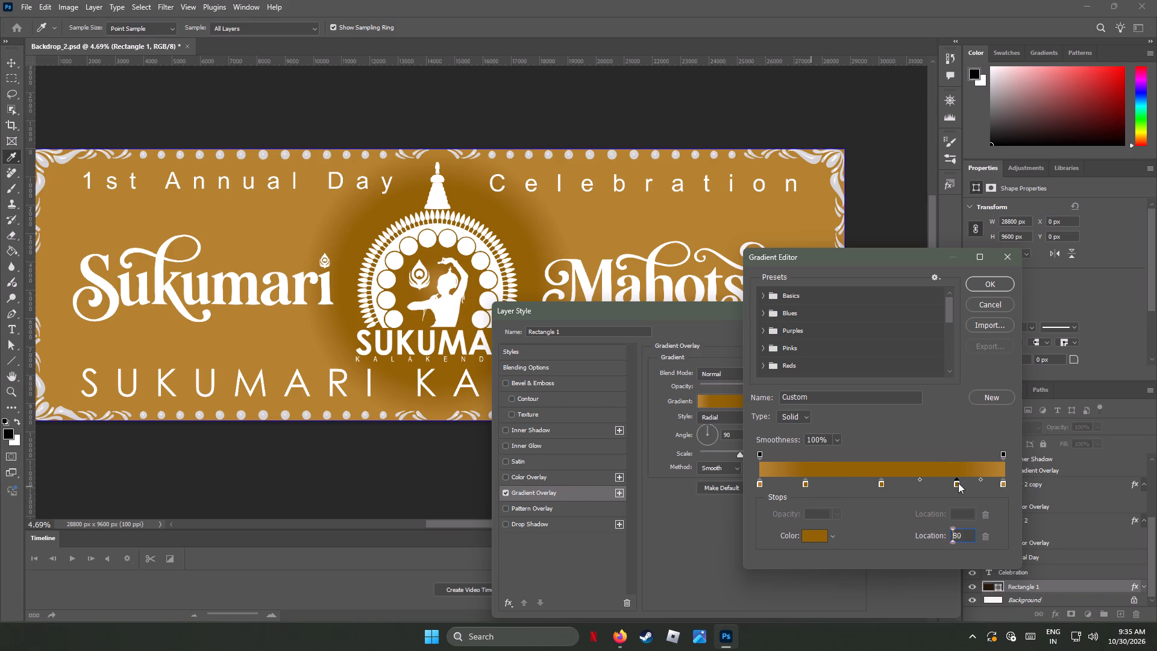
drag(958, 483, 965, 483)
drag(806, 483, 801, 483)
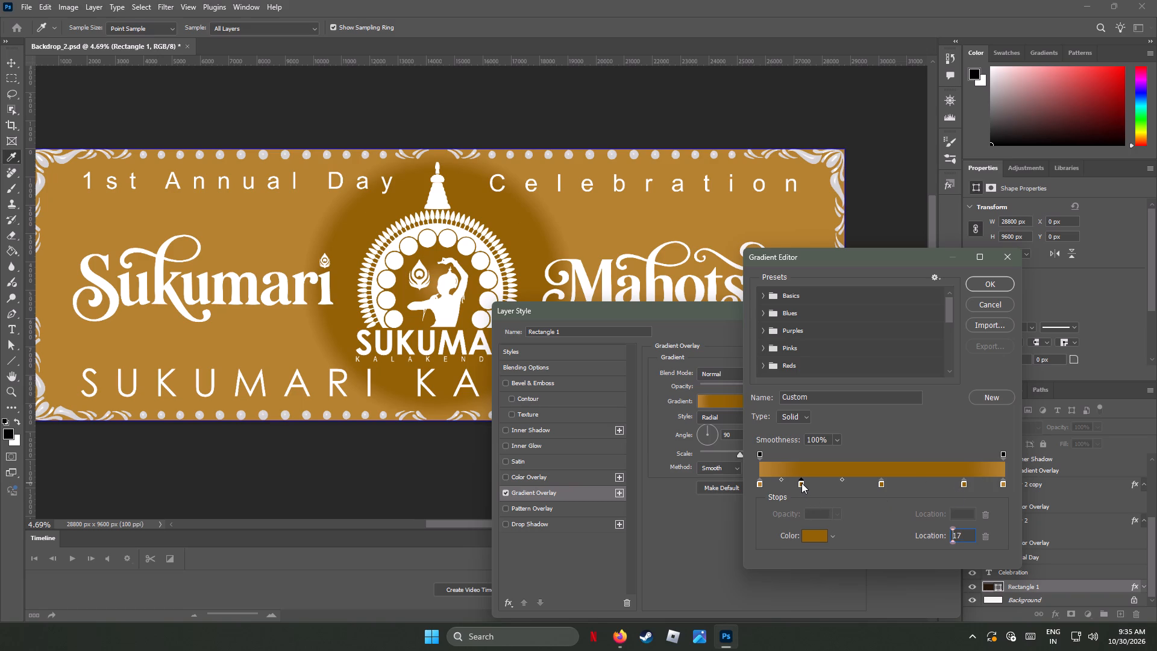
drag(801, 483, 788, 483)
drag(966, 485, 983, 483)
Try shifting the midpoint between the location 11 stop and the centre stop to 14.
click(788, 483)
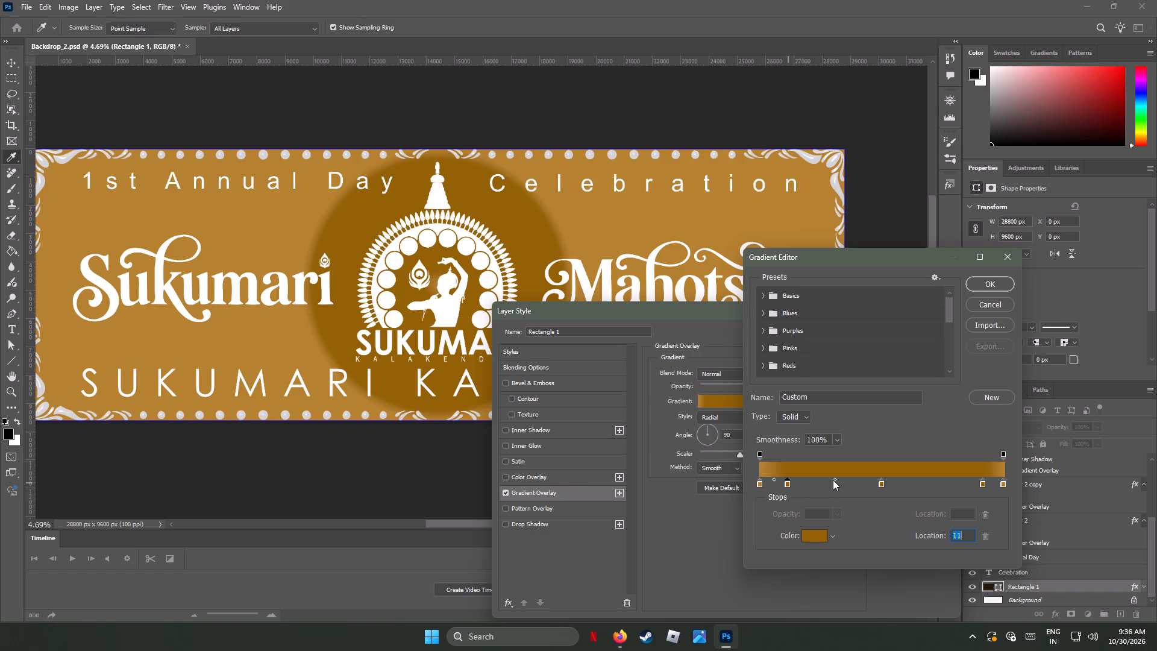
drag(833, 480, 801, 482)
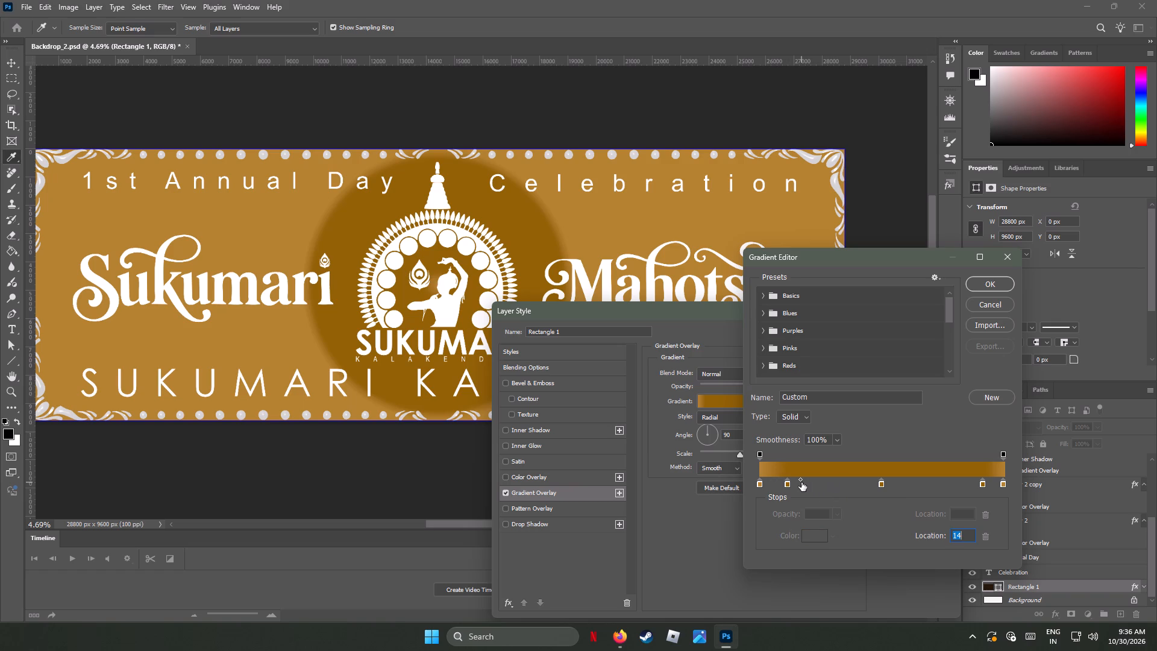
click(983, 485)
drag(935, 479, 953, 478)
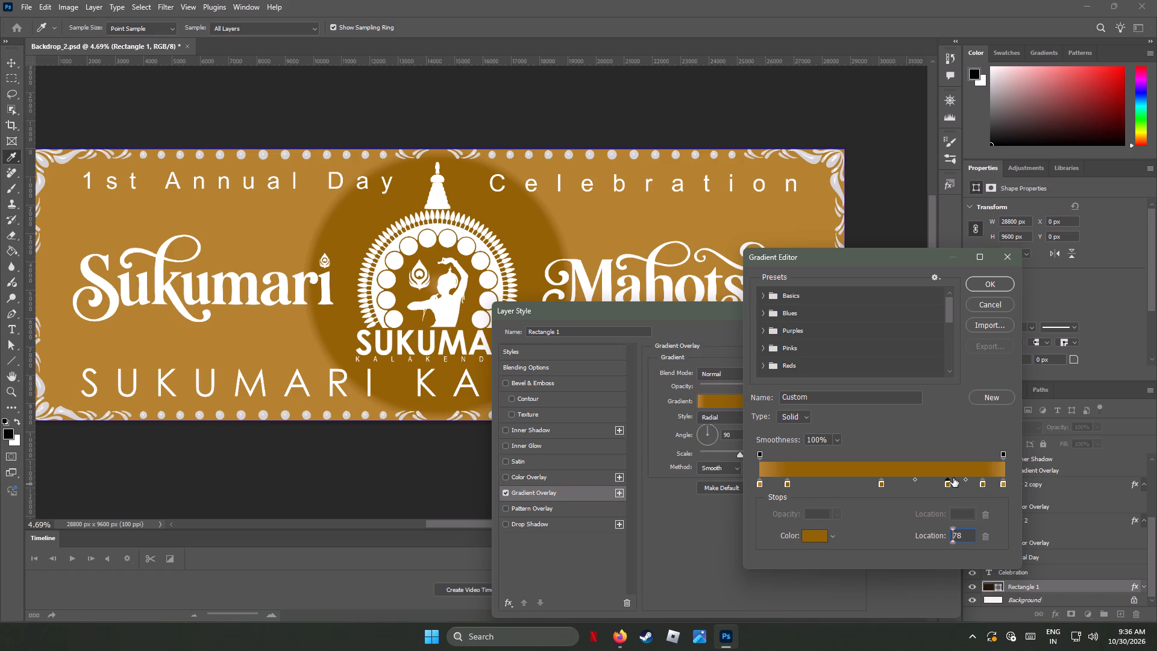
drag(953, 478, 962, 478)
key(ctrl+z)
Shift the midpoint between the centre stop and the location 91 stop to 86.
click(983, 485)
drag(932, 479, 940, 479)
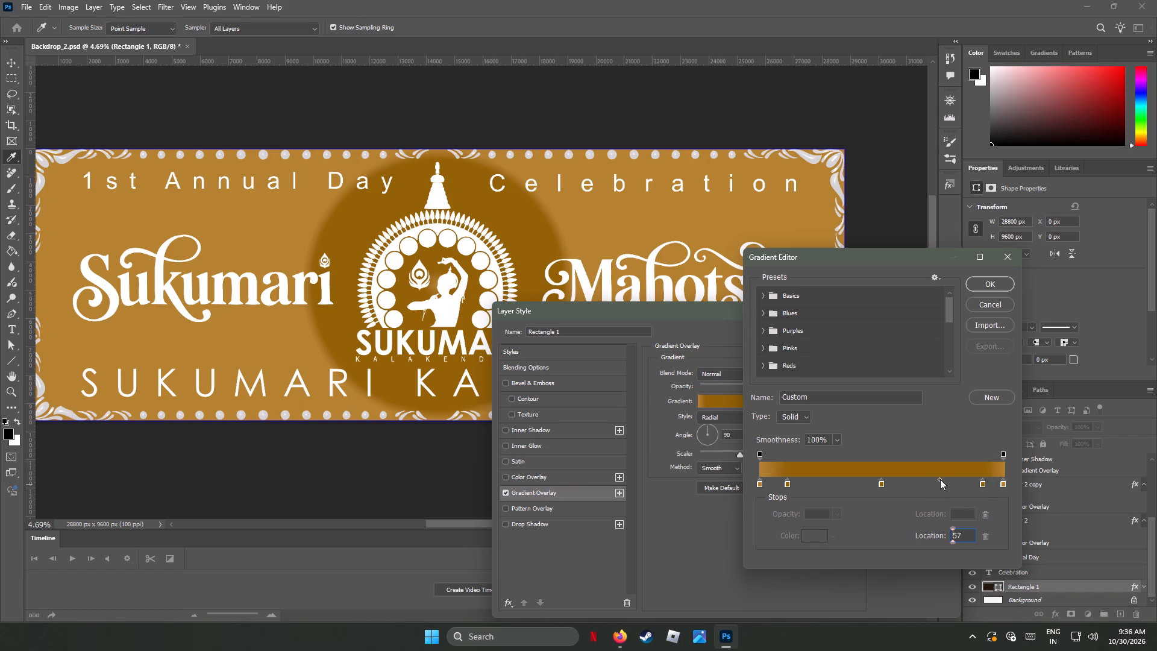
drag(940, 479, 968, 485)
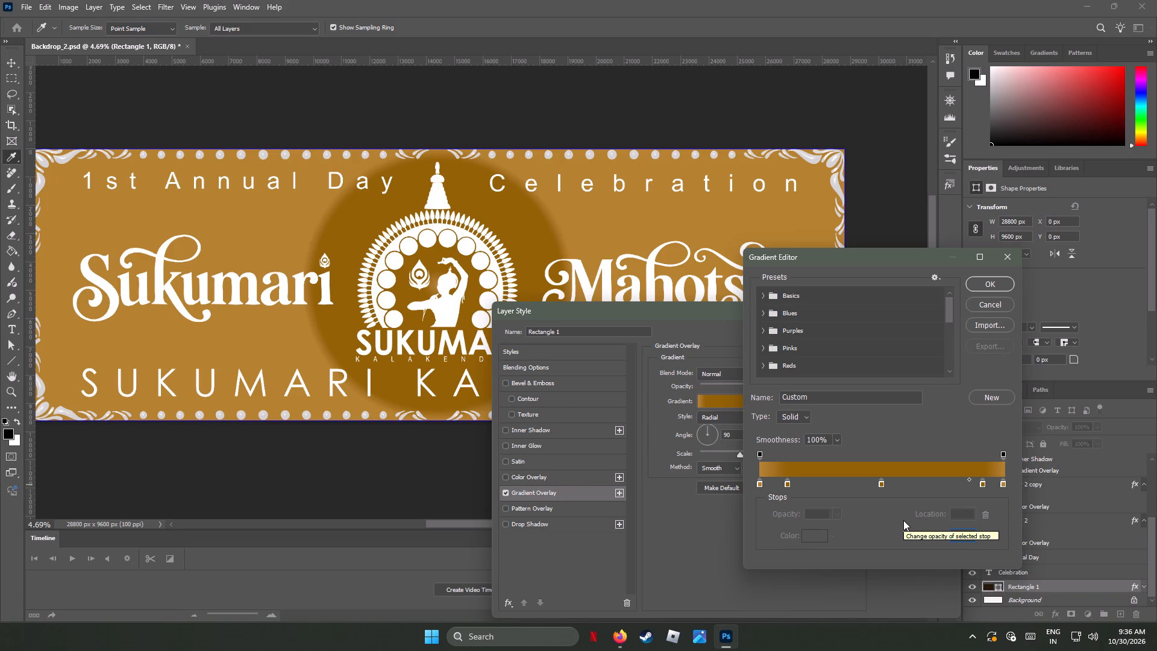
Recolour the gradient's centre stop at location 50 to dark brown, #513602.
double_click(879, 485)
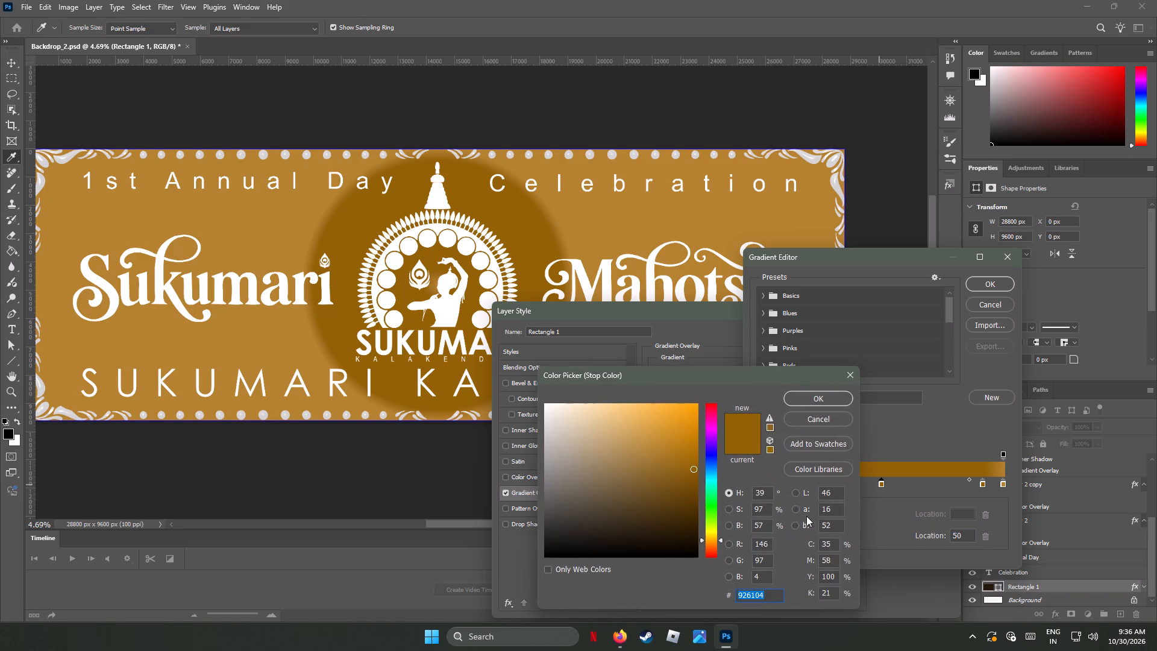
click(695, 508)
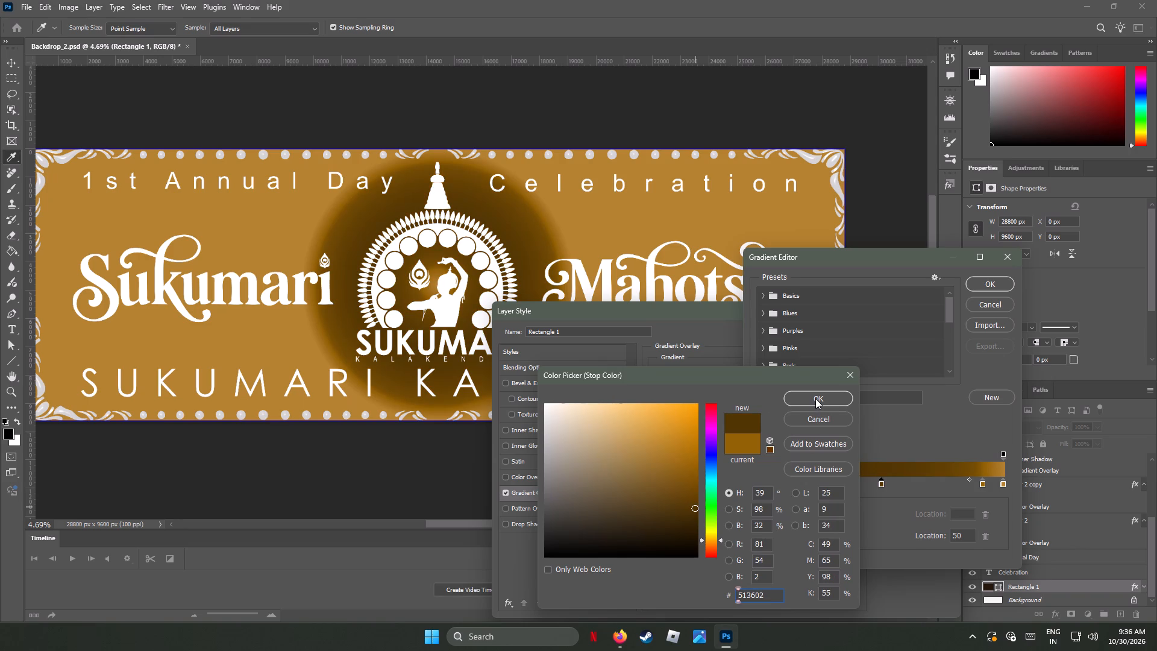
click(815, 398)
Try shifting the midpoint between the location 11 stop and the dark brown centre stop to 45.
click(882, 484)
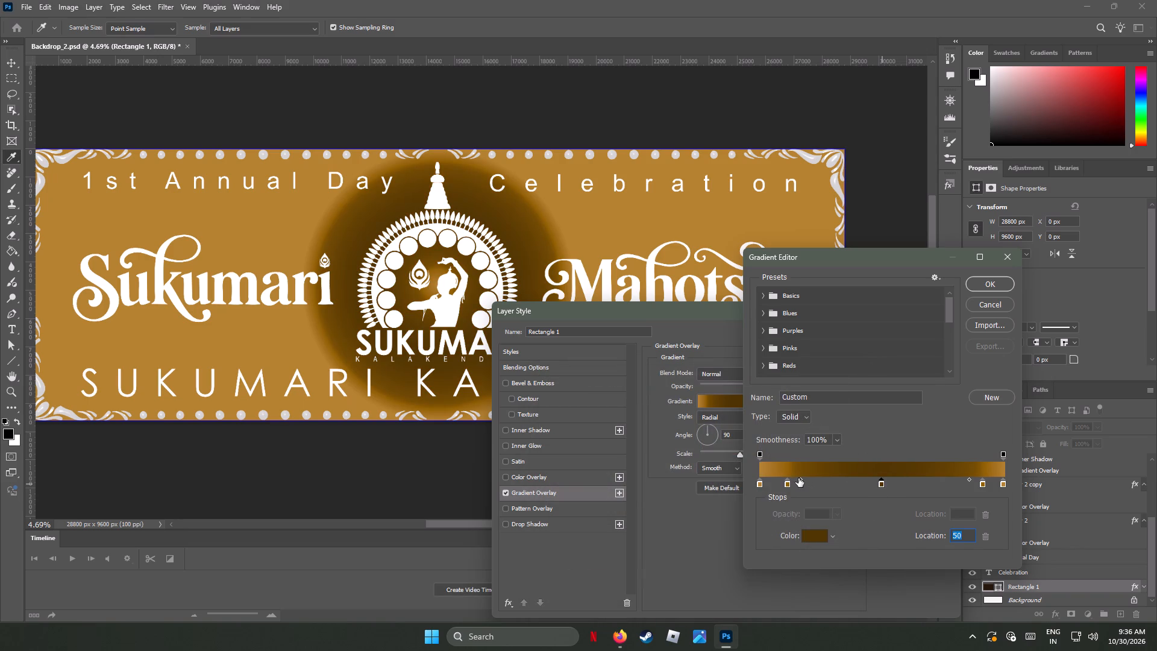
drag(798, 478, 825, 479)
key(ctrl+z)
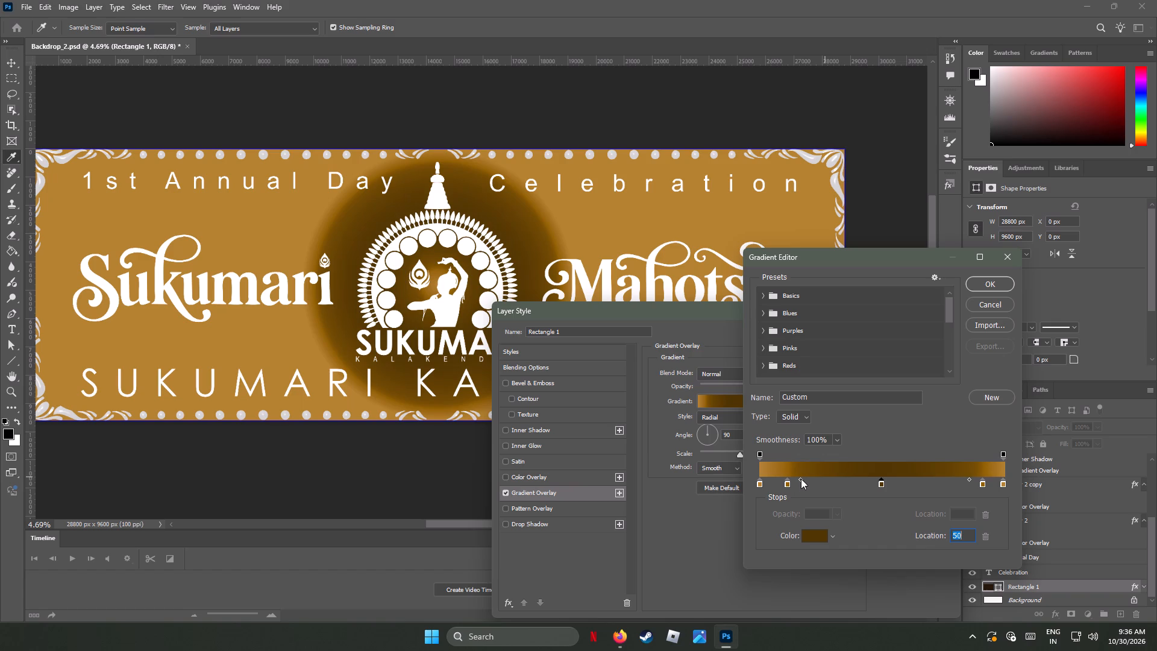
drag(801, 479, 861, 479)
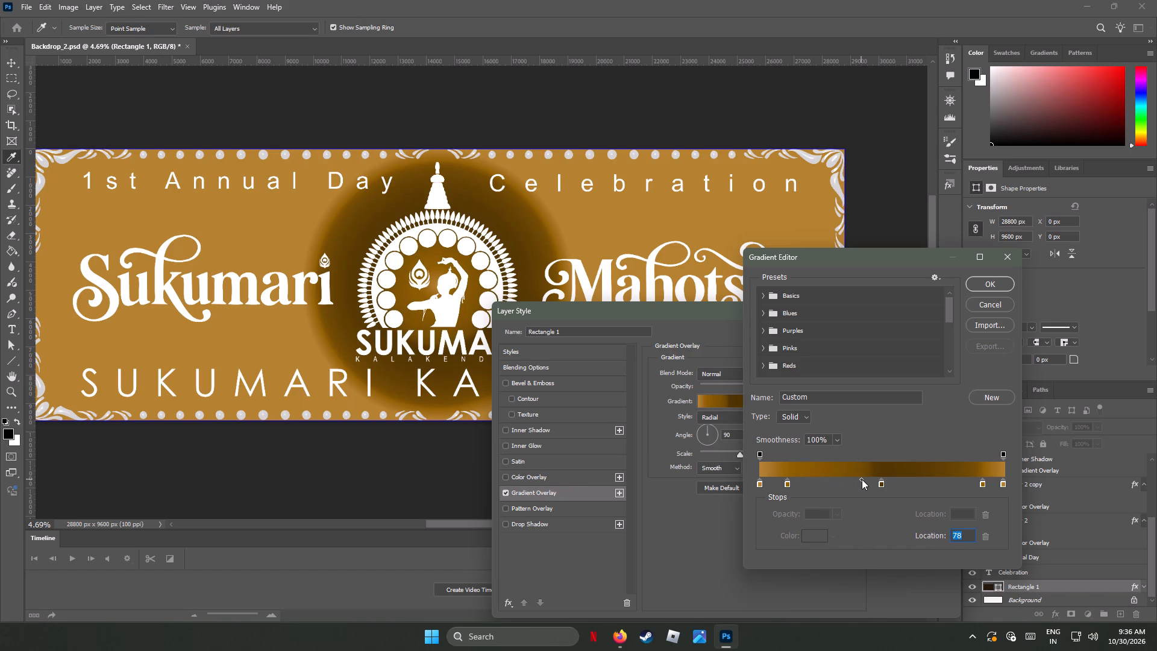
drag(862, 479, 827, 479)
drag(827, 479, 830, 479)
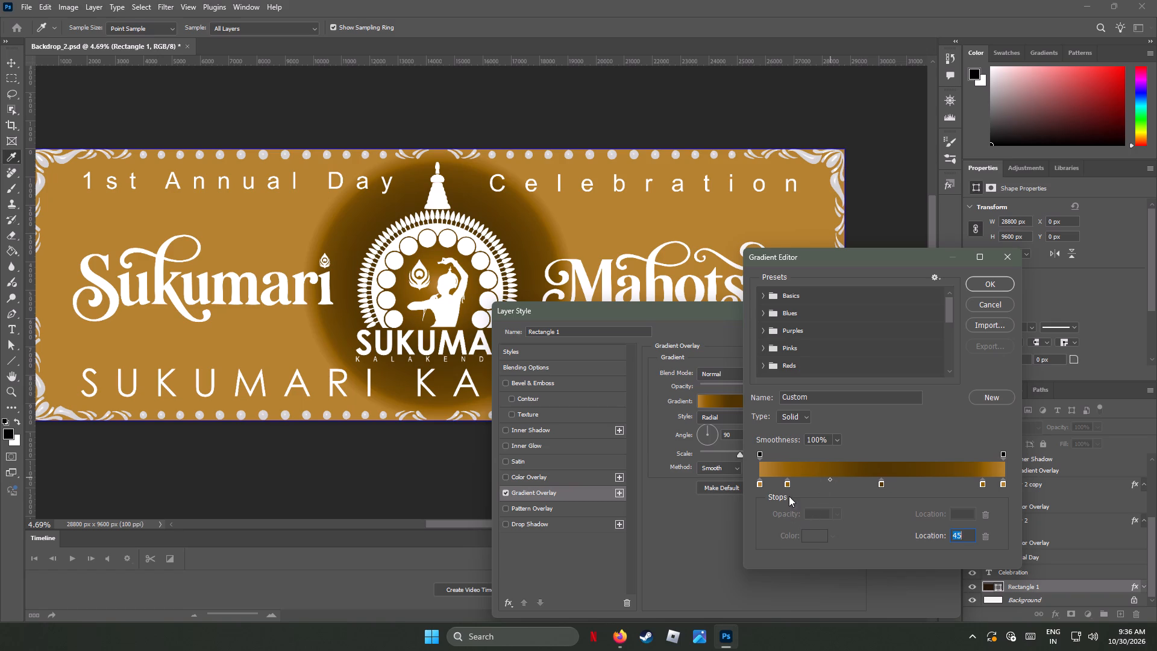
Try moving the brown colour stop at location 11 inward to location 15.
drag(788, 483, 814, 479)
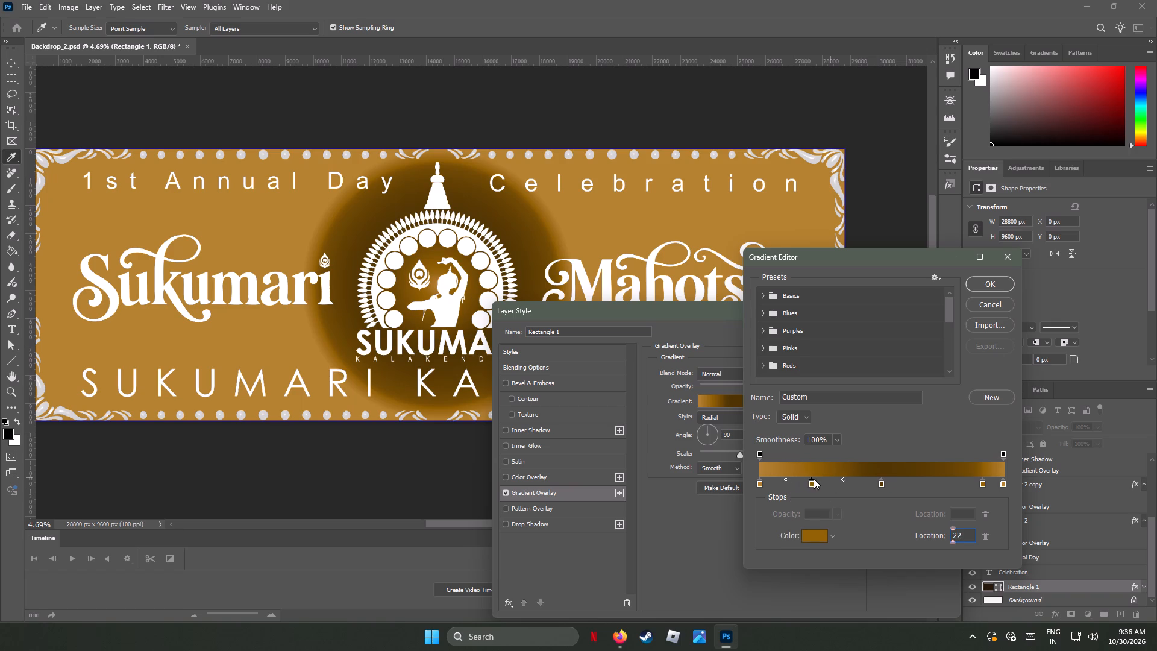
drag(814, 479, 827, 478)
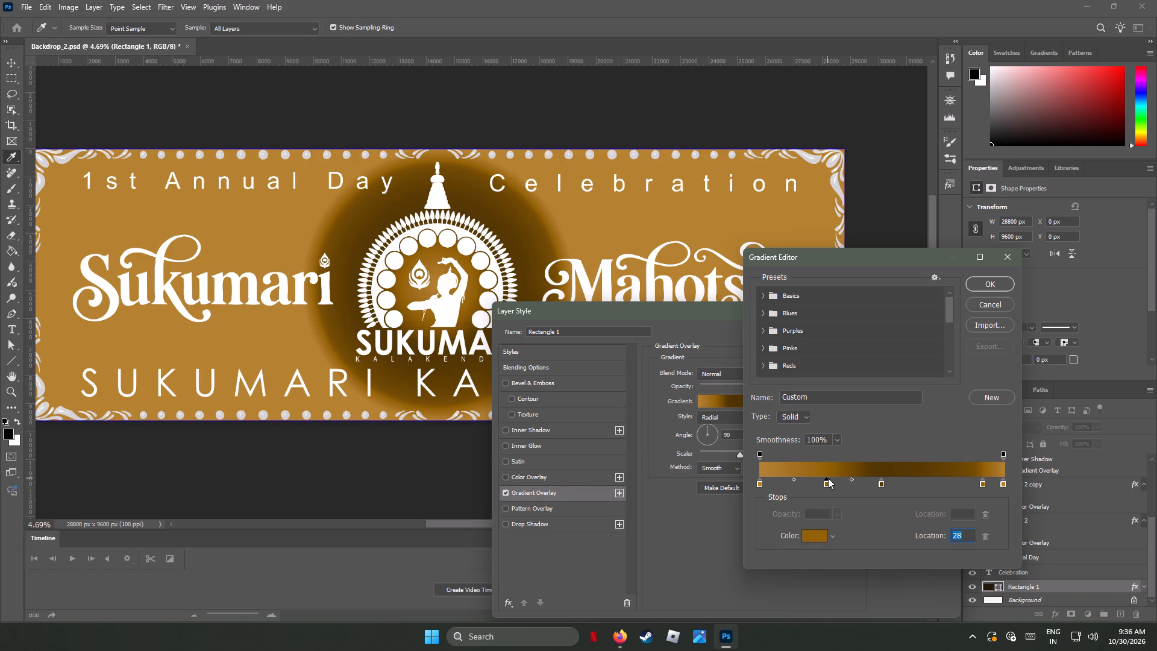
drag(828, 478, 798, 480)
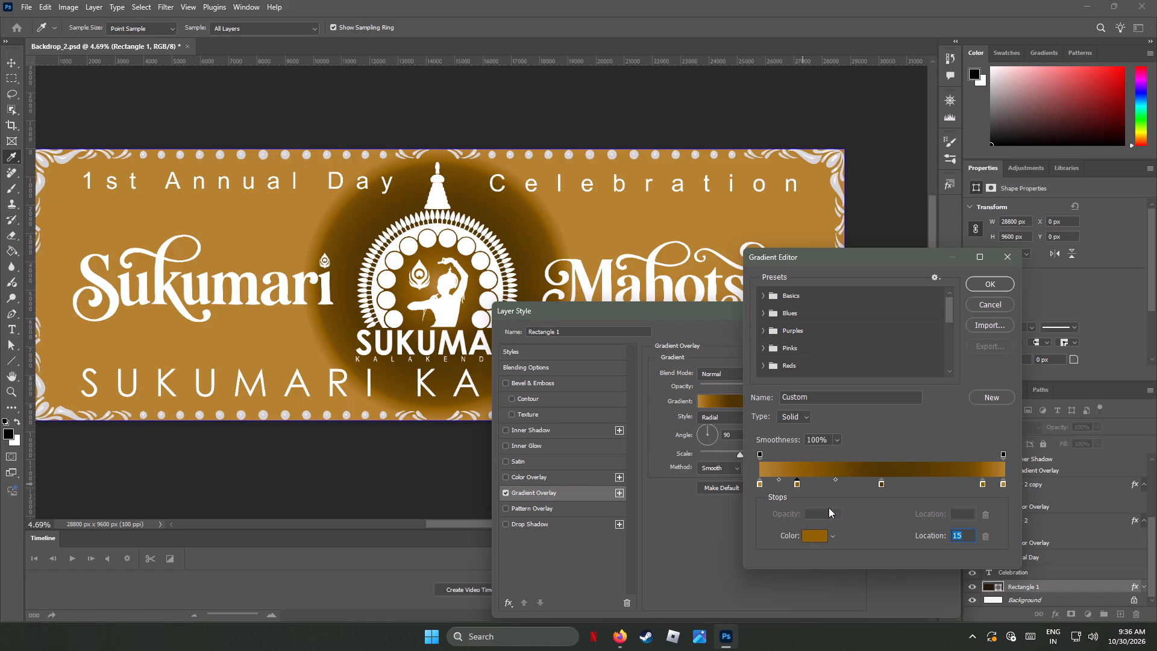
Try several Adoralyna Metal Gradients presets on the background, settling on one with repeating dark brown and light gold bands.
drag(948, 312, 950, 320)
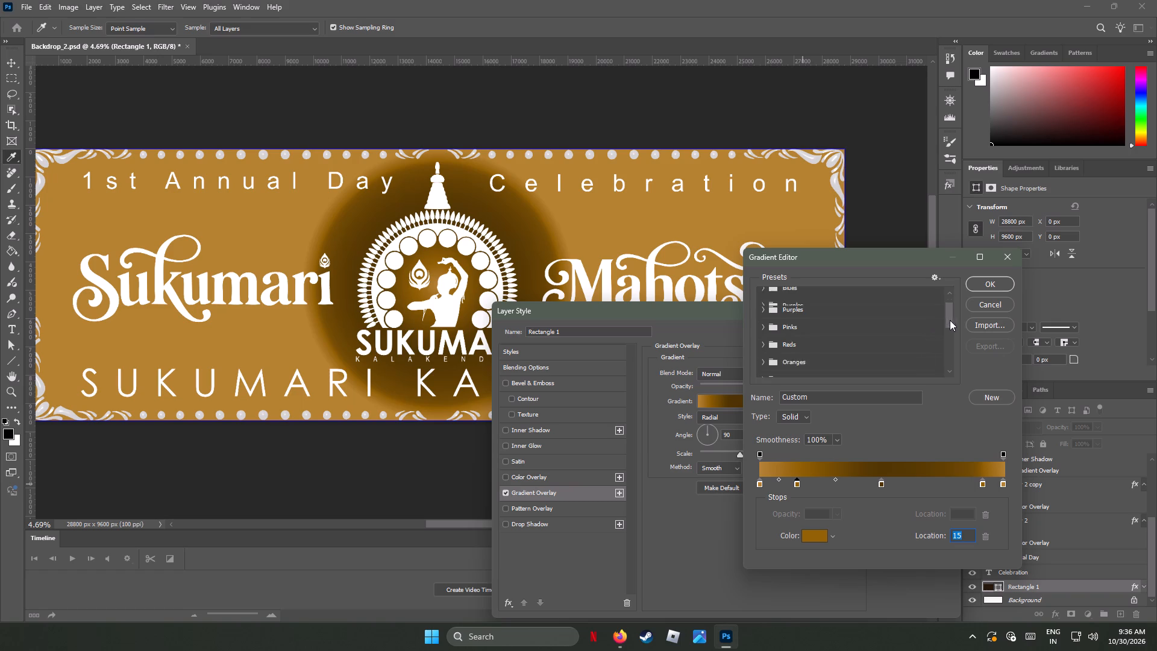
drag(950, 320, 950, 377)
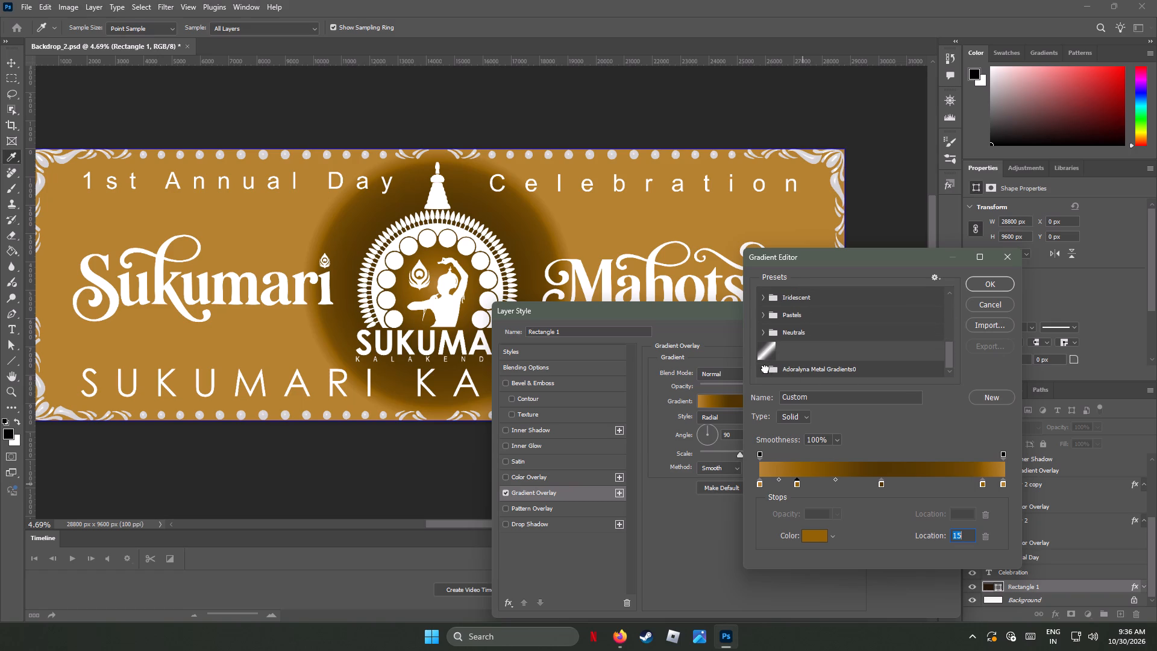
click(765, 369)
drag(947, 335, 950, 370)
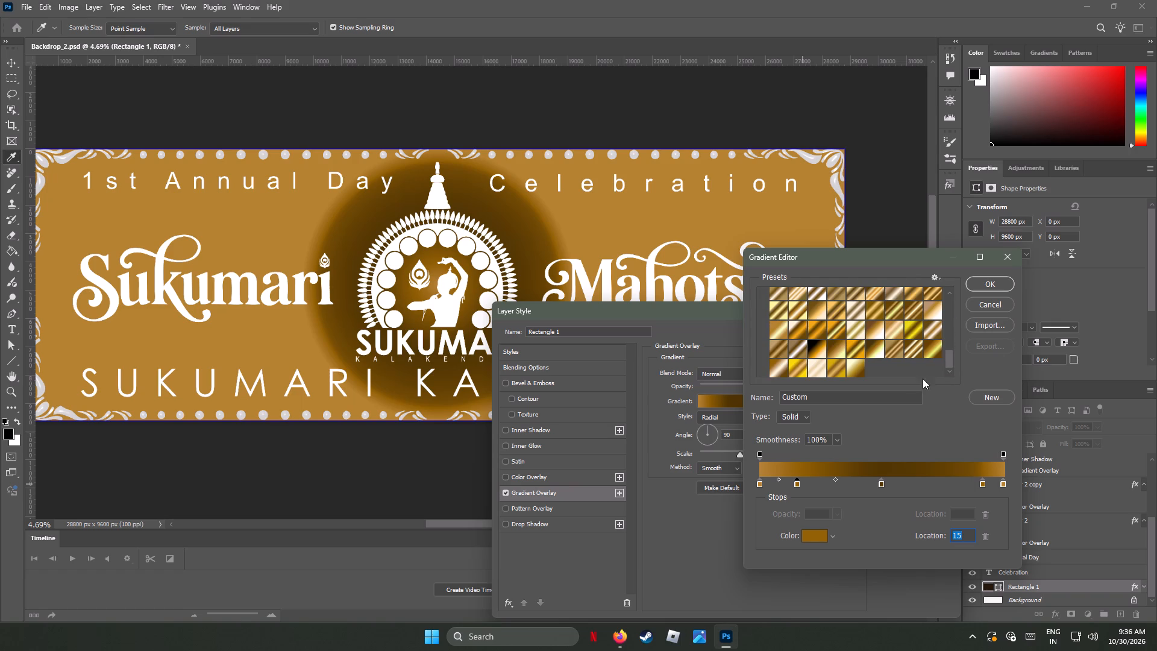
click(880, 350)
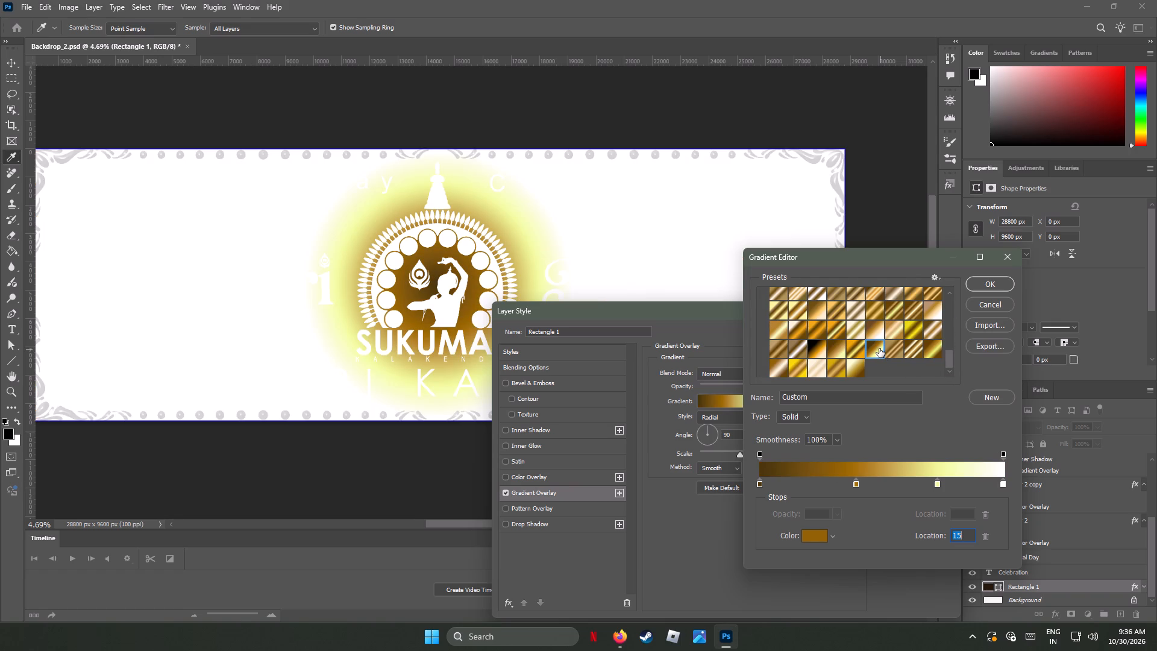
click(831, 346)
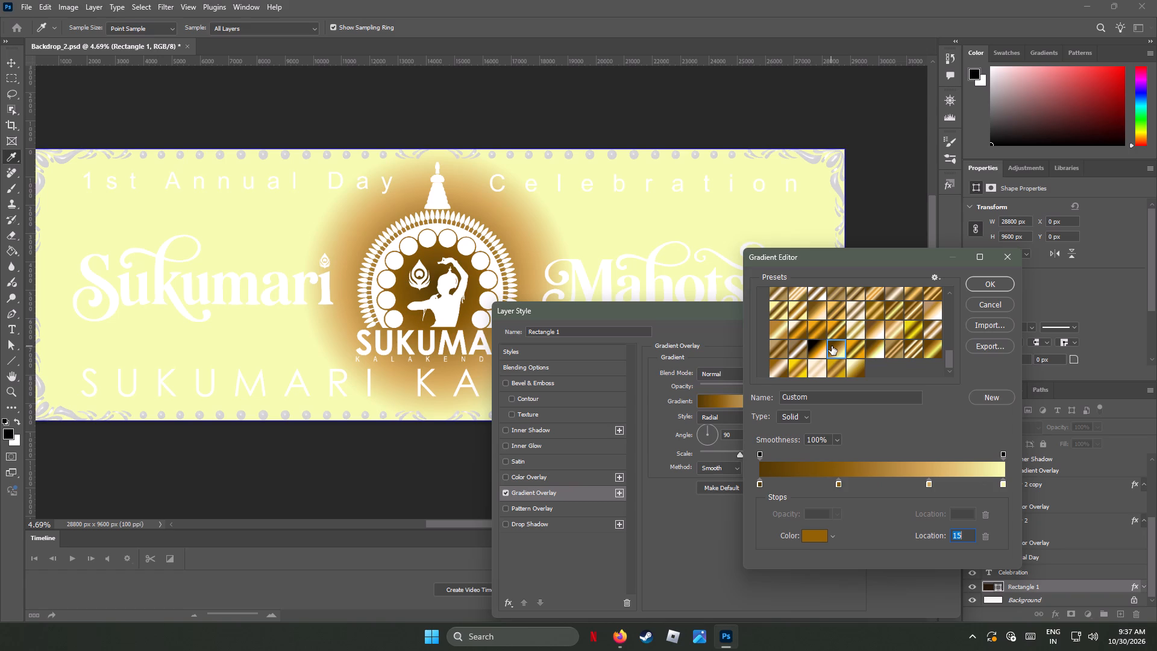
click(821, 347)
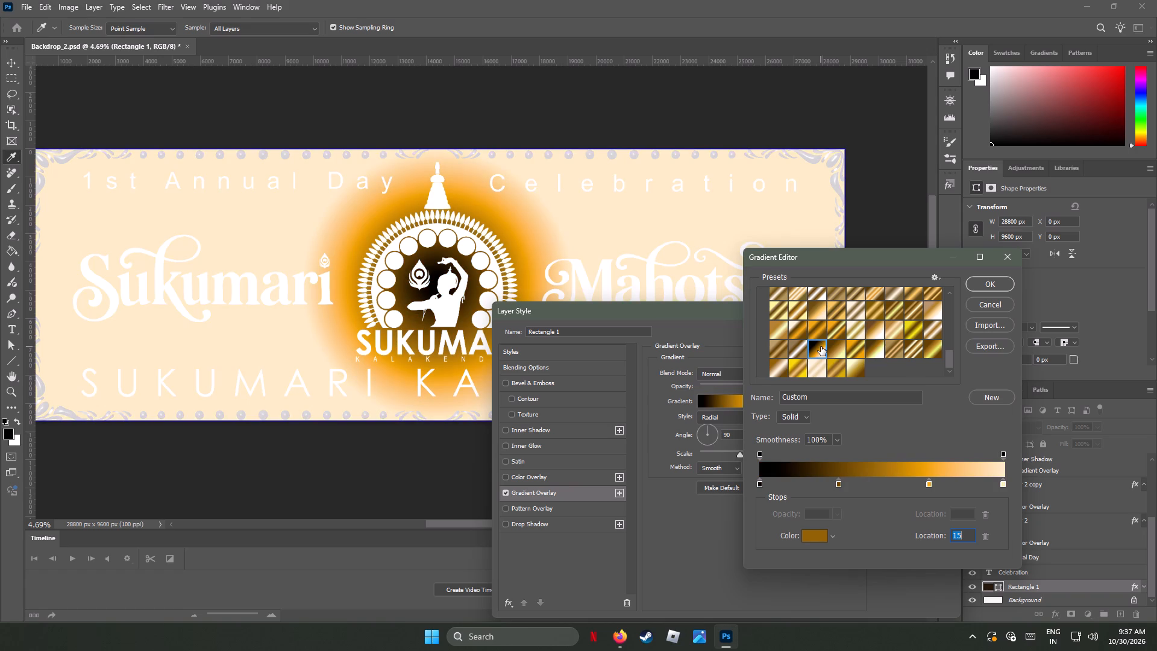
scroll(821, 347, up, 2)
click(916, 292)
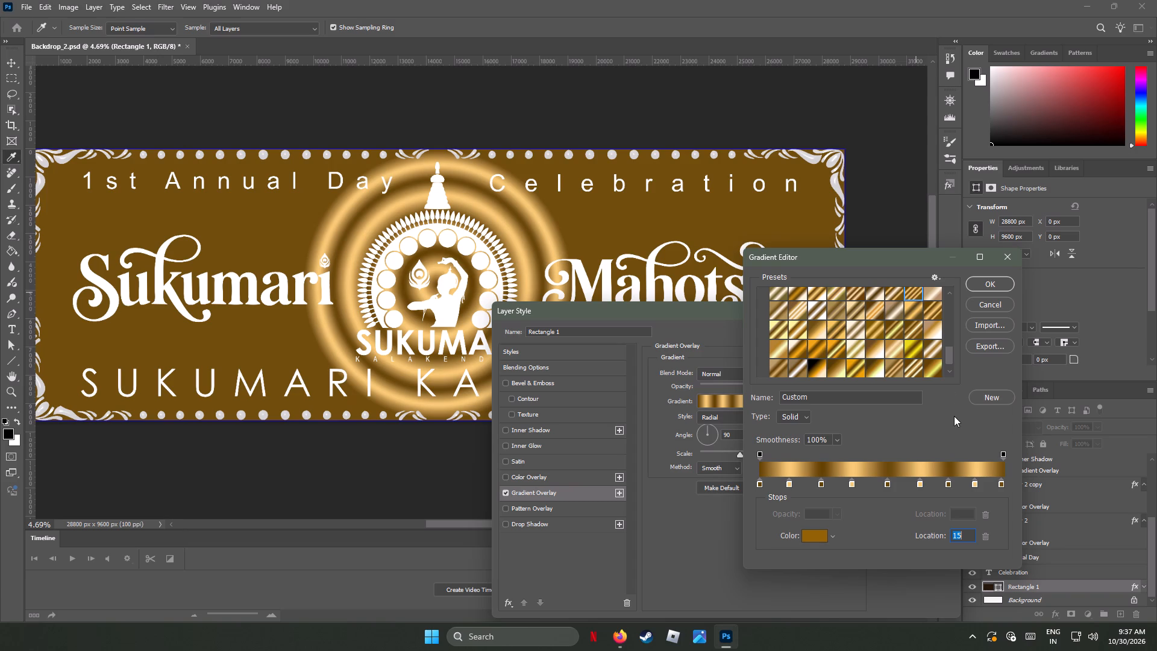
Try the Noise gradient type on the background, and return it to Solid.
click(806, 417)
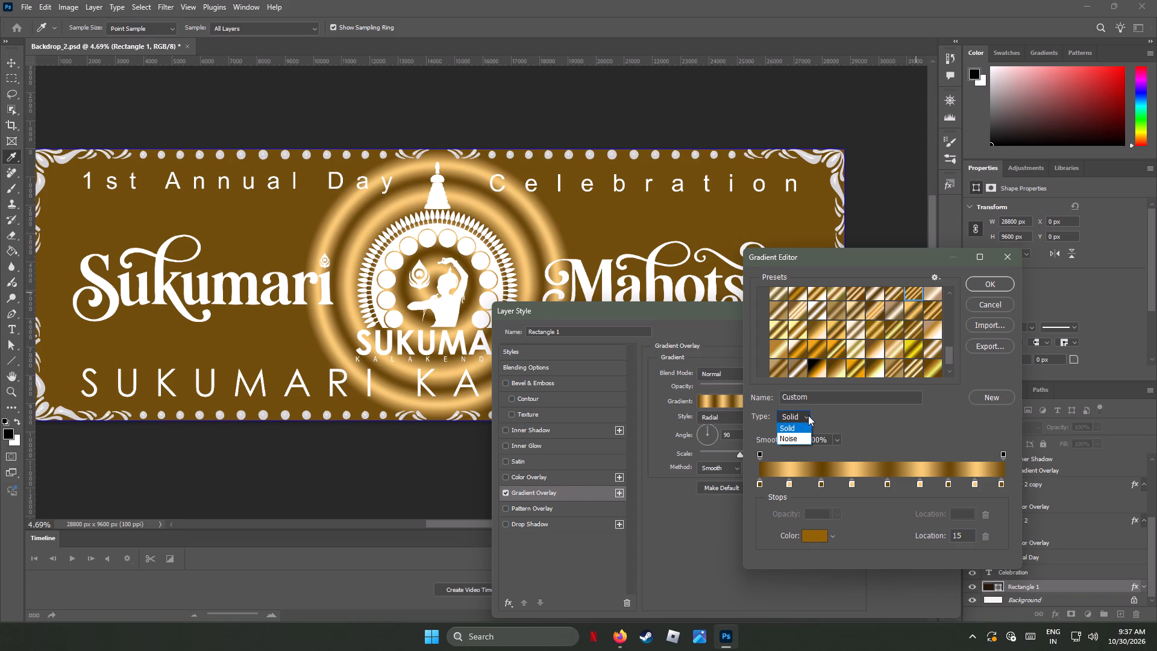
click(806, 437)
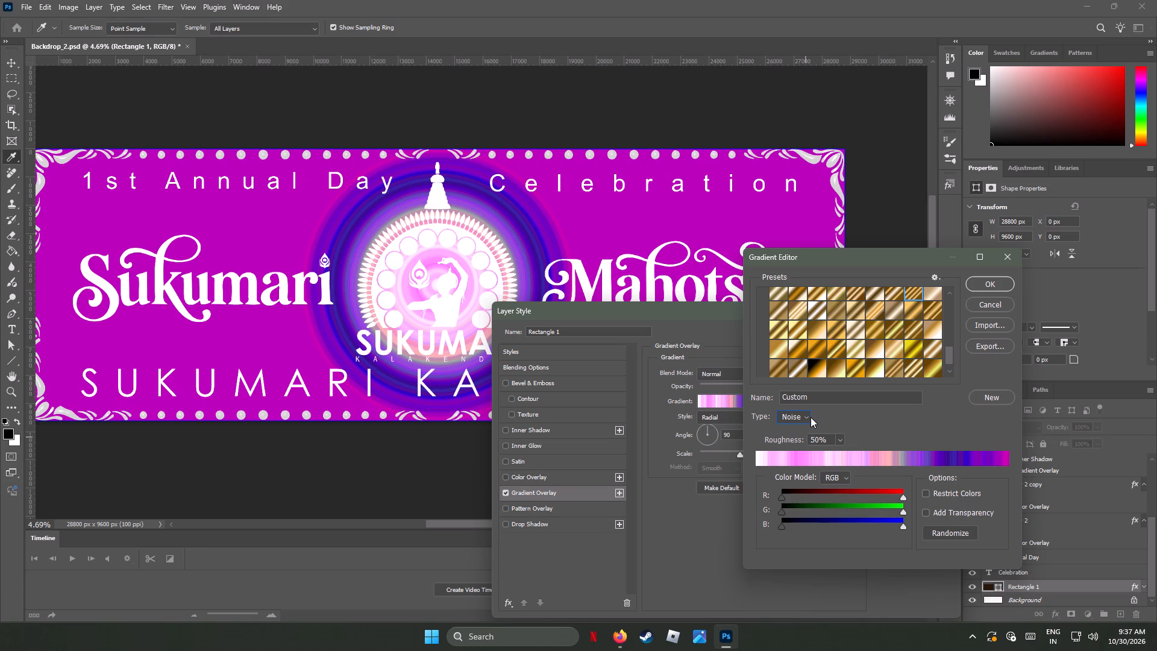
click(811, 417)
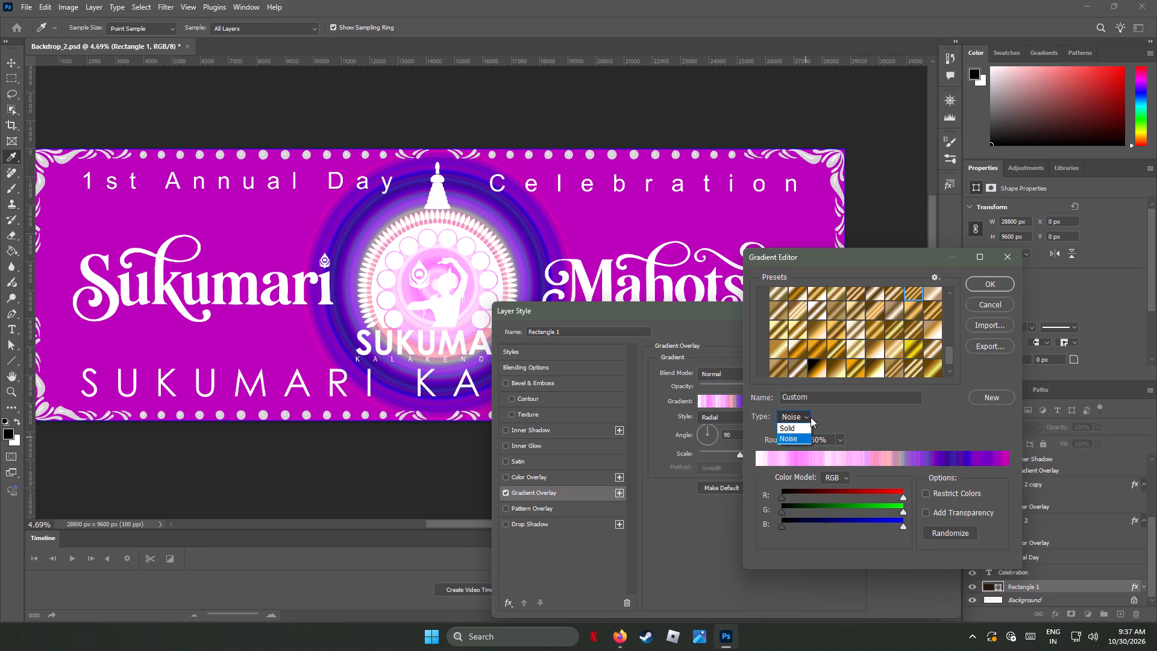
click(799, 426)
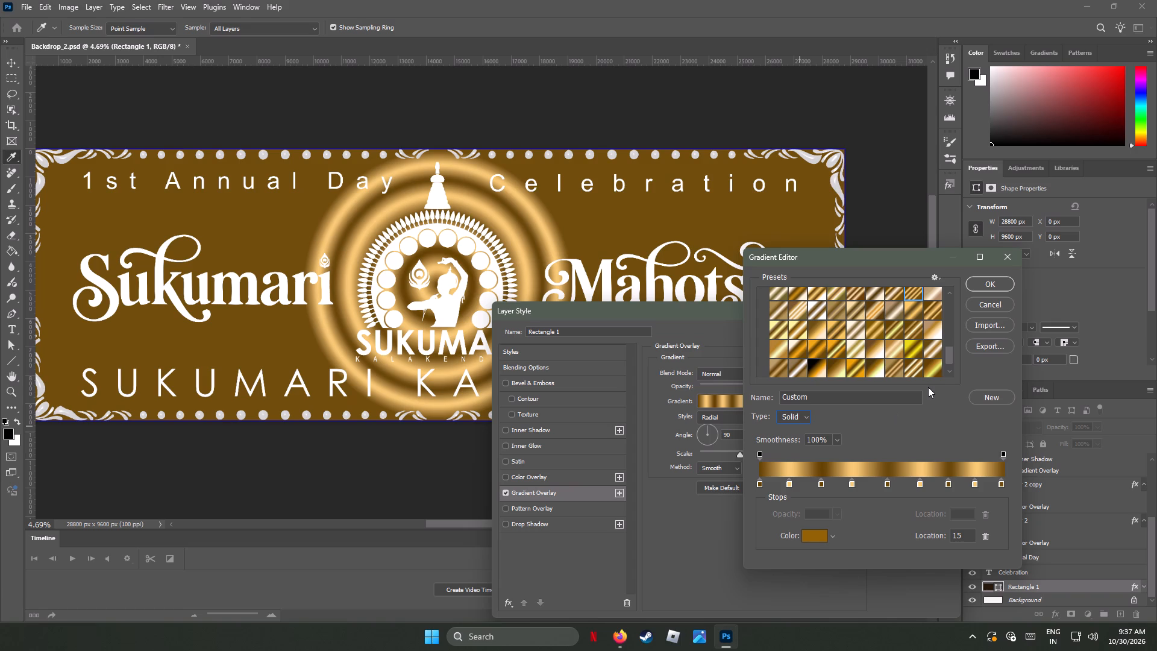
Accept the banded gold gradient and set the gradient overlay's style to Angle.
click(993, 283)
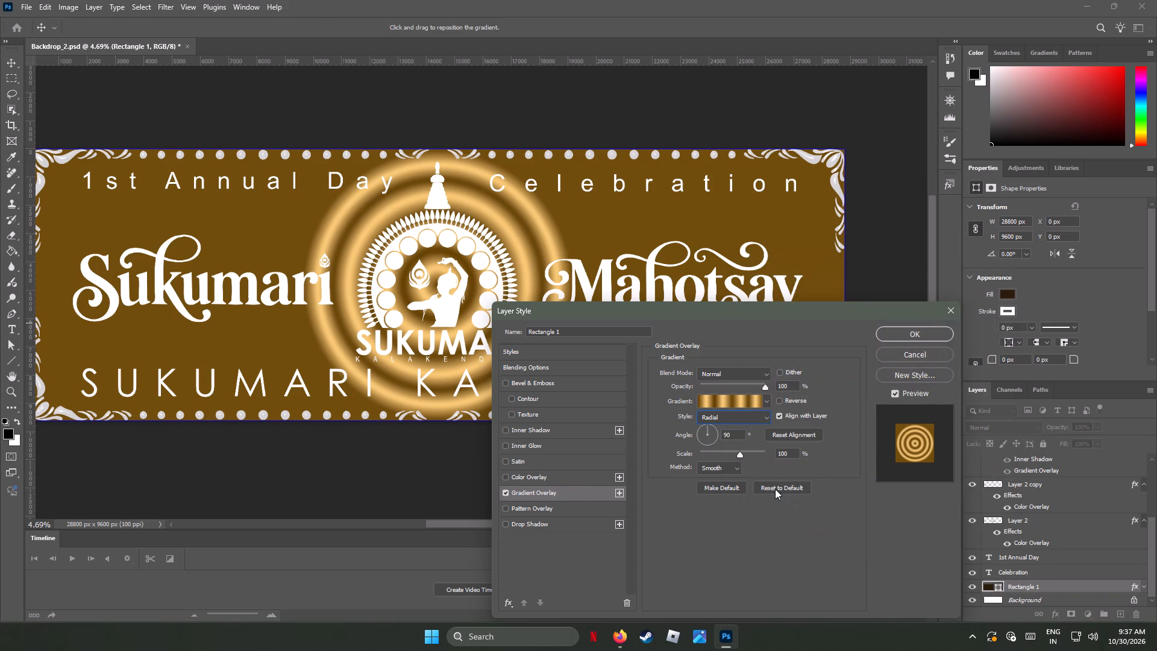
click(767, 418)
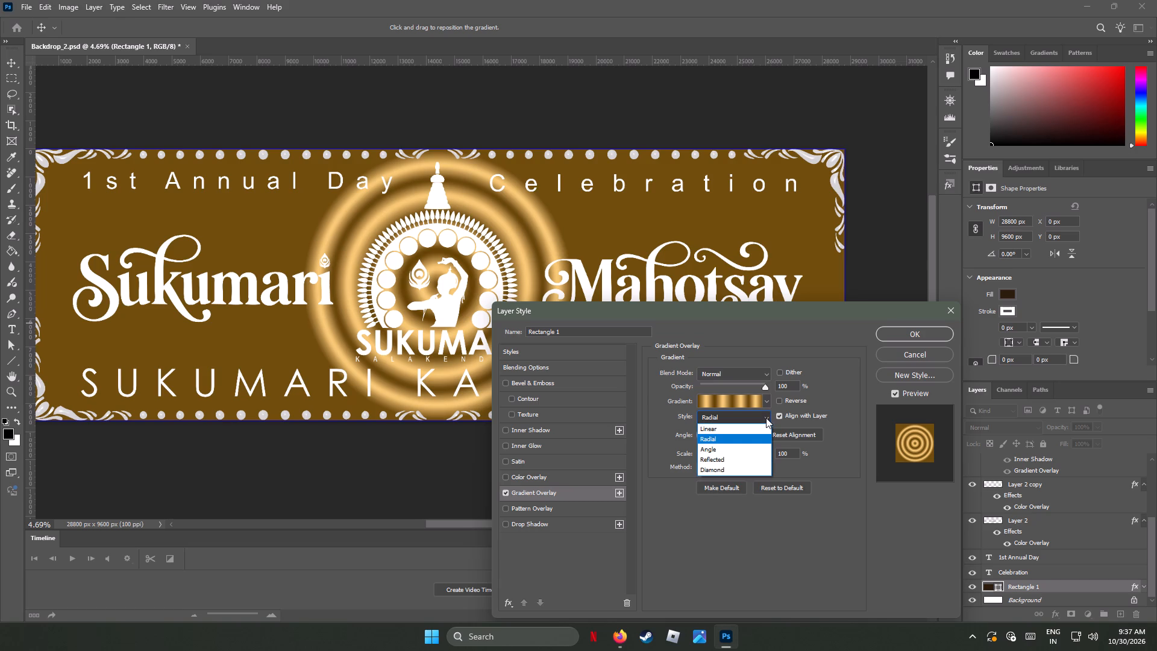
click(734, 448)
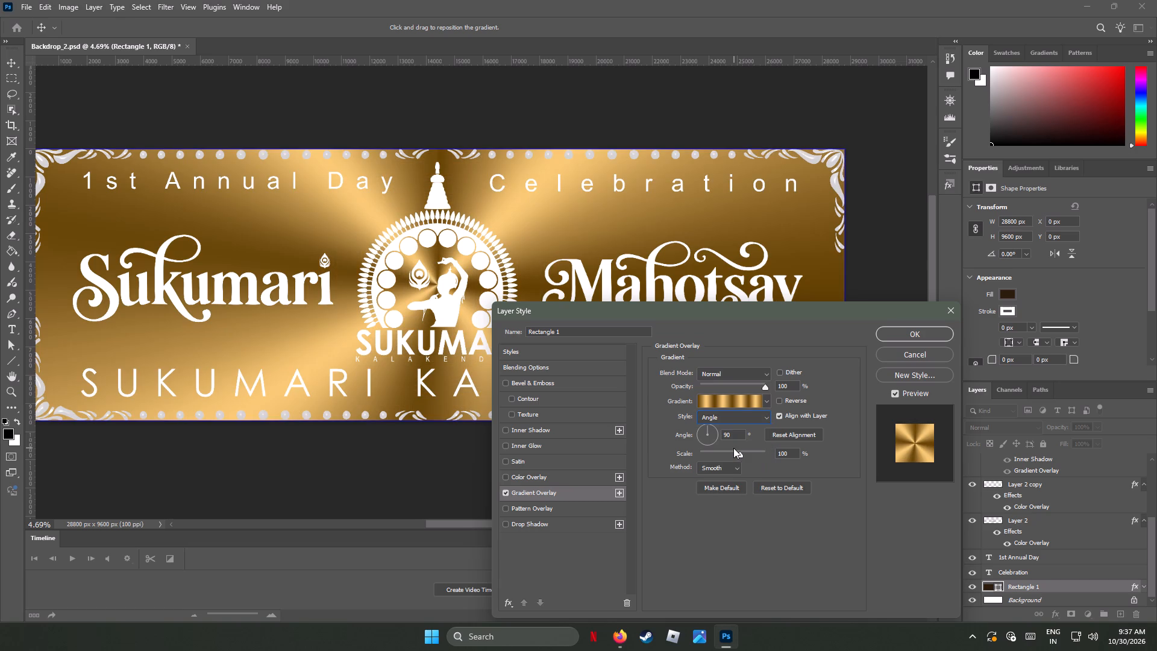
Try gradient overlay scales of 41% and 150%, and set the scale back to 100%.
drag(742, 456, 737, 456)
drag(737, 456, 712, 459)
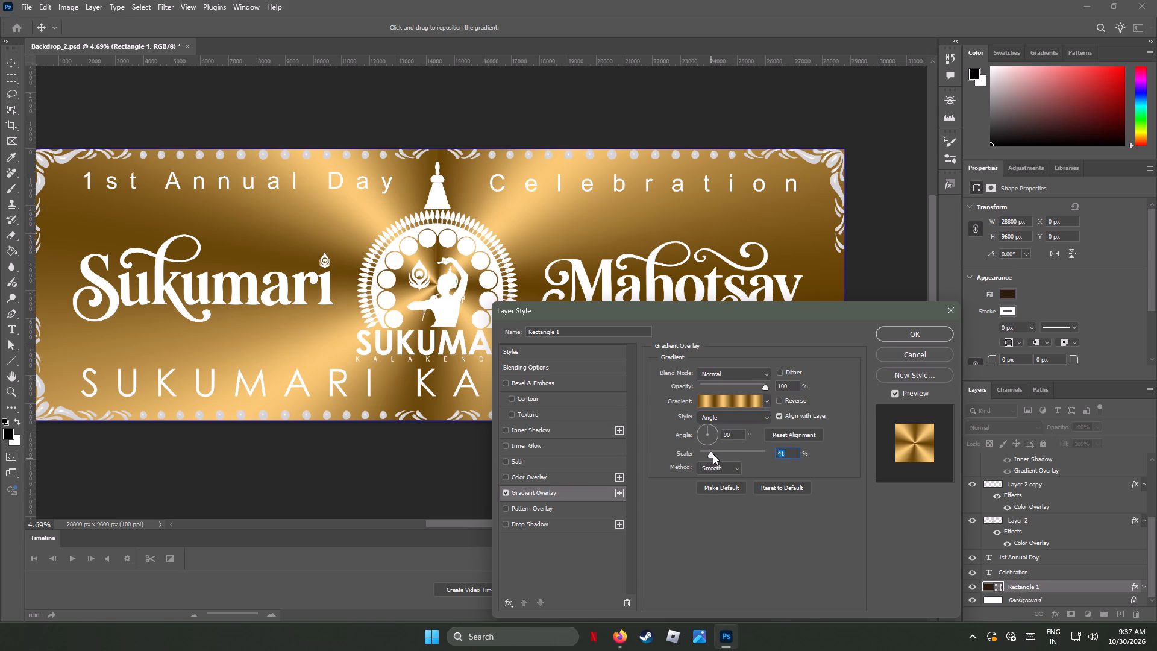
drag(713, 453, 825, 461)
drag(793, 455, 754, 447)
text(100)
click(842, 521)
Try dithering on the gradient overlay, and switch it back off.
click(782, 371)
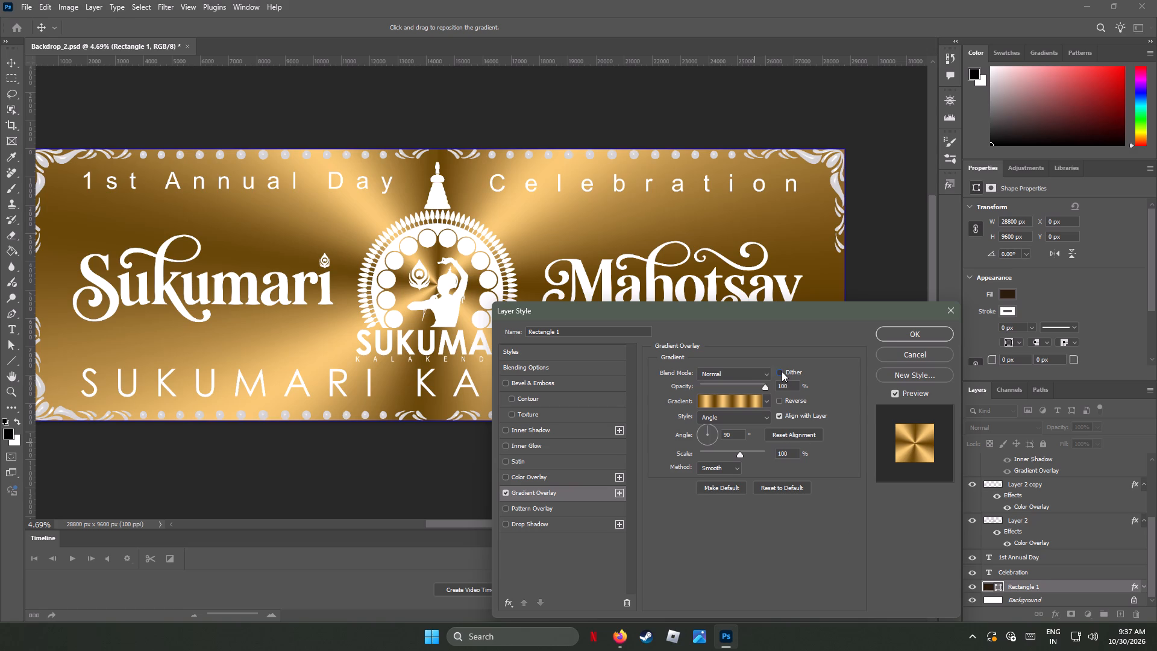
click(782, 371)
Lower the background gradient overlay's opacity to 17%.
drag(765, 386, 723, 383)
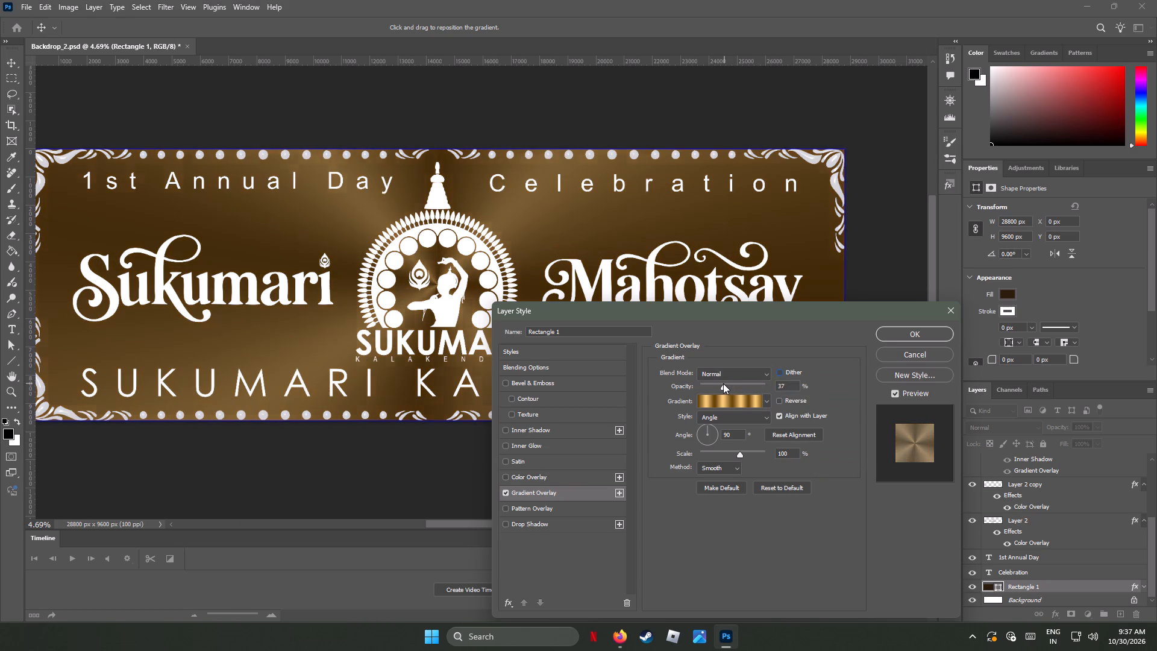
drag(723, 383, 714, 385)
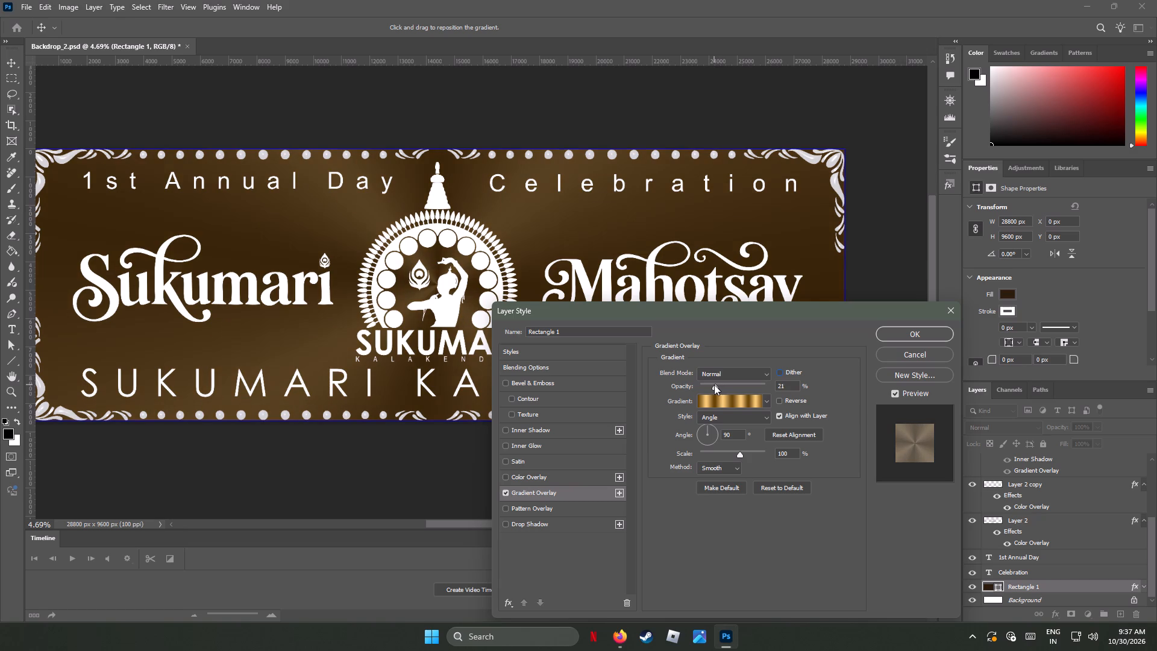
drag(714, 385, 712, 388)
drag(712, 388, 711, 388)
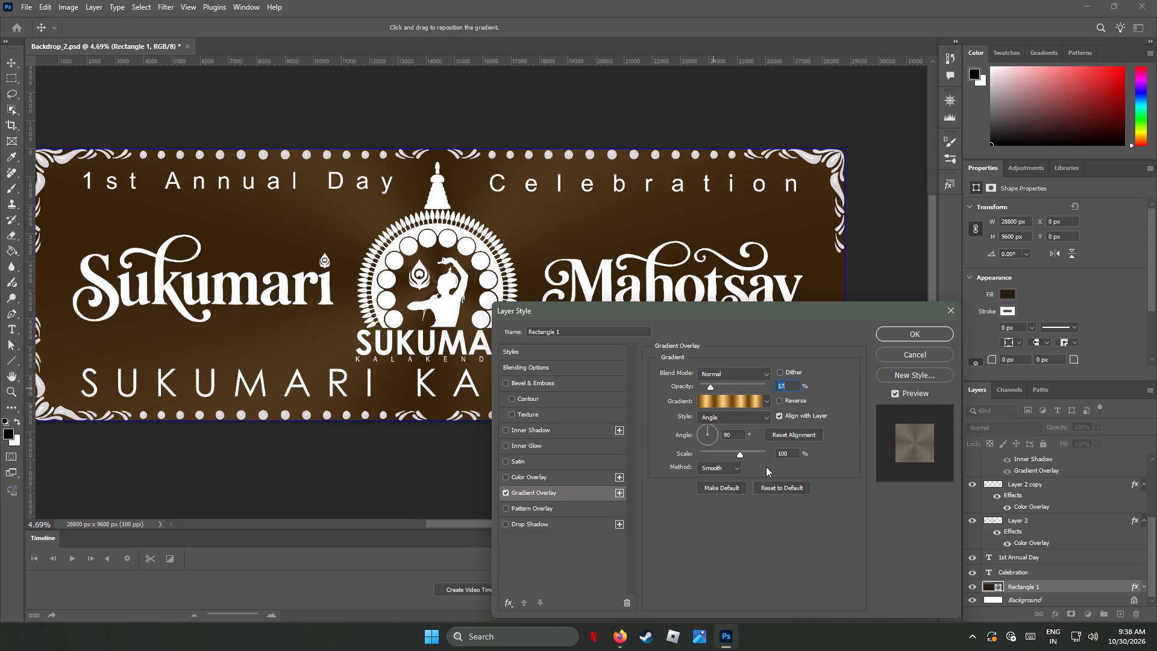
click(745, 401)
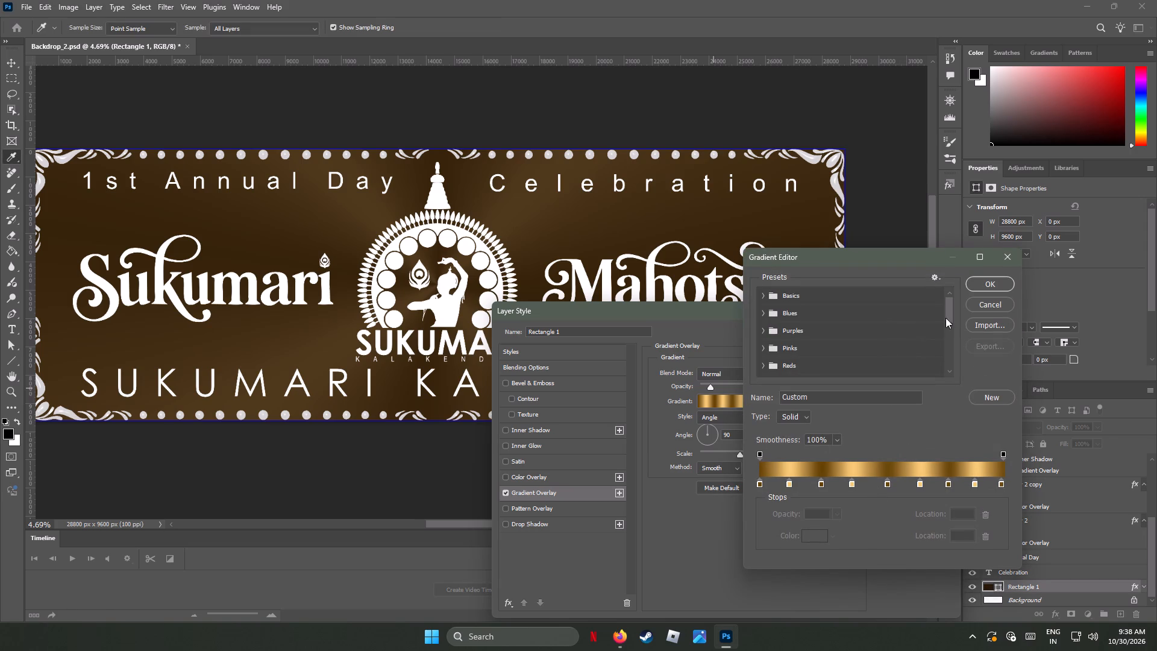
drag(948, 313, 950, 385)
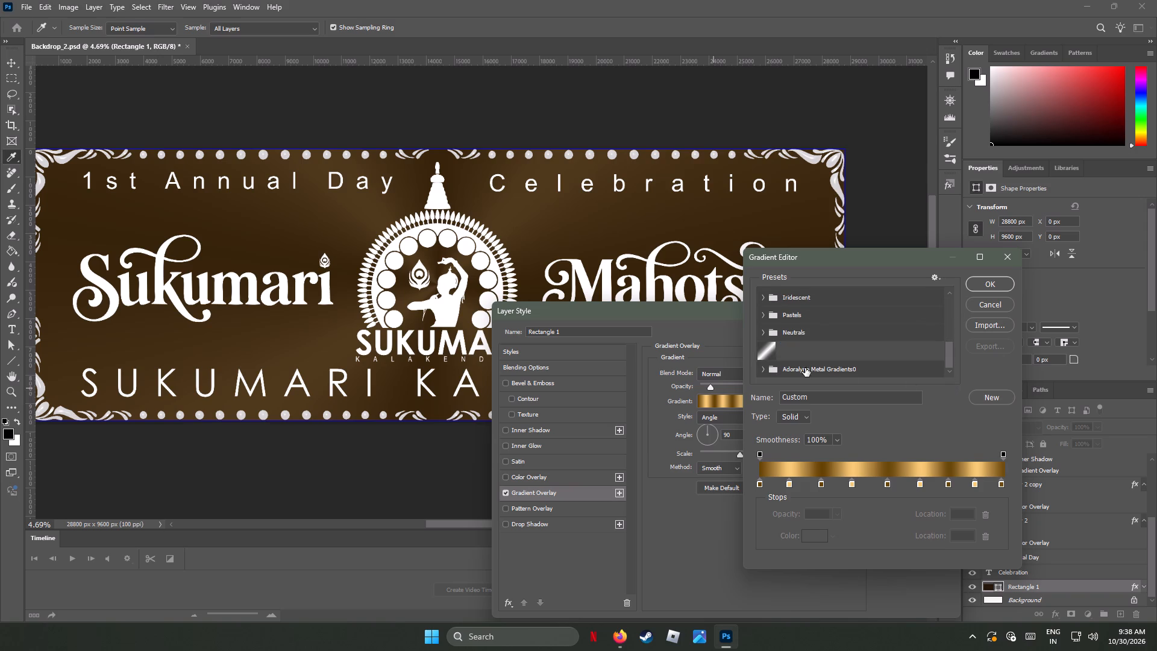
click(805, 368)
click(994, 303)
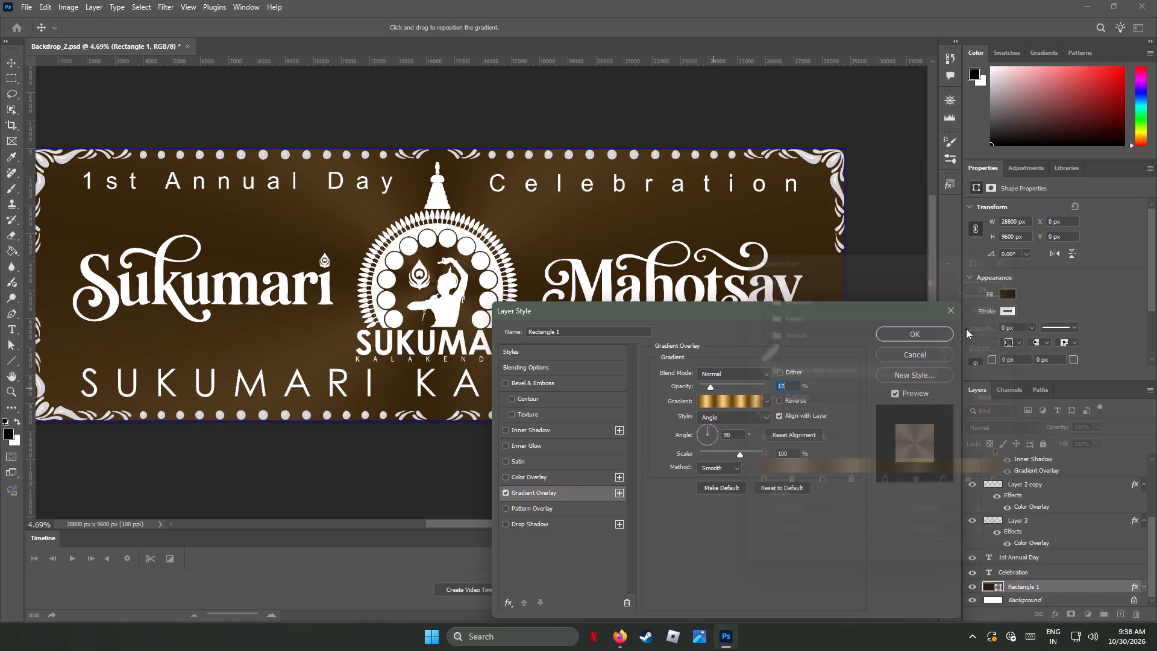
Raise the background gradient overlay's opacity to 100% and set its style to Reflected.
drag(709, 386, 767, 387)
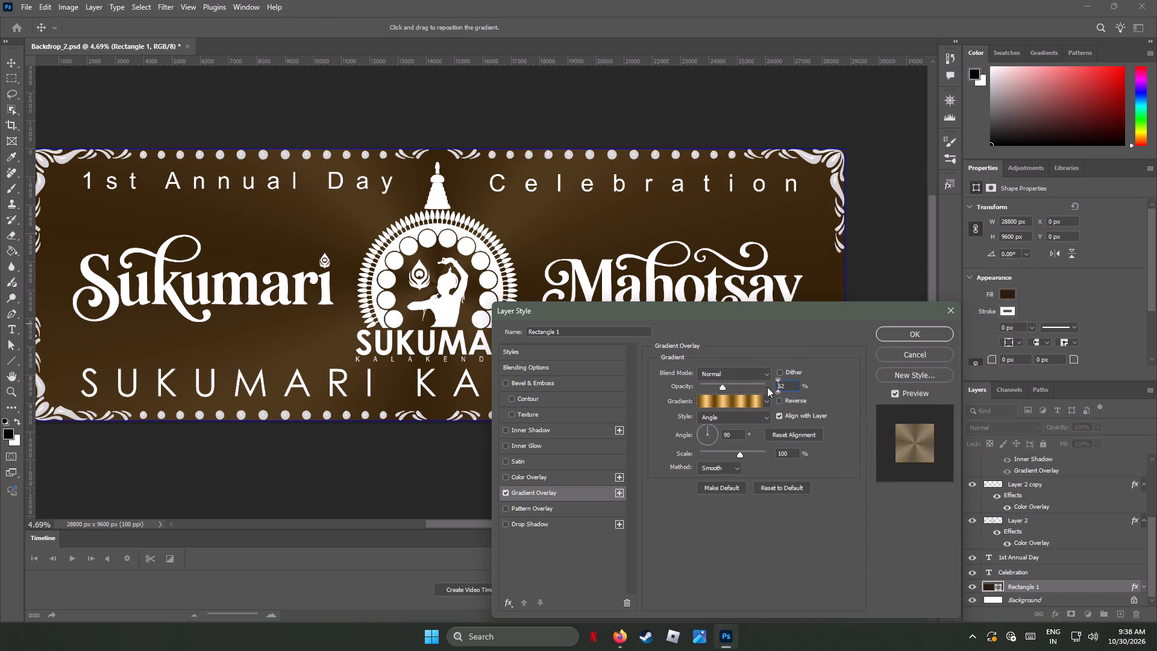
drag(767, 387, 808, 386)
click(763, 416)
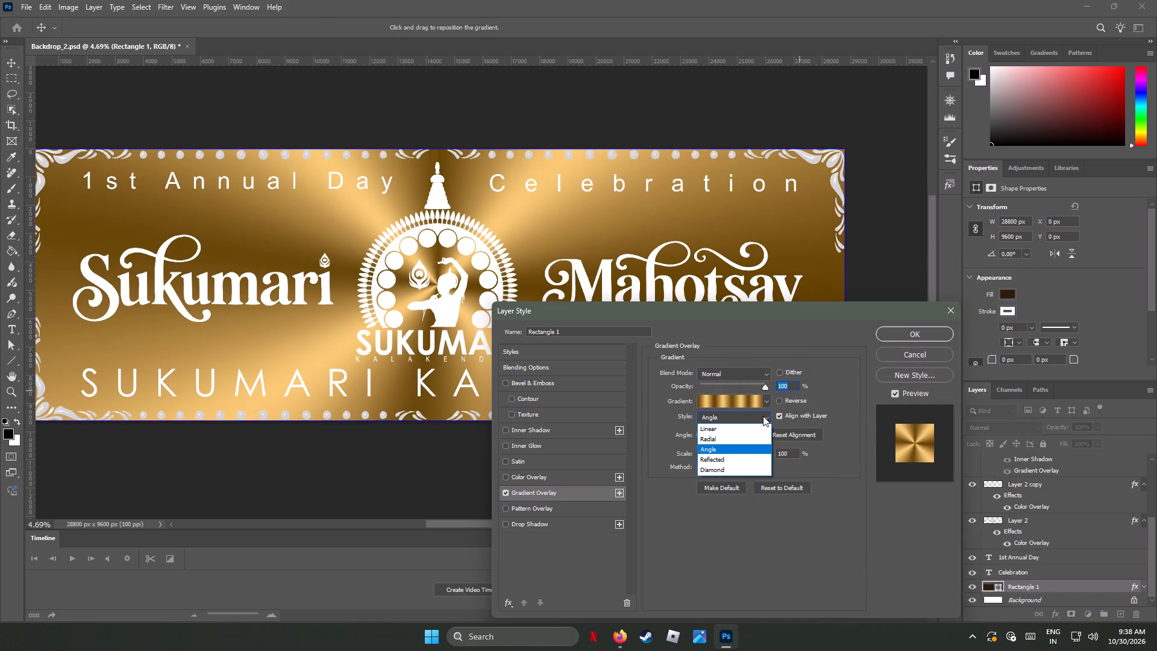
click(739, 457)
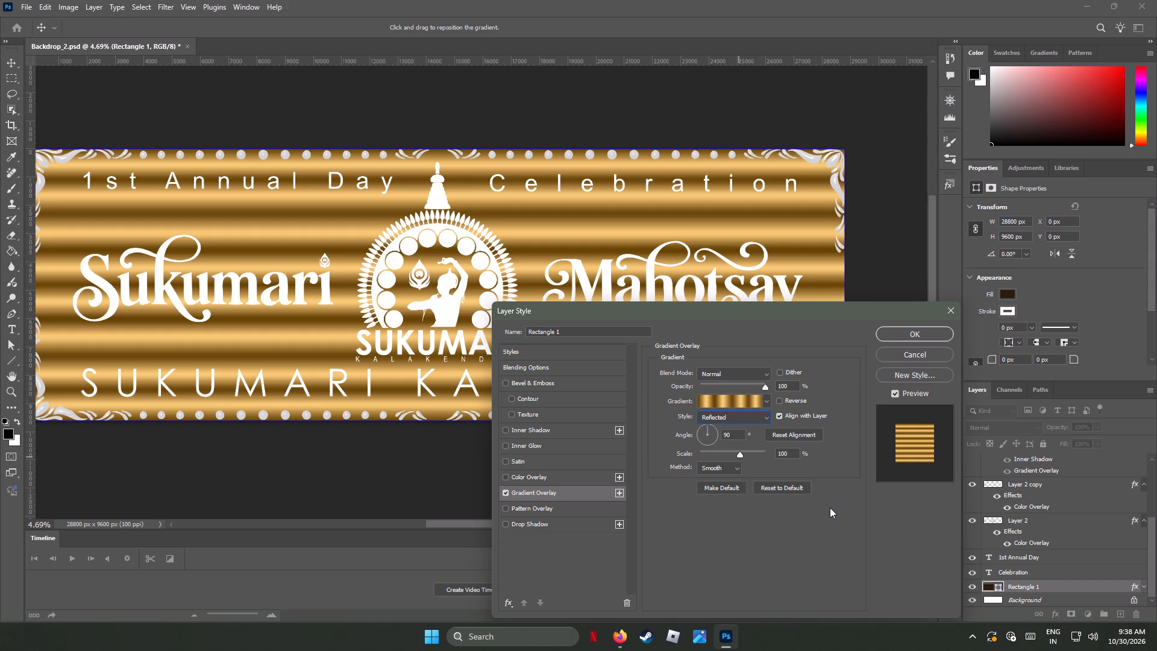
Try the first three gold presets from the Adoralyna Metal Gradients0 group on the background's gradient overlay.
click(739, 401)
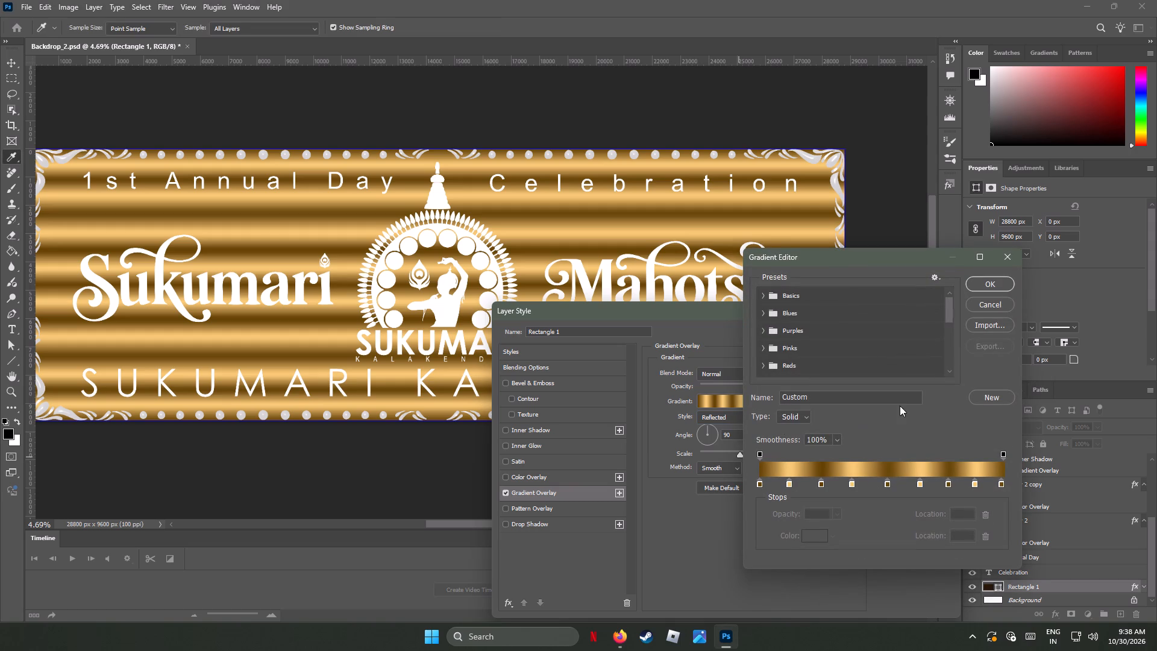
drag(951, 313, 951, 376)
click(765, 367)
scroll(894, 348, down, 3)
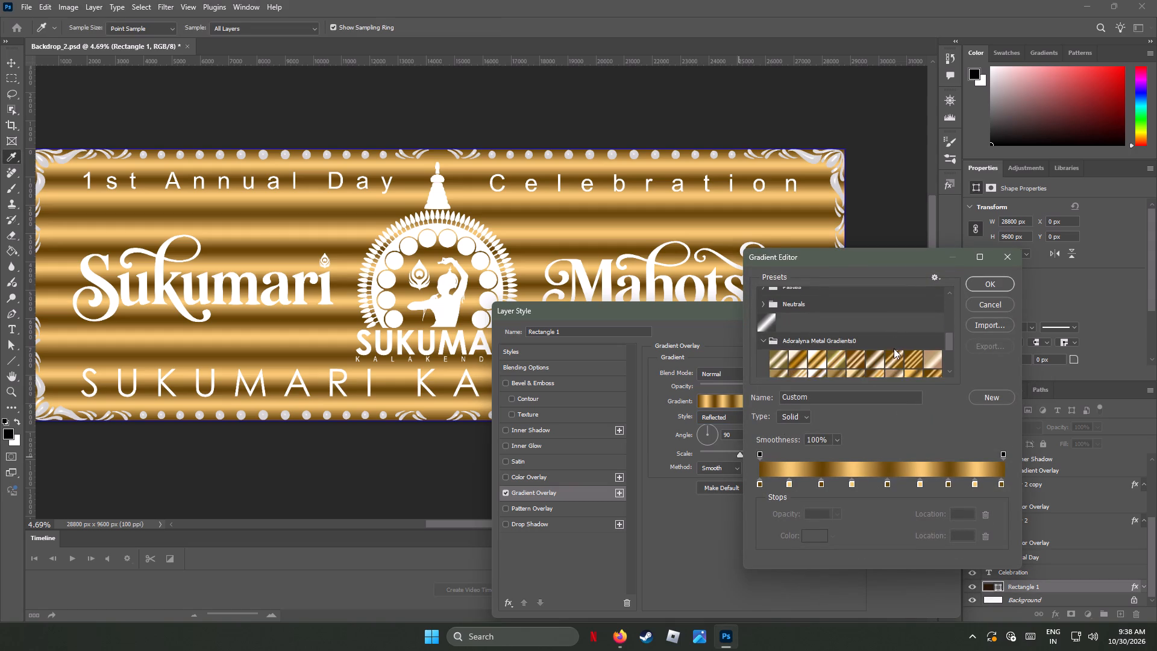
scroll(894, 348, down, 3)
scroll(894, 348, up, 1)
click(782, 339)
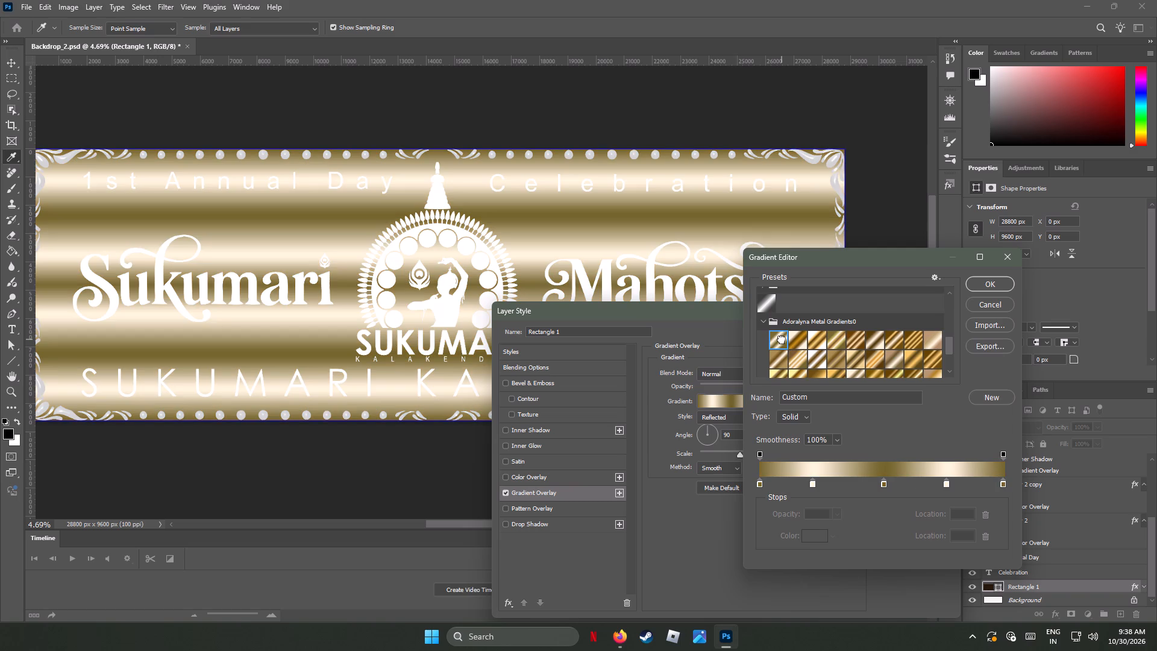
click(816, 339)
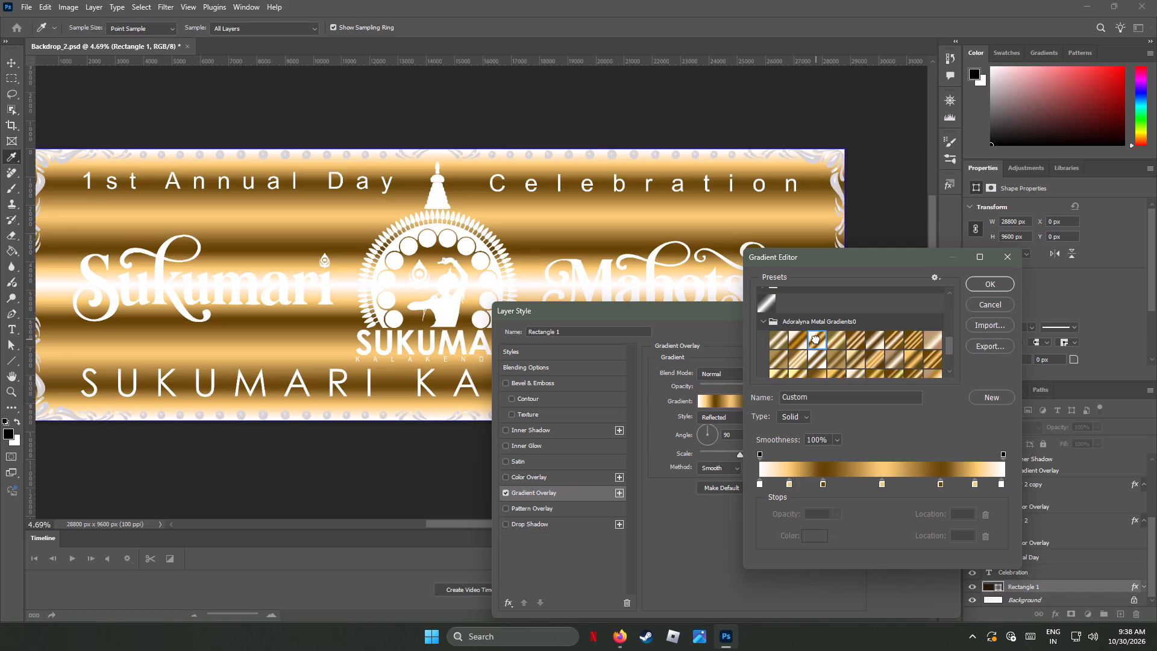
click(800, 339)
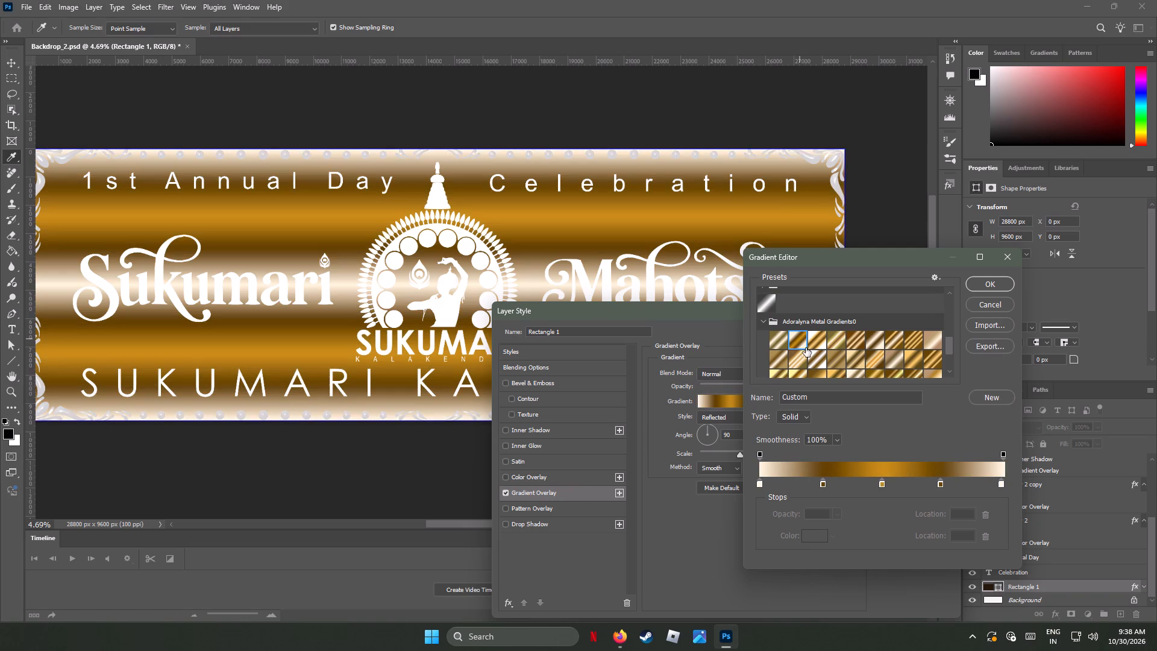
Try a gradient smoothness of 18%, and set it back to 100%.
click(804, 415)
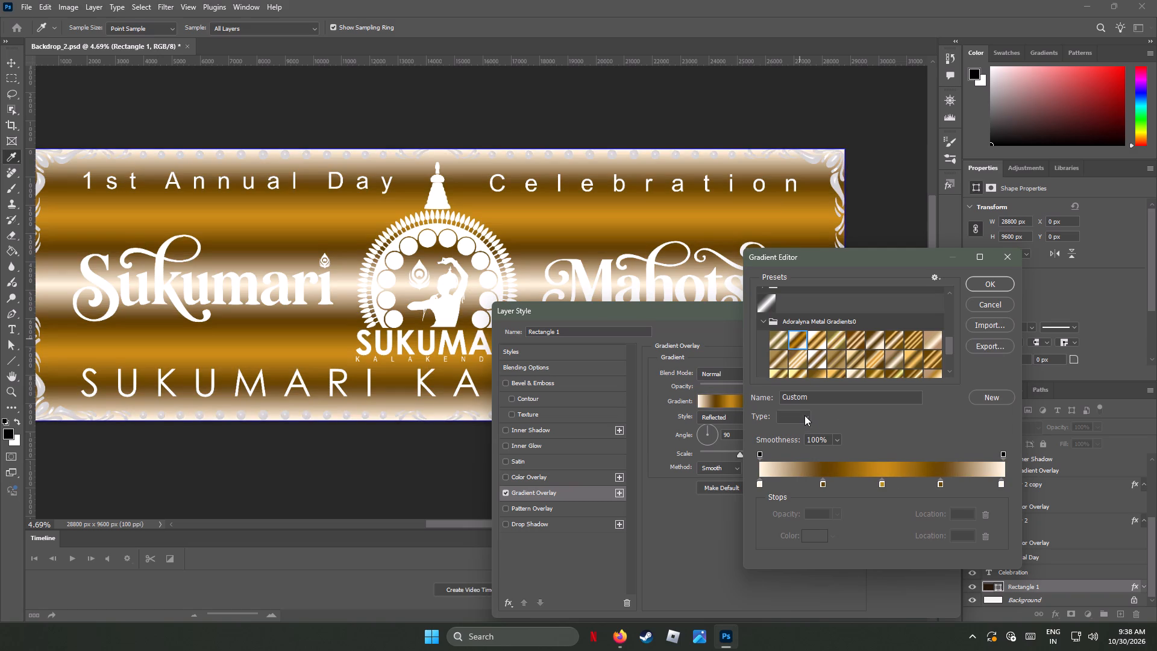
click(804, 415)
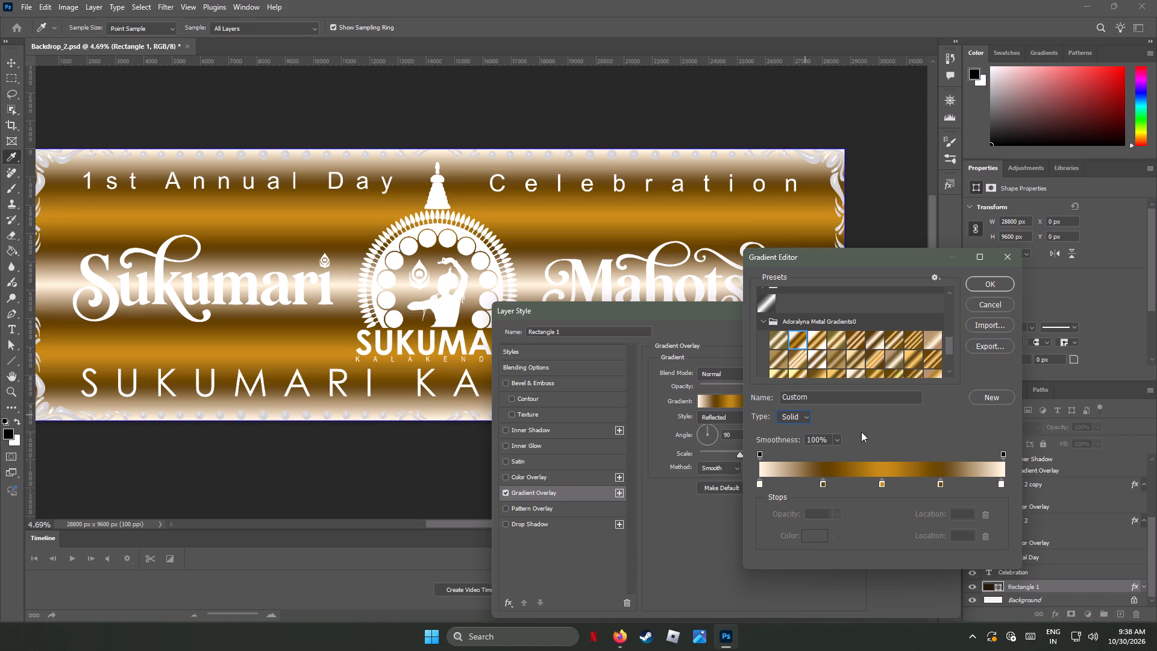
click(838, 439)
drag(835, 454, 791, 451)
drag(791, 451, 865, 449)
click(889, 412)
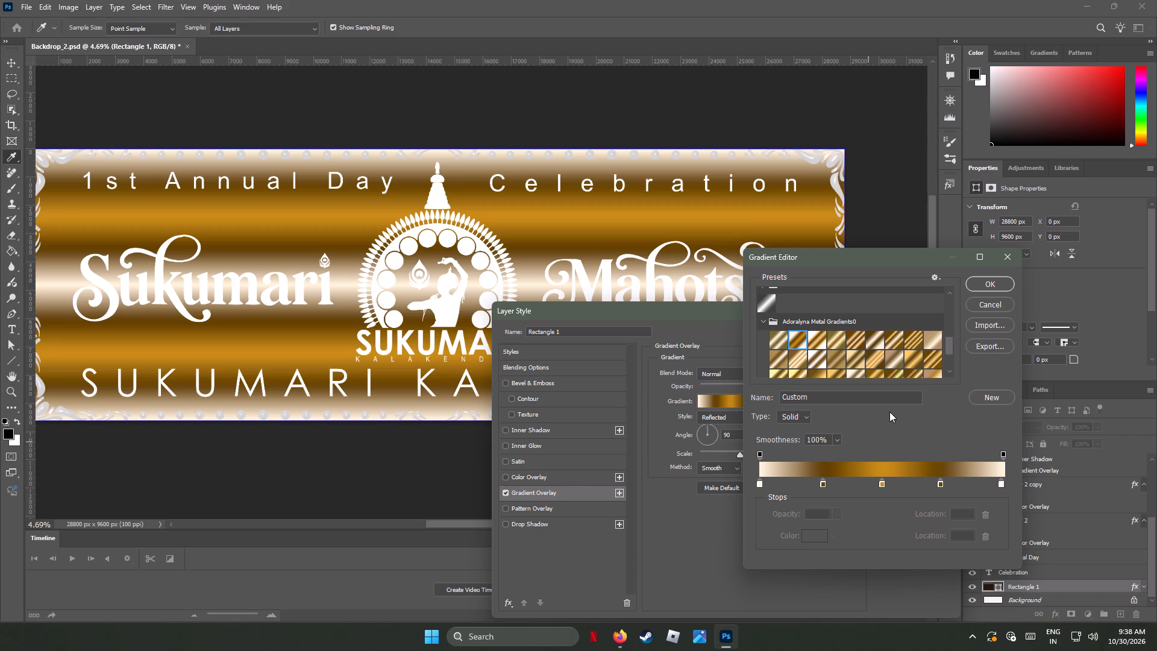
Apply the last preset in the Adoralyna Metal Gradients0 group, running from pale cream through gold to brown, and accept the gradient.
click(938, 341)
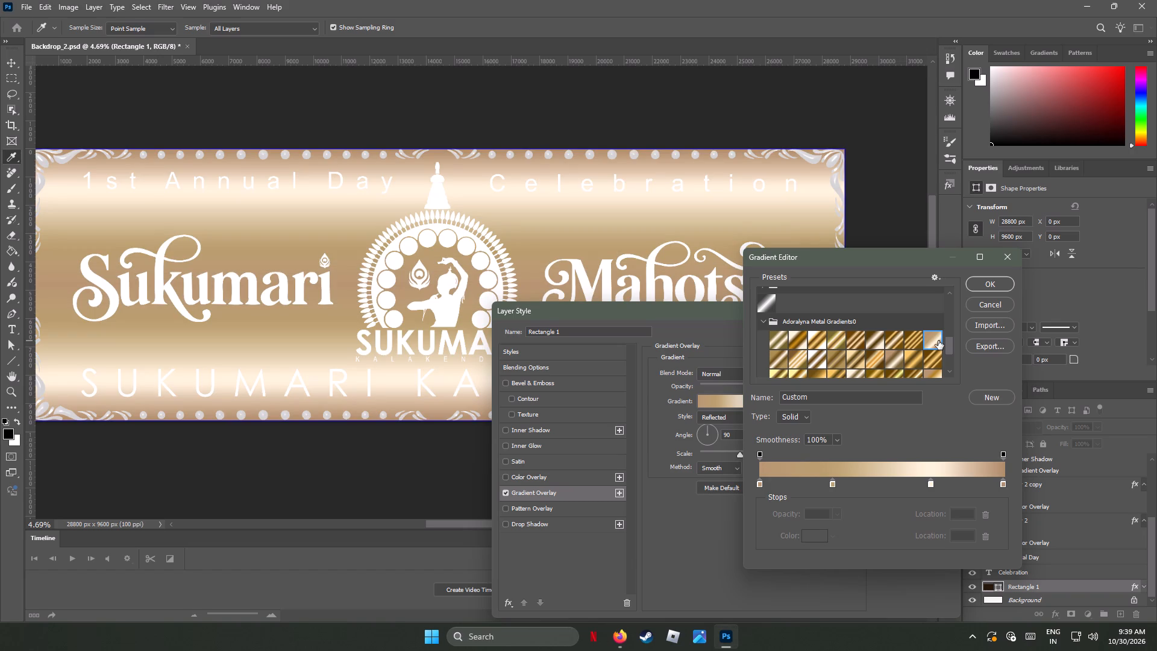
drag(949, 344, 948, 374)
click(859, 363)
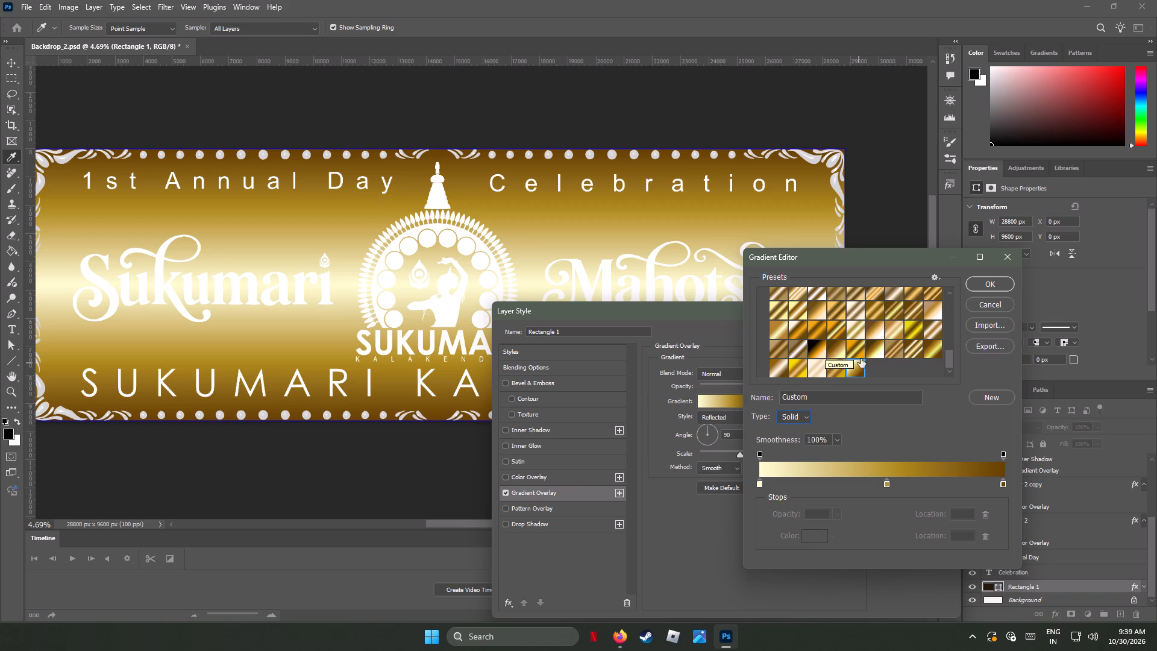
click(989, 285)
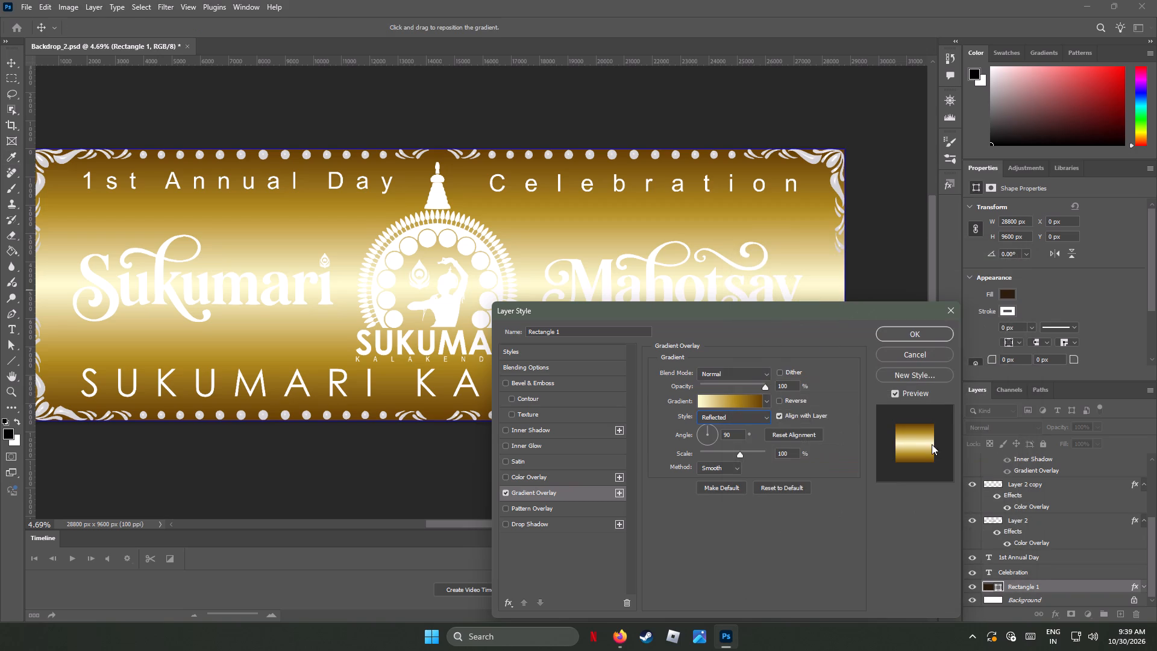
Recolour the overlay gradient's middle gold stop to dark brown 3b2f0c.
click(730, 400)
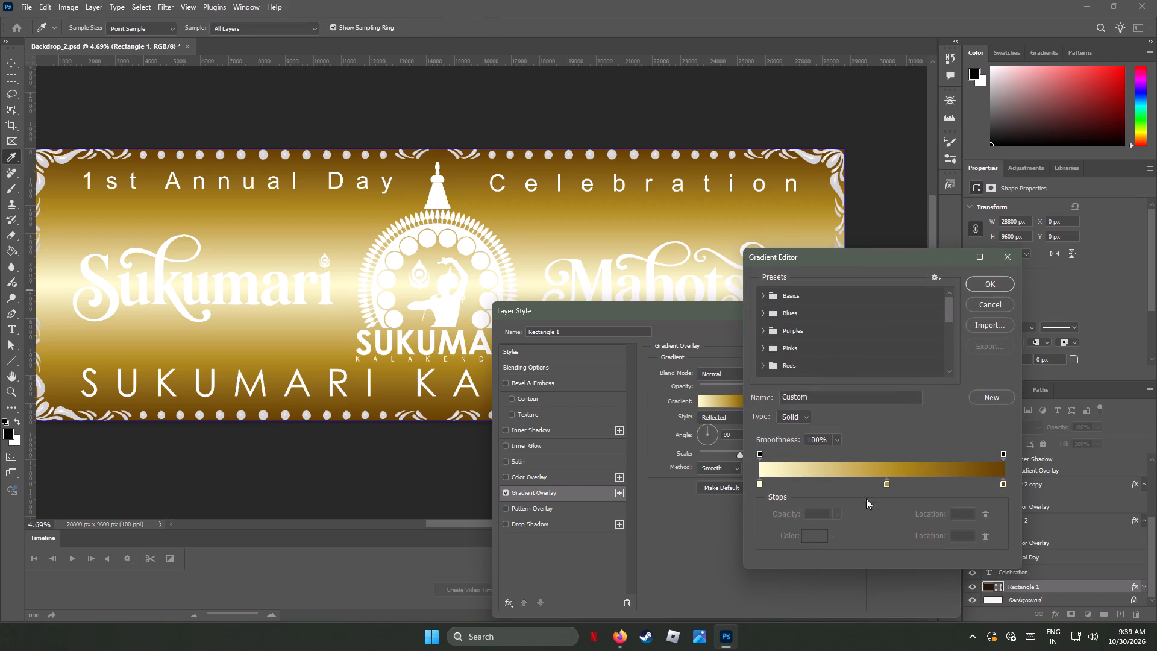
double_click(886, 484)
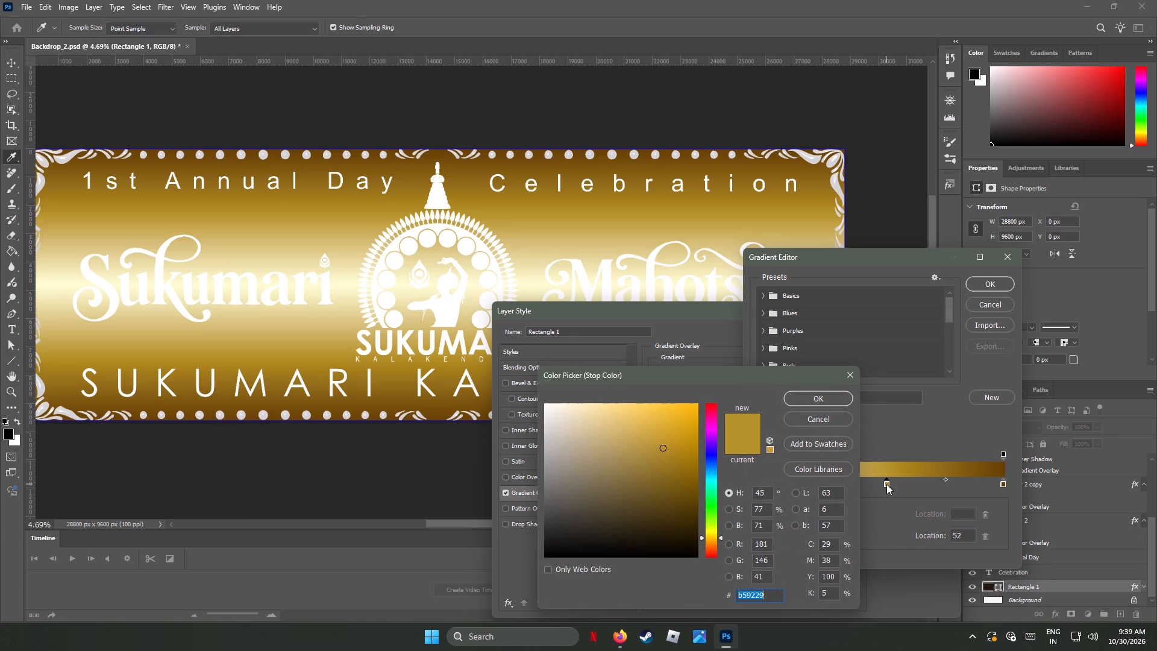
click(665, 492)
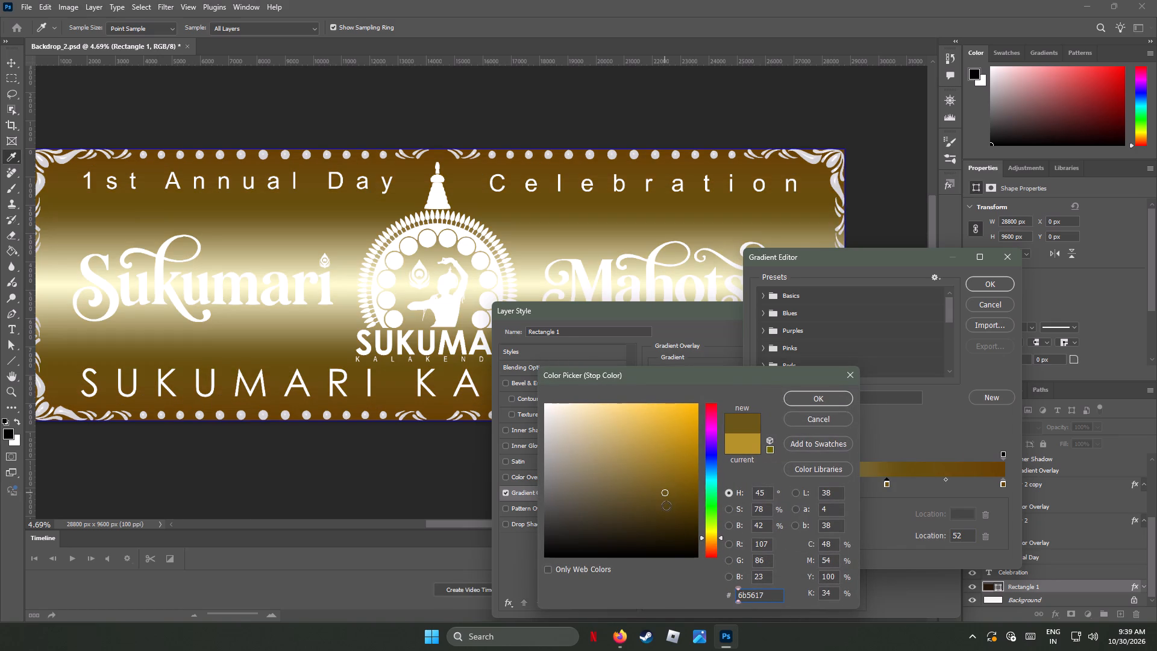
click(666, 511)
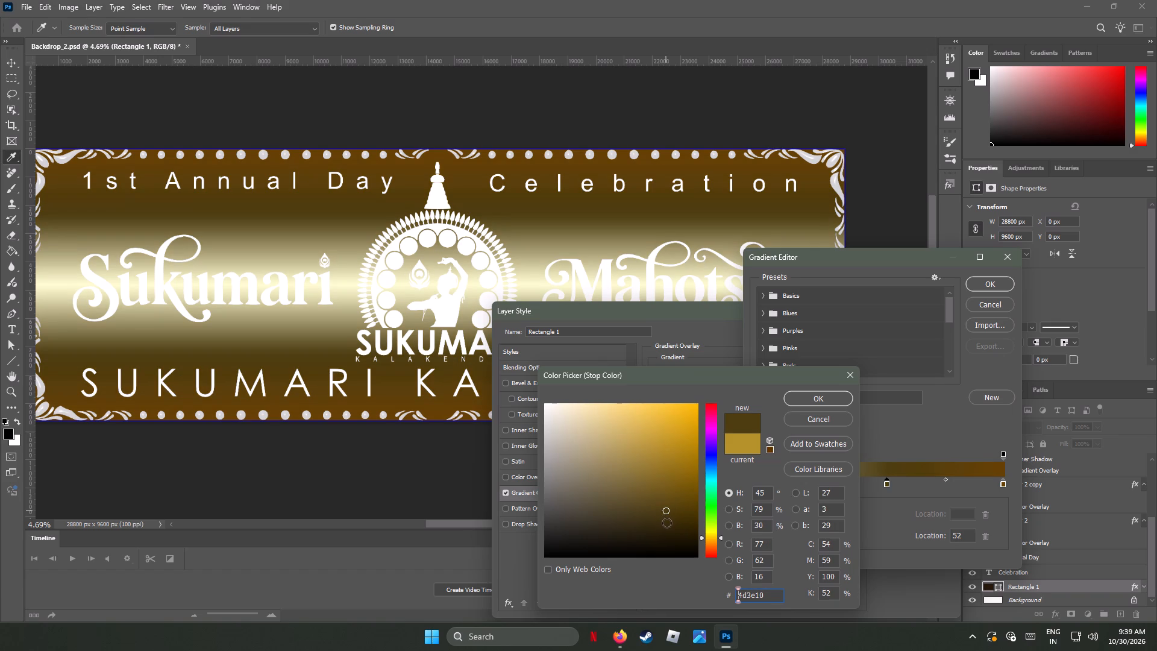
click(666, 521)
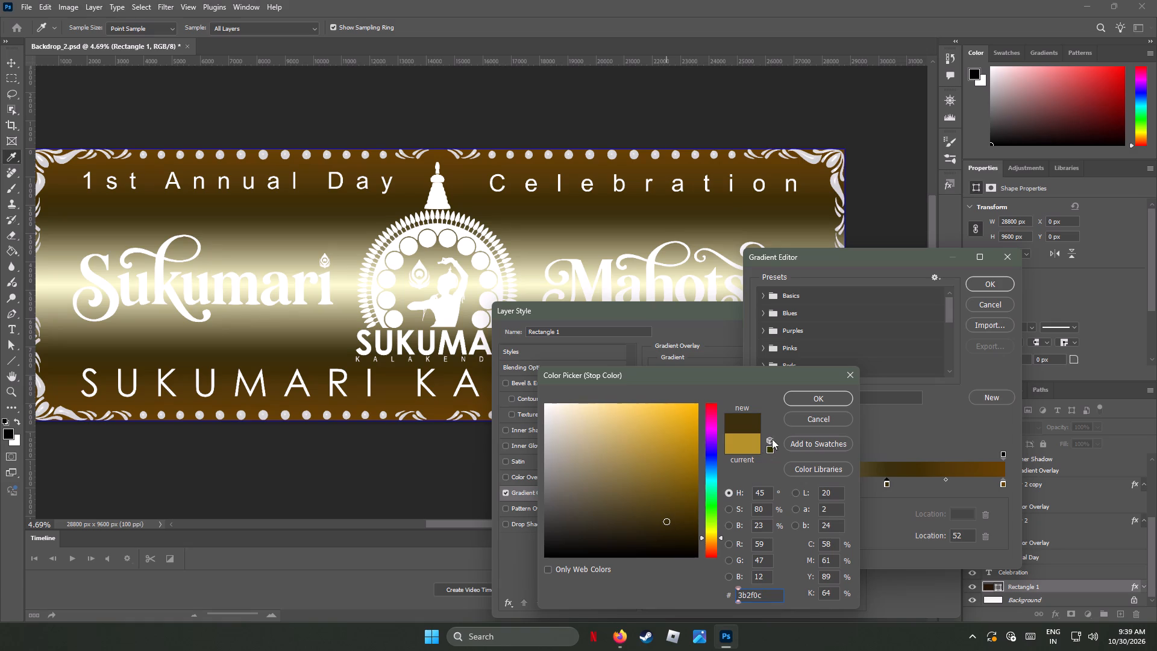
click(803, 400)
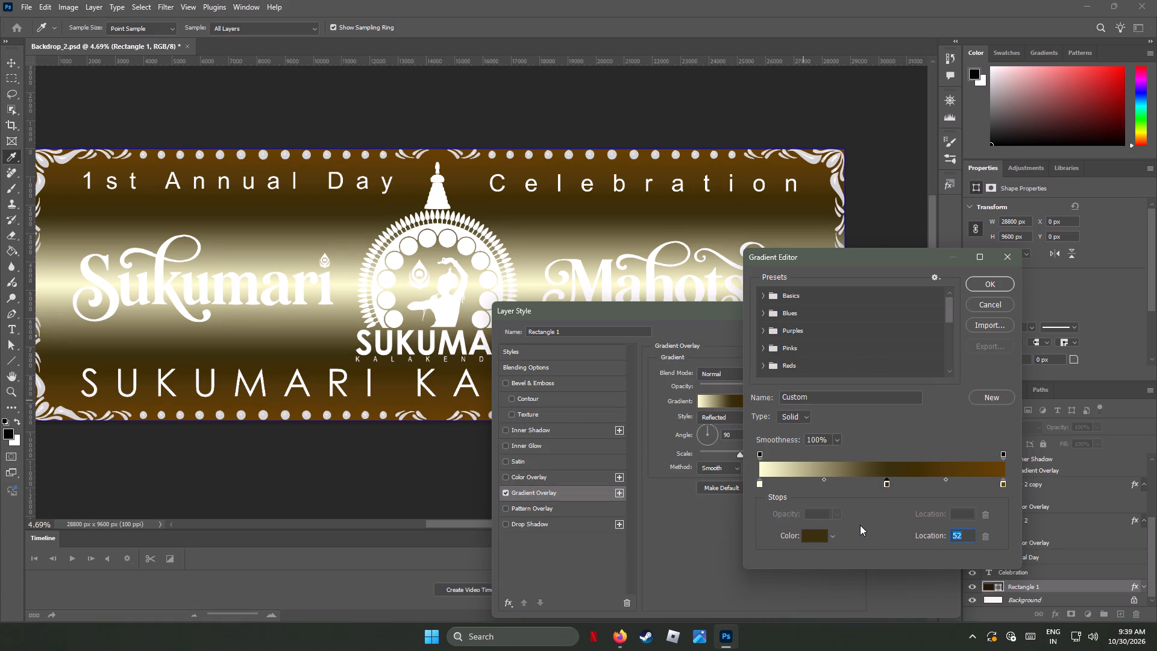
Open the colour of the gradient's pale cream starting stop for editing.
double_click(760, 484)
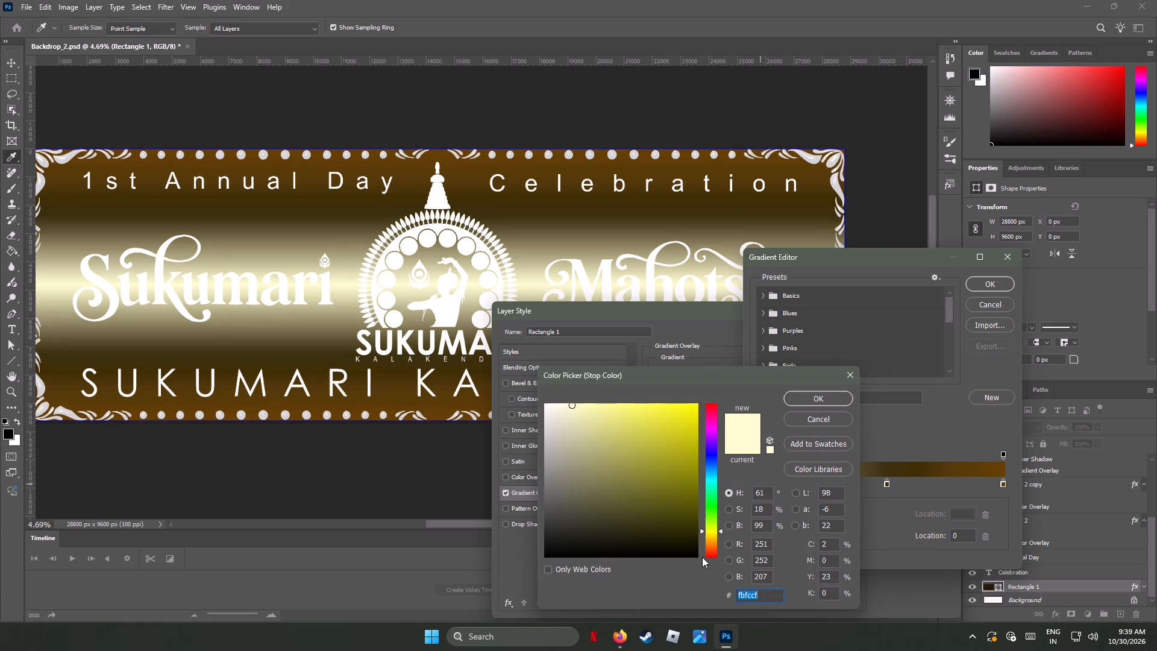
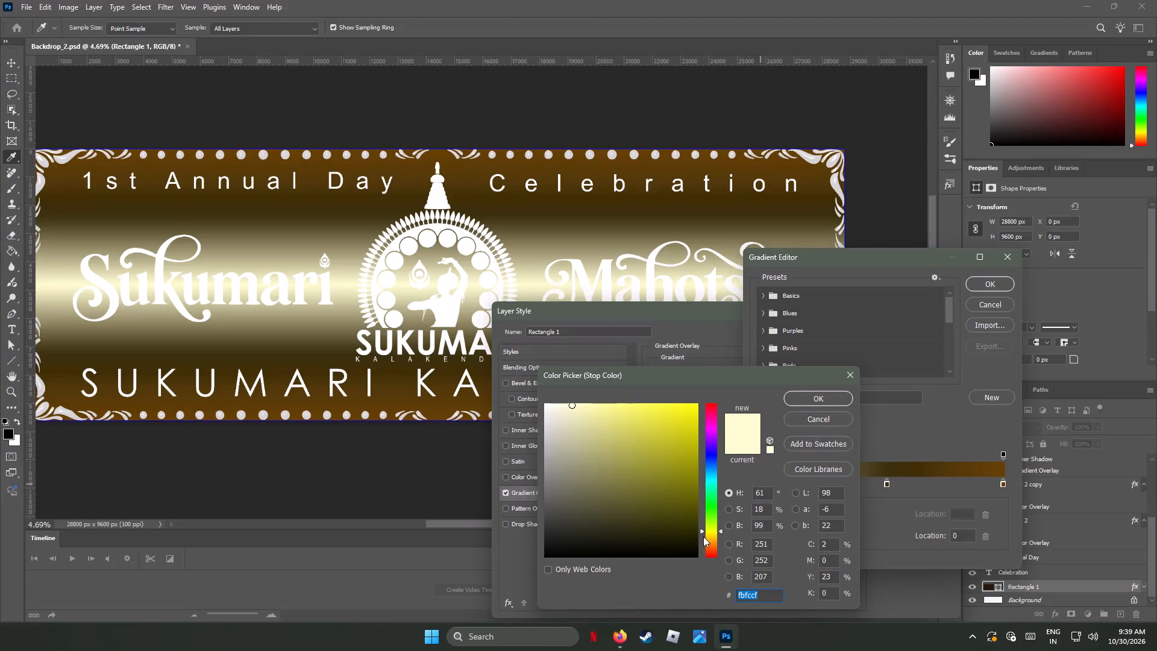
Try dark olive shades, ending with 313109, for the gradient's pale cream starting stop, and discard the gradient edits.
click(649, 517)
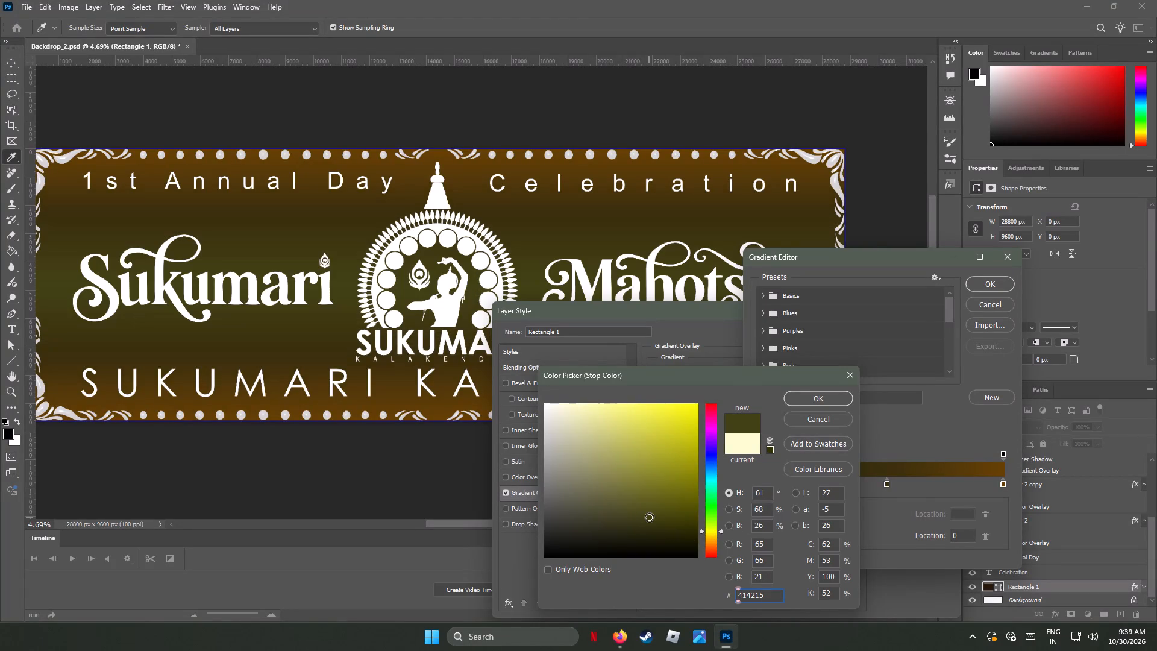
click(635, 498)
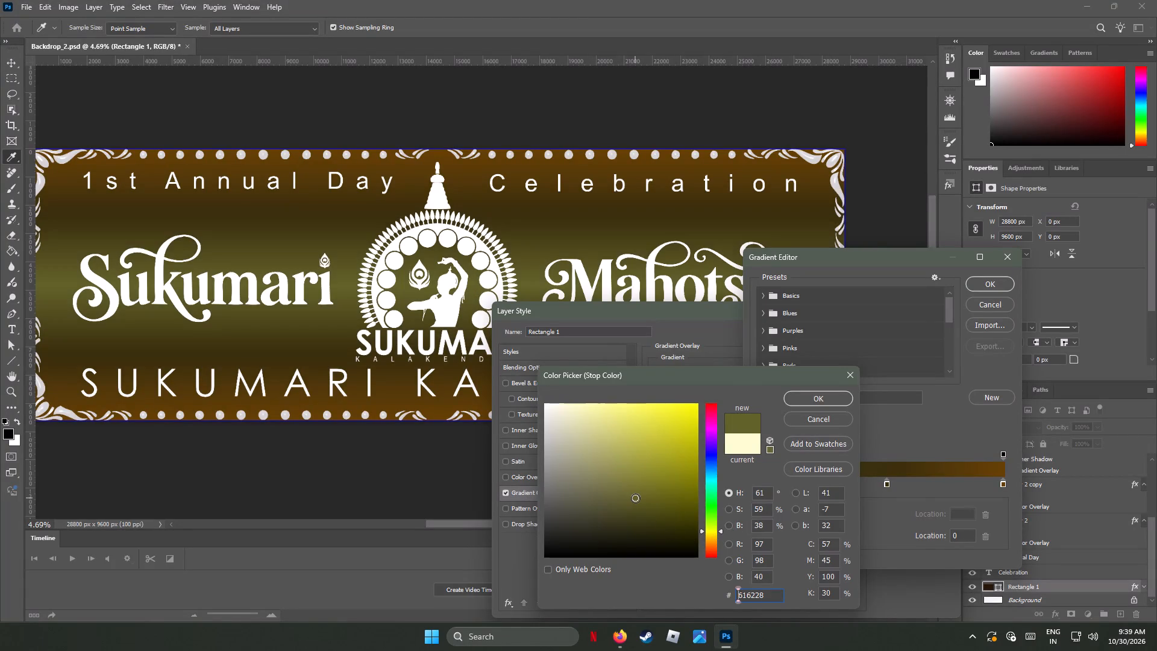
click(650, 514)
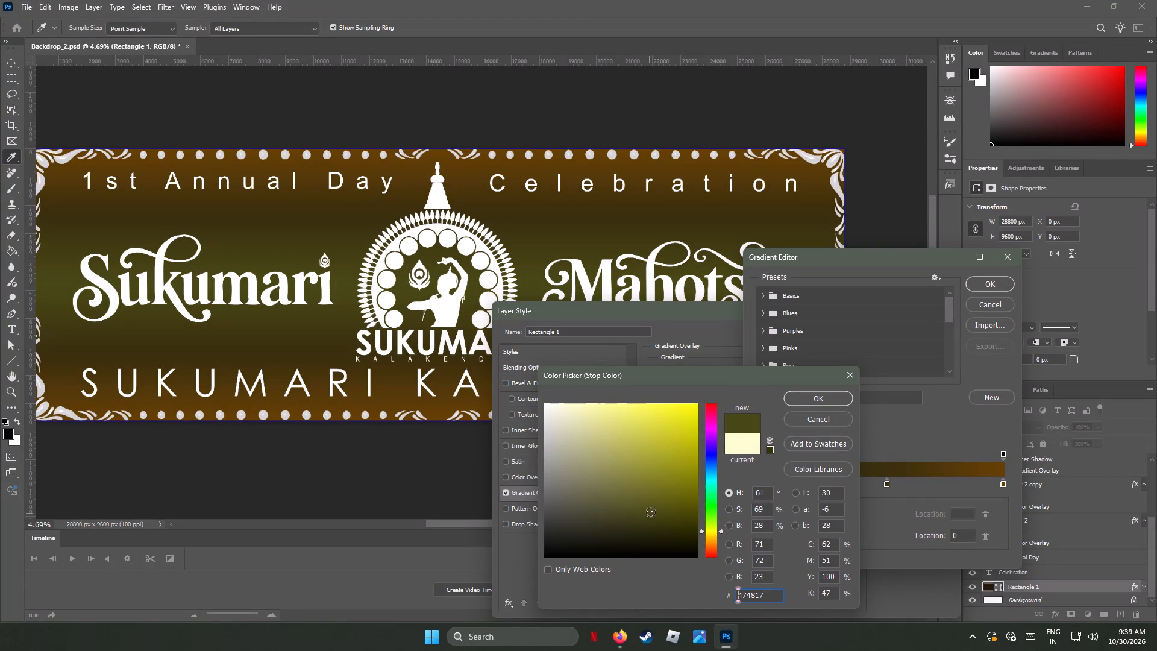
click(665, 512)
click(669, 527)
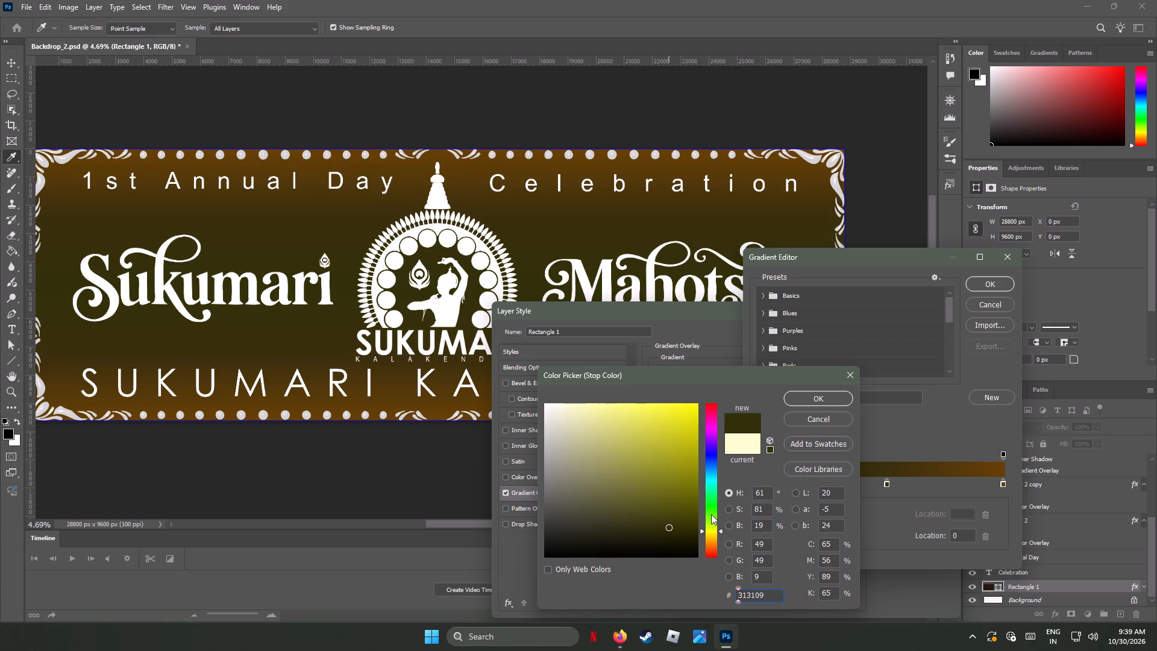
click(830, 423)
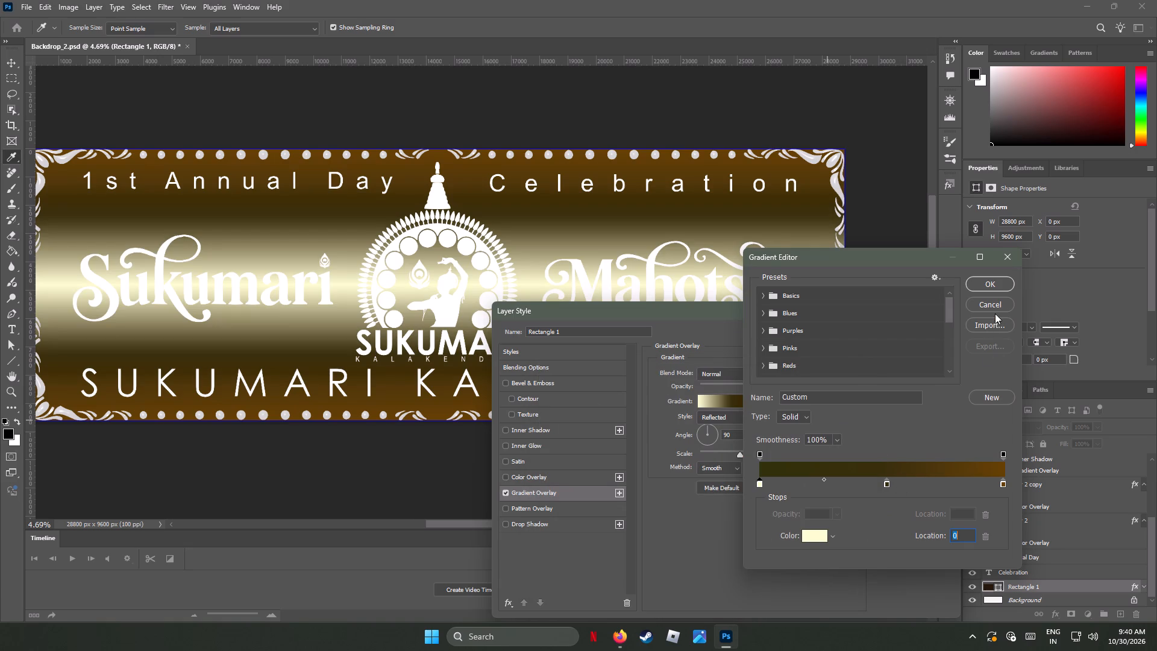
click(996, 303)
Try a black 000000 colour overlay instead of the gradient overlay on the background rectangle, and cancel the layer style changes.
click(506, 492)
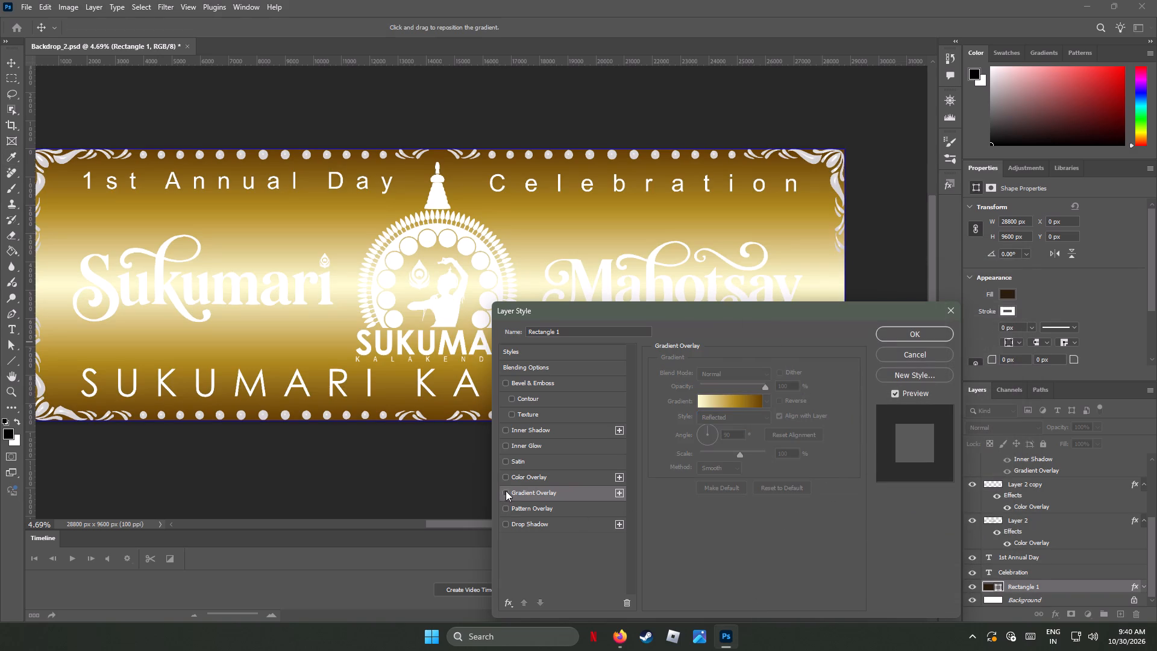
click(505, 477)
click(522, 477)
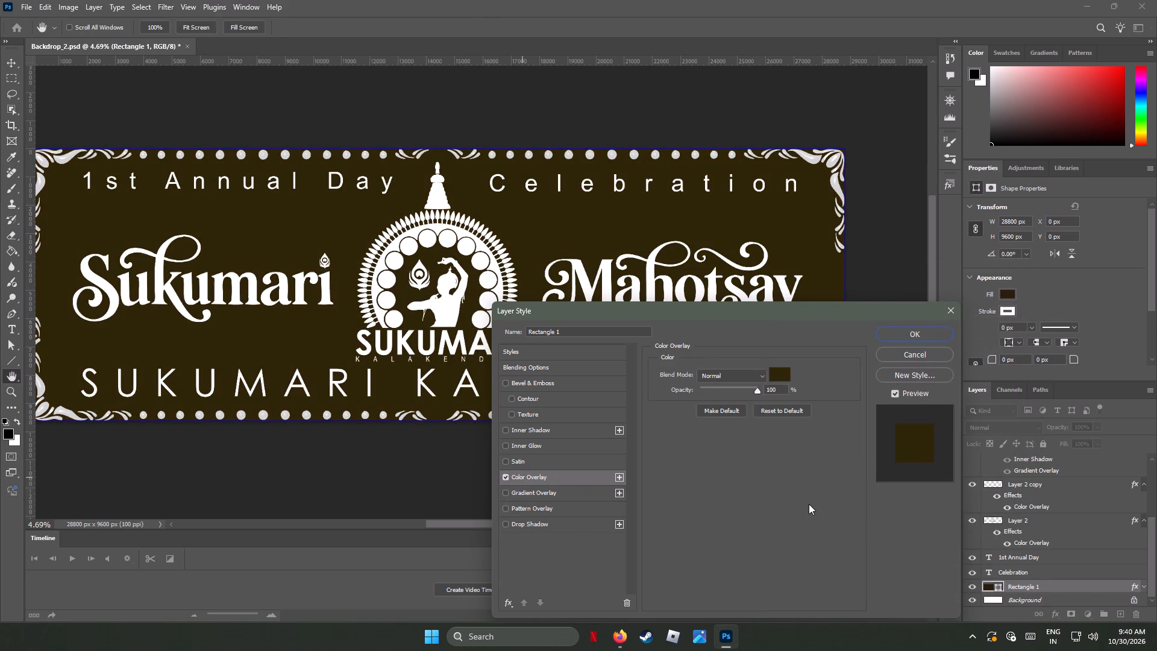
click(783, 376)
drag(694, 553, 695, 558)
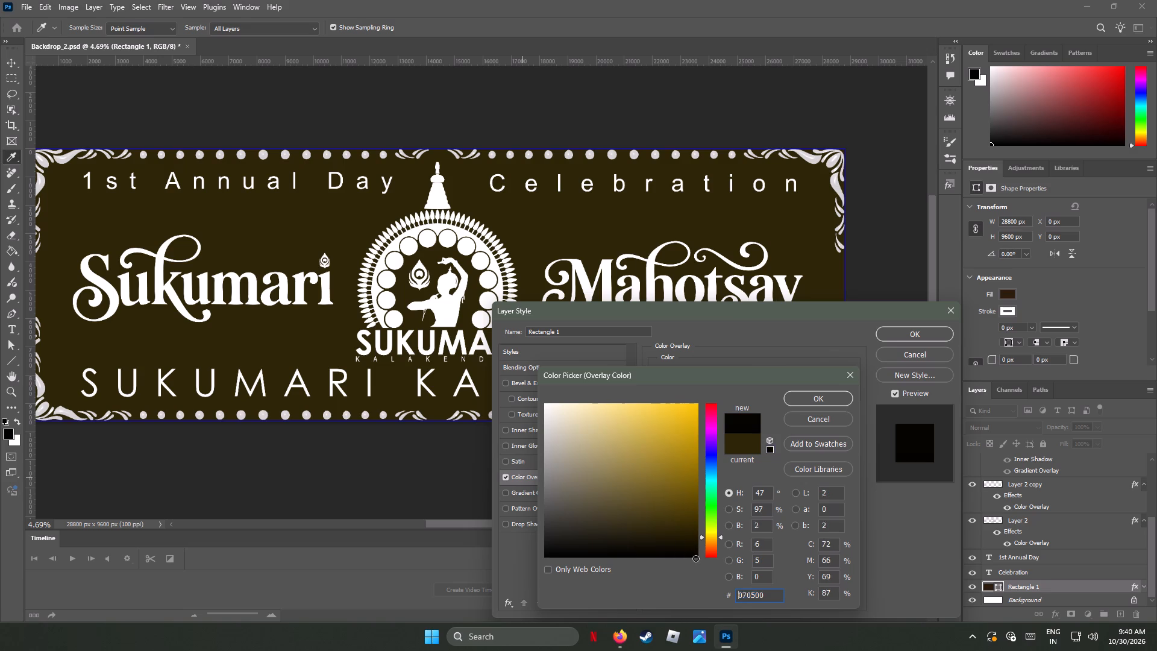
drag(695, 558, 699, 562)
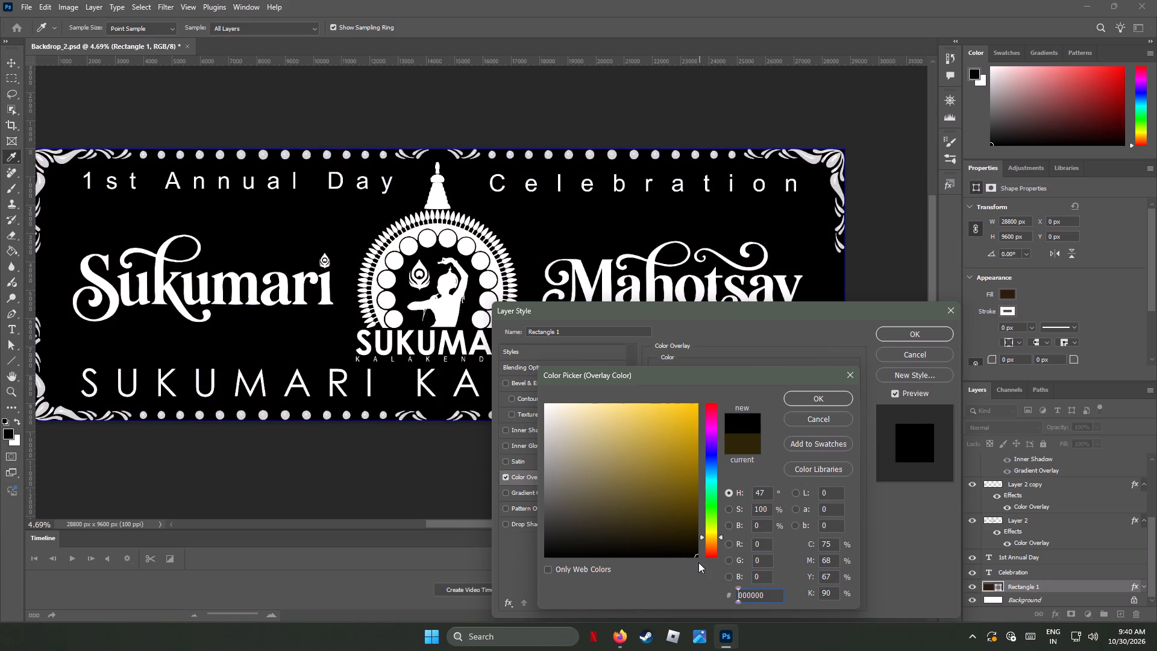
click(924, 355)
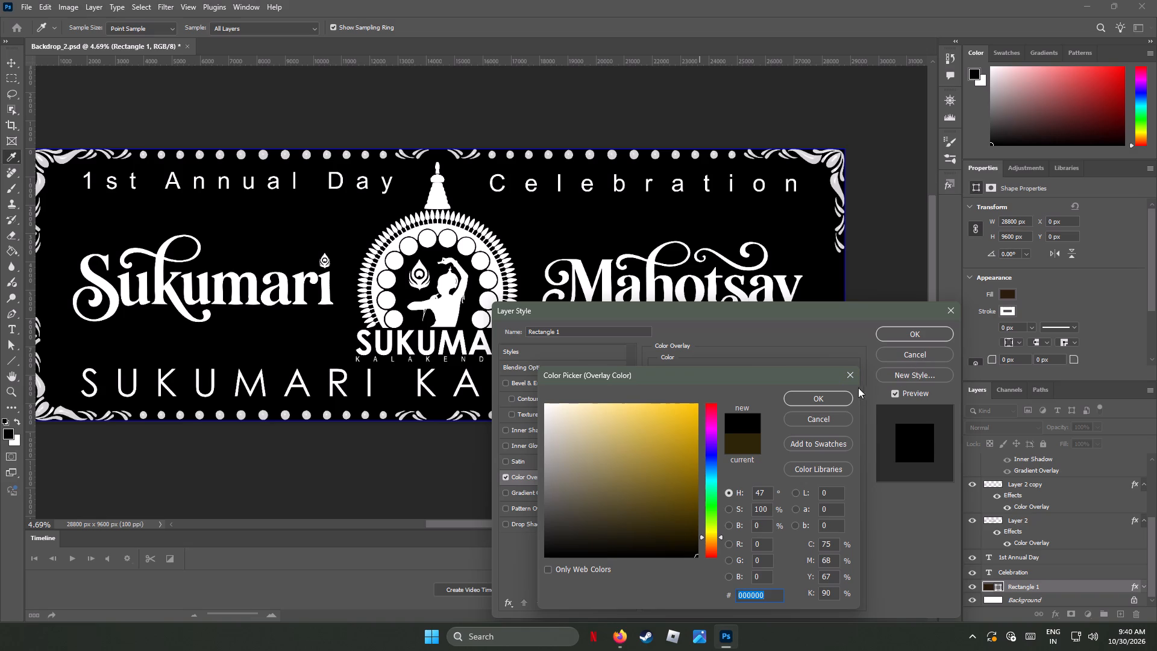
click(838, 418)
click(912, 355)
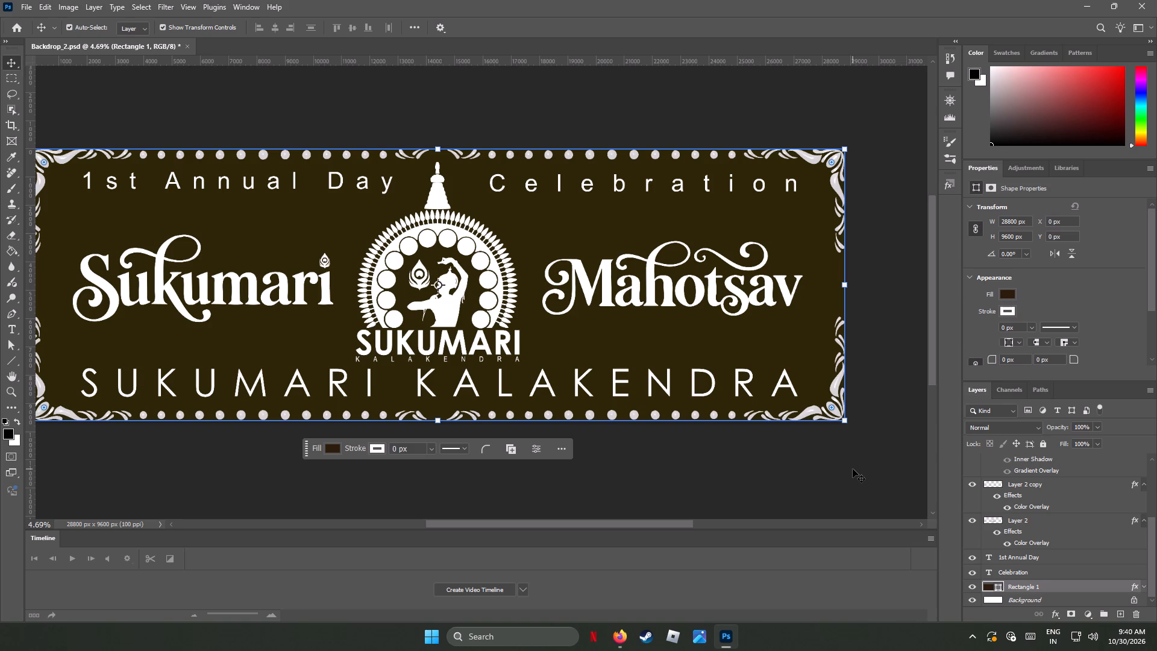
Reduce the height of the bottom SUKUMARI KALAKENDRA text to about 74%, keeping its full width and its lower edge in place.
drag(643, 524, 615, 524)
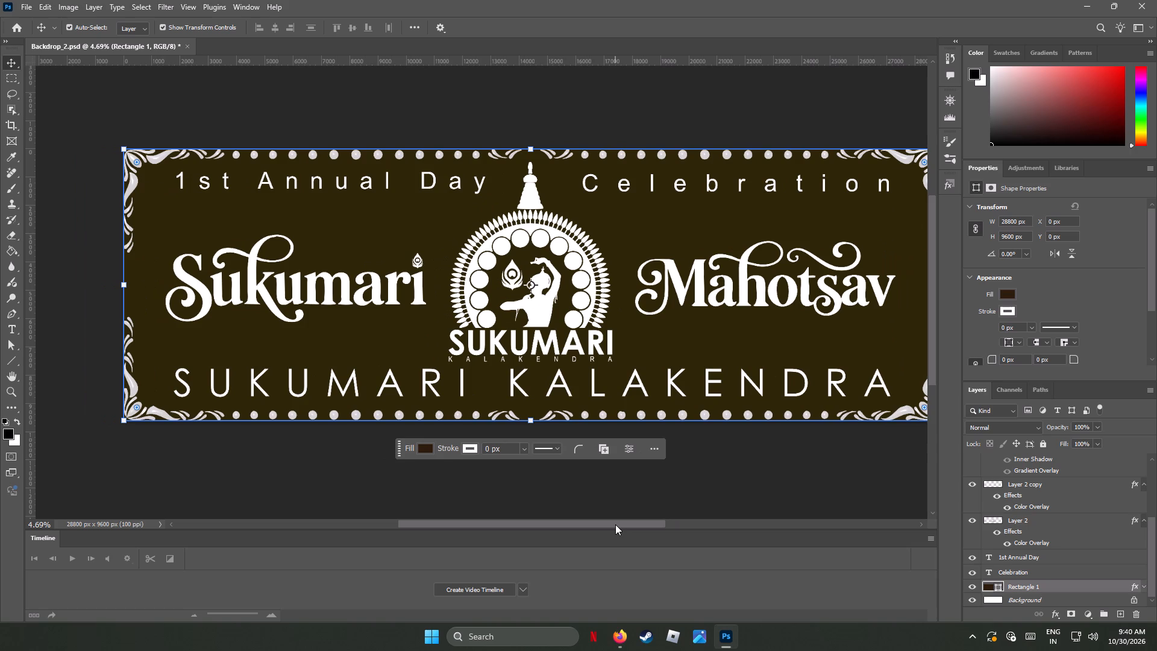
click(707, 378)
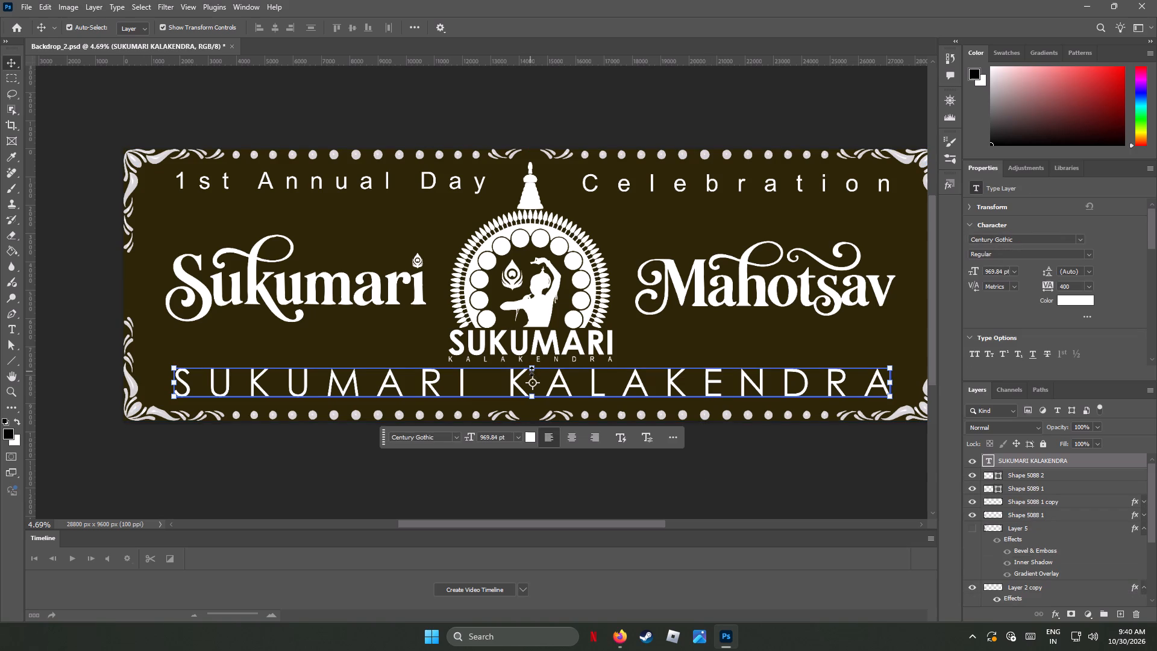
click(533, 371)
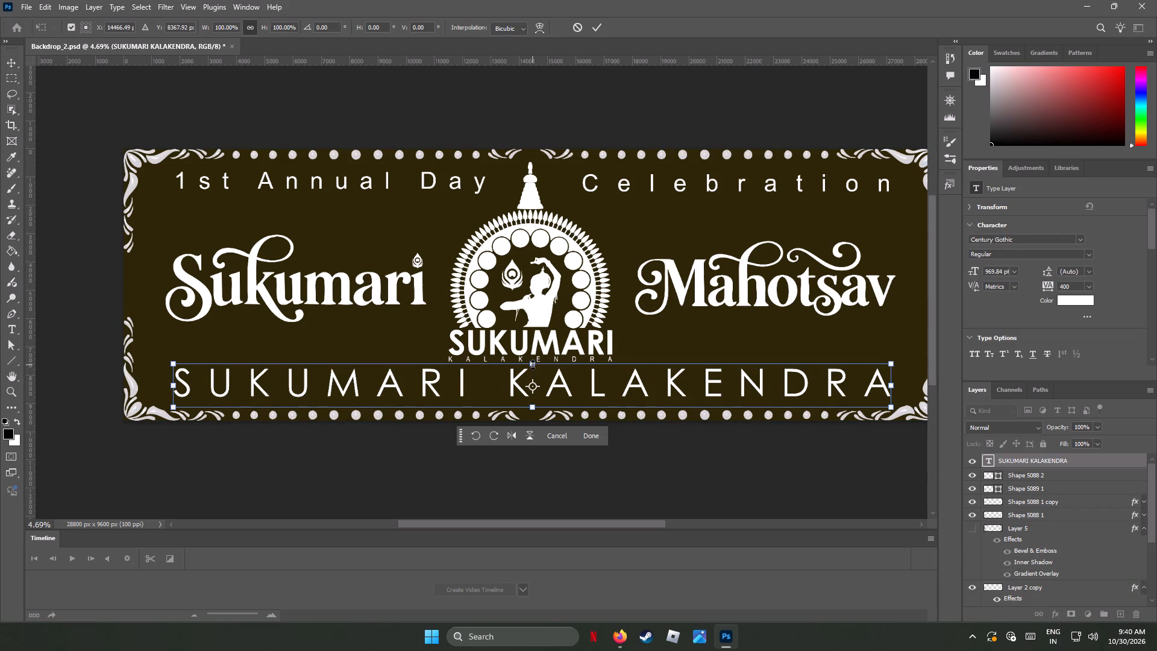
drag(533, 365, 533, 380)
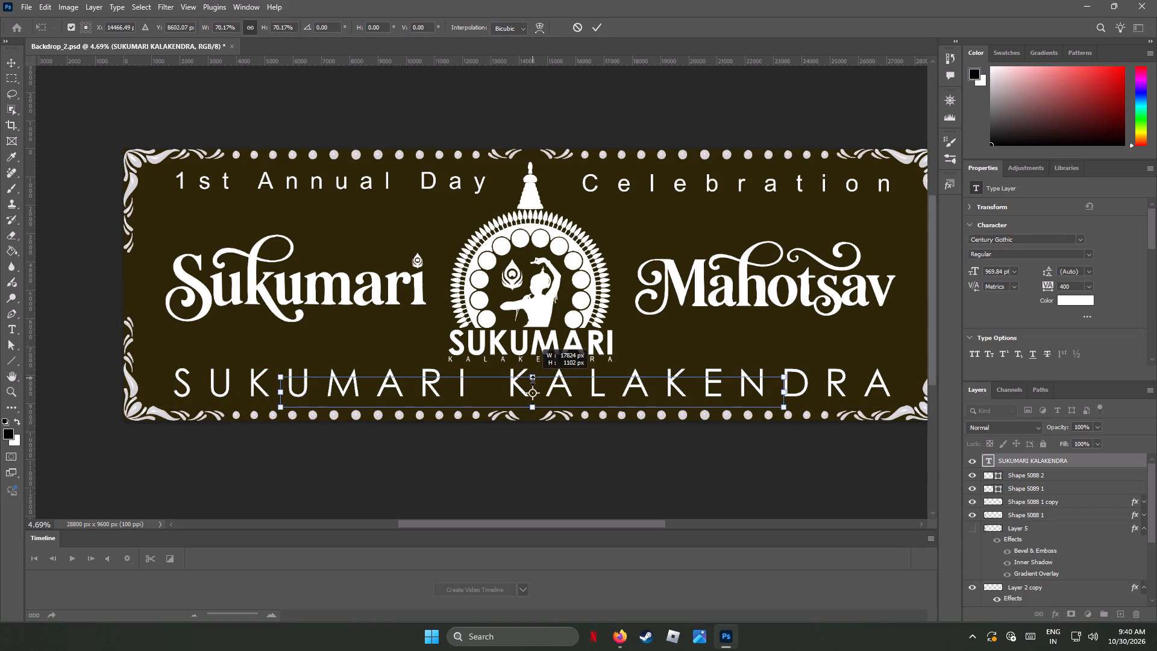
drag(533, 380, 533, 381)
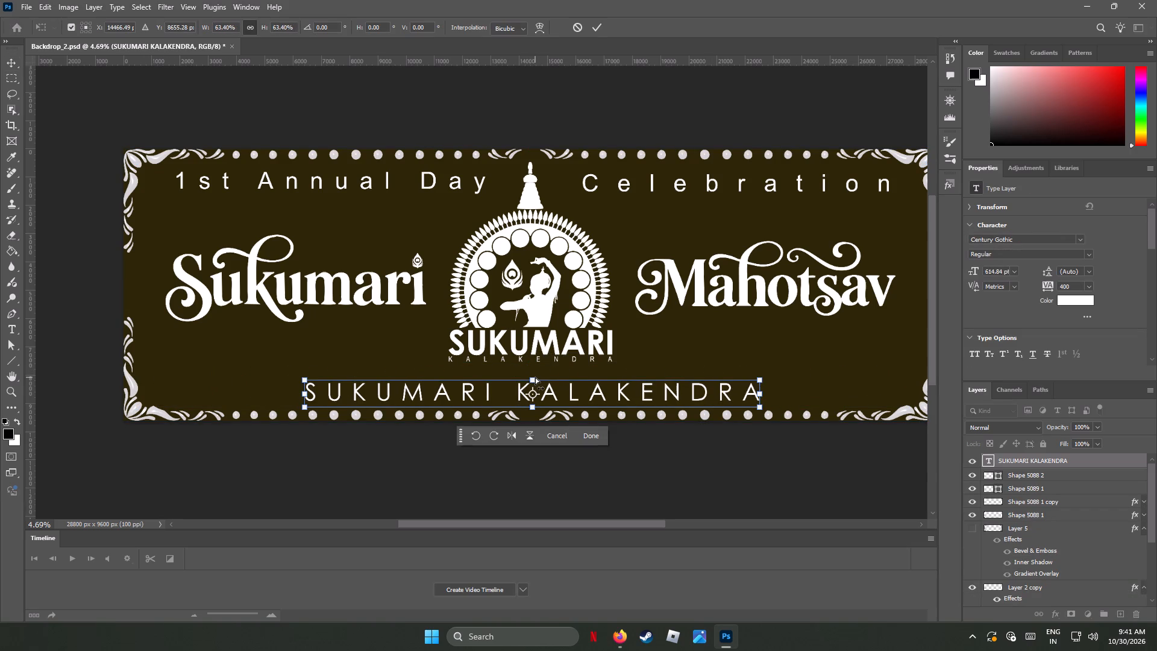
key(ctrl+z)
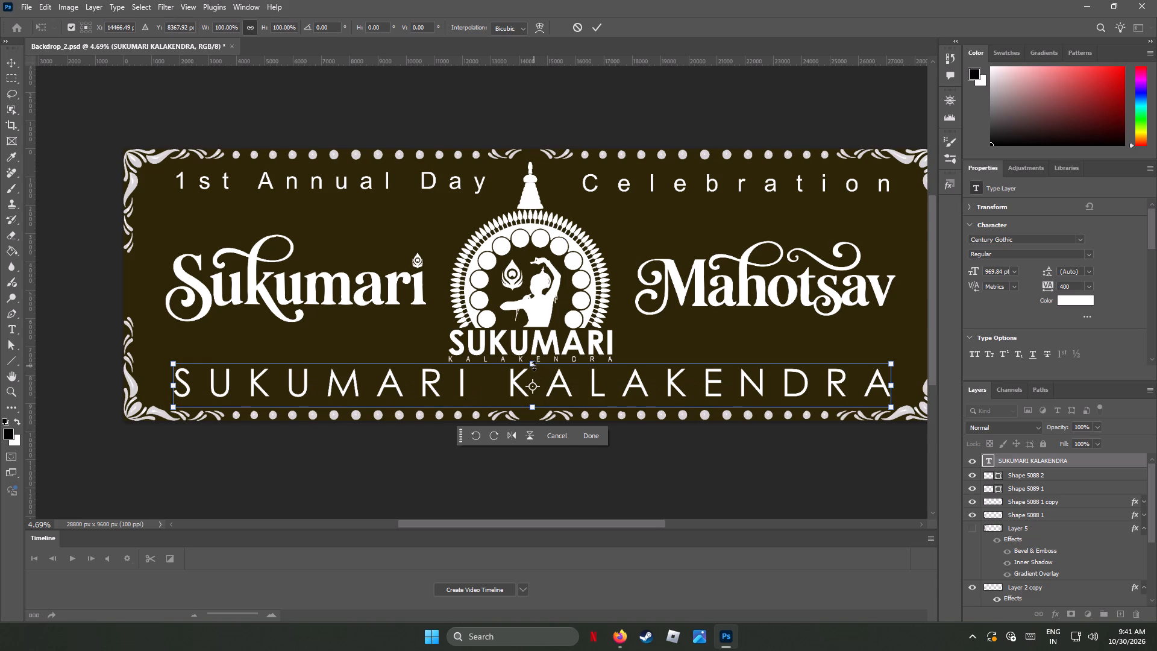
shift+drag(534, 365, 534, 377)
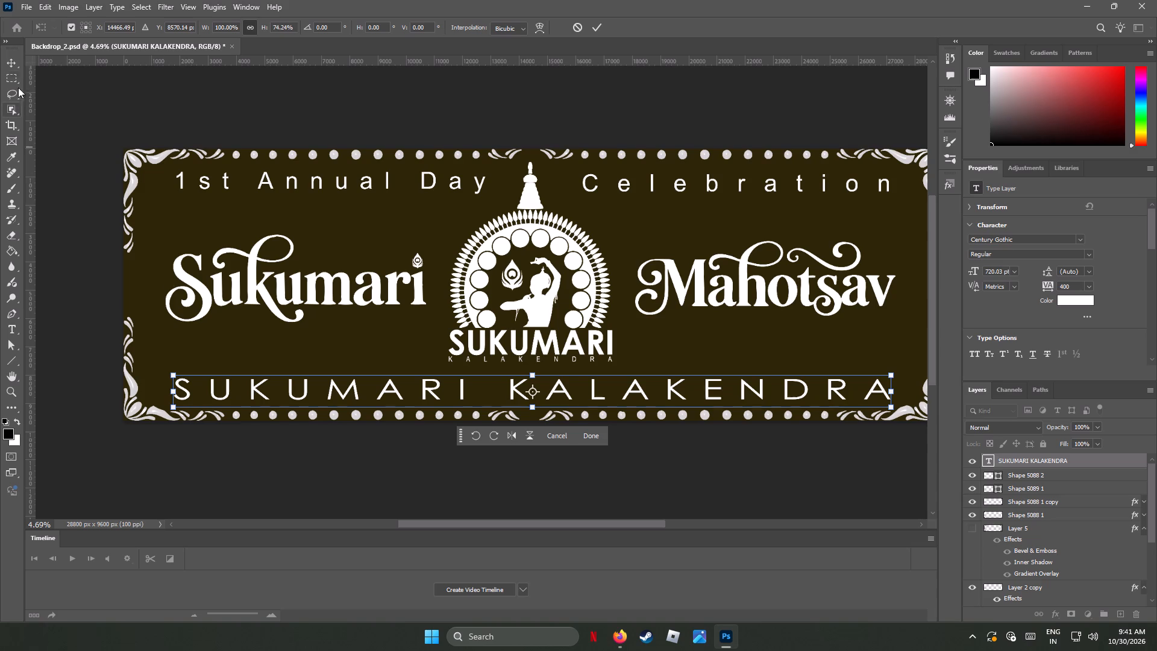
click(15, 61)
Enlarge the central logo proportionally to about 104%, extending it downward from its fixed top edge.
click(533, 308)
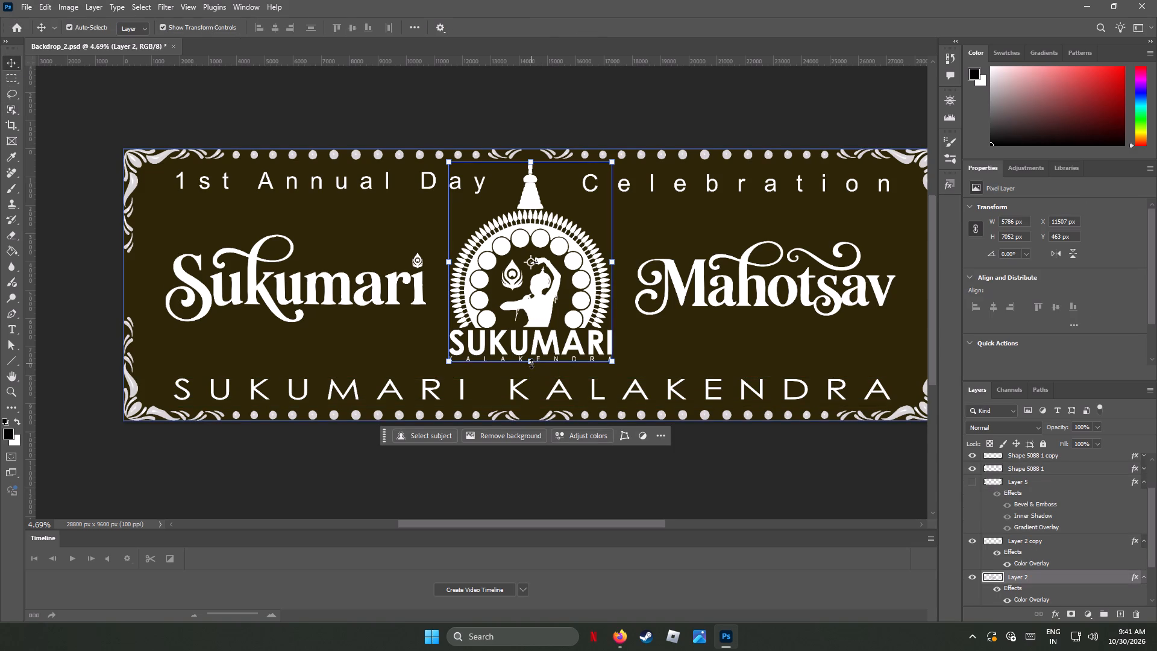
drag(531, 363, 531, 366)
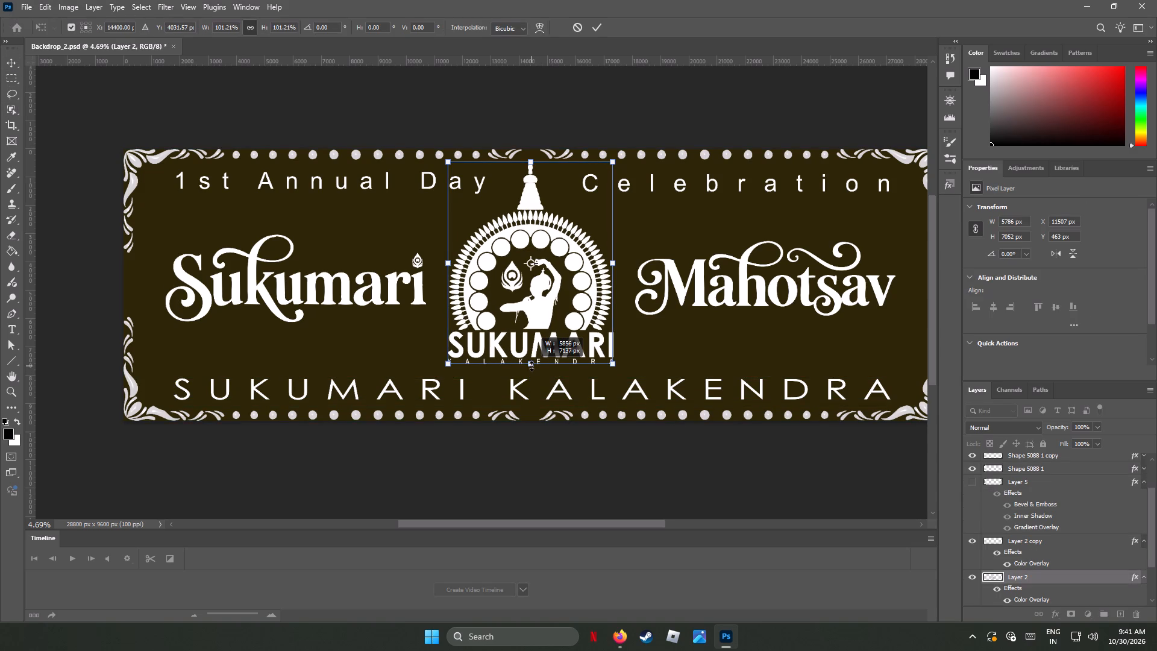
drag(531, 366, 531, 369)
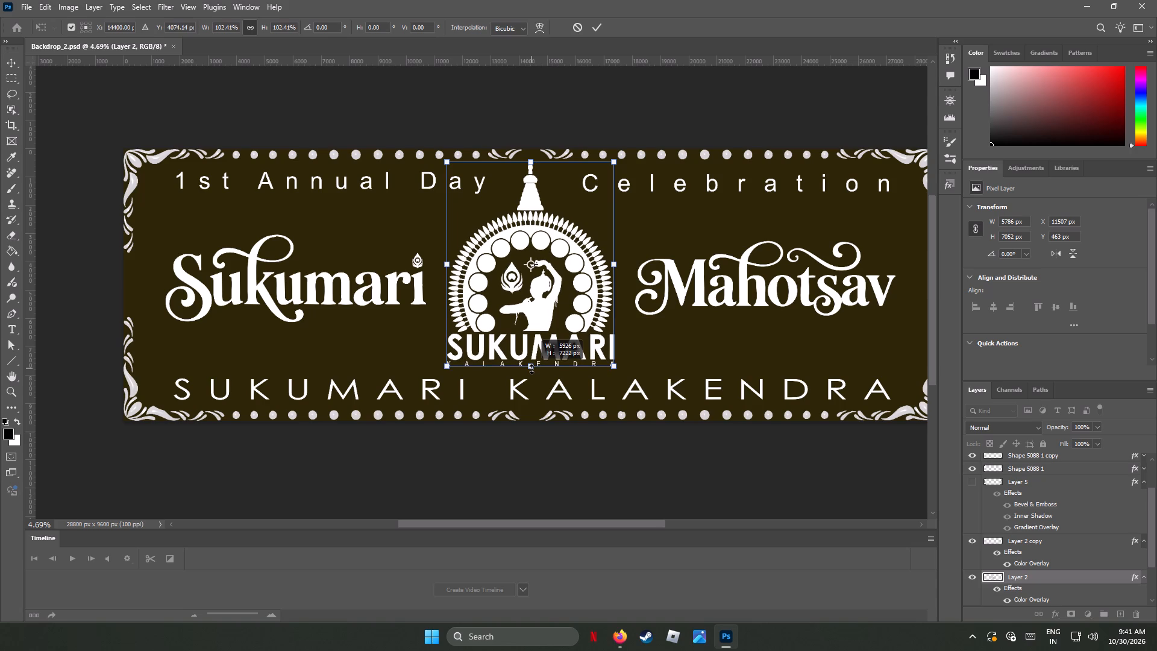
drag(531, 369, 532, 372)
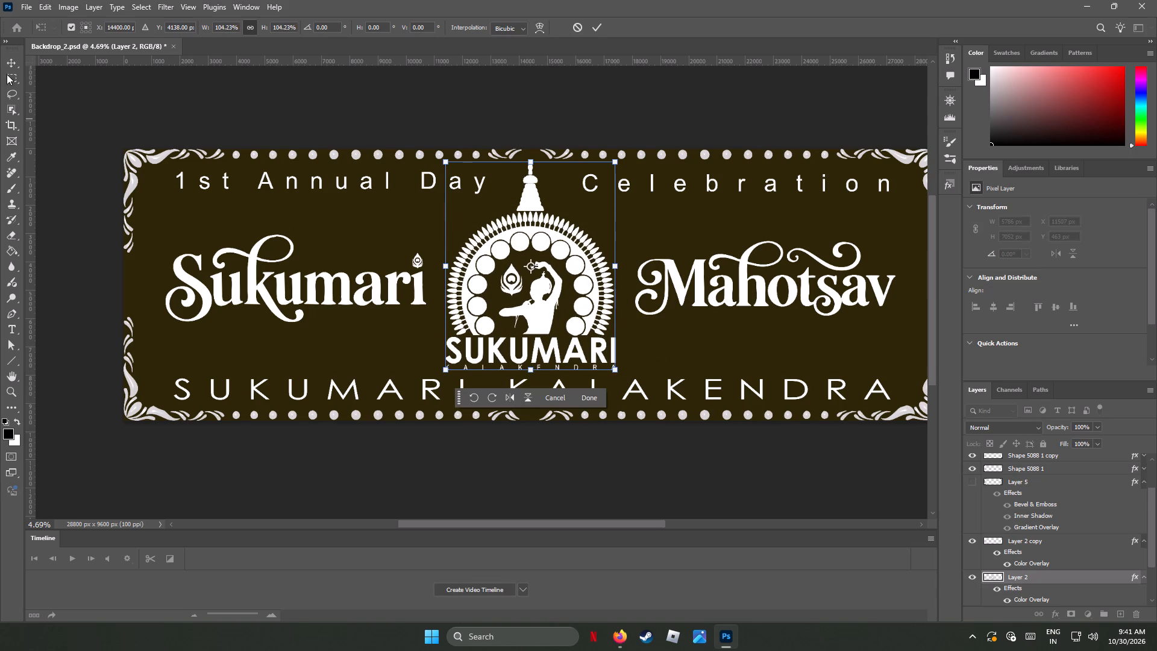
click(7, 62)
Apply the central logo's proportional enlargement of about 104%.
click(661, 327)
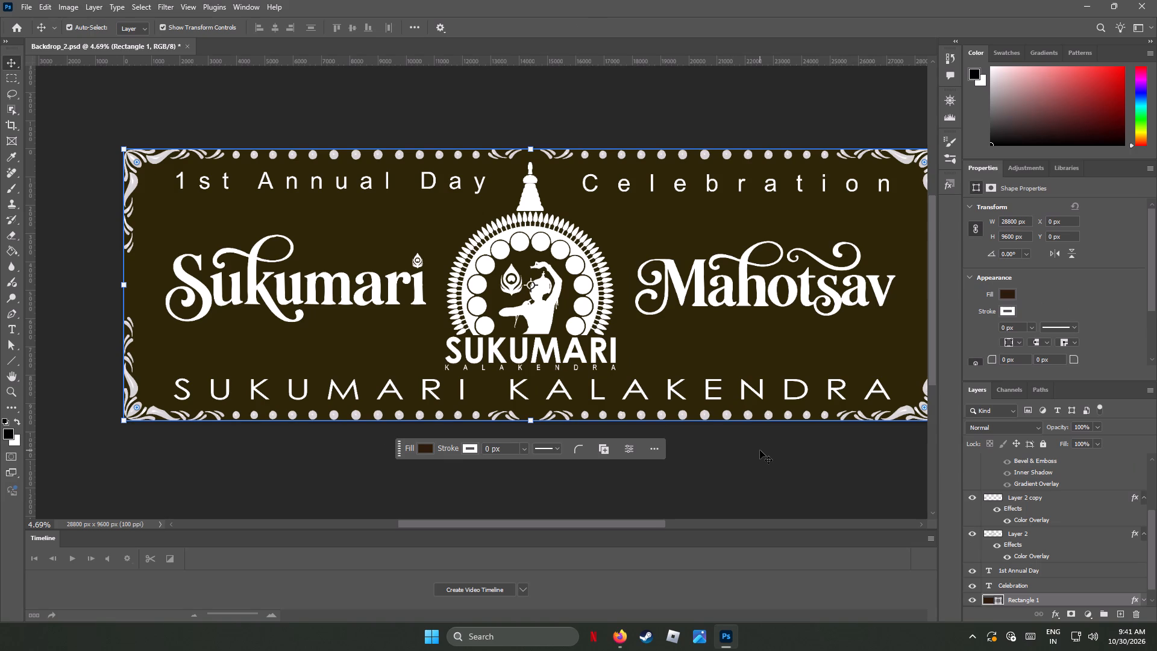
Edit the background rectangle's colour overlay, trying dark navy 08142e, purple 2e082a, maroon 2e0808, teal 082e2e and green 082e13.
drag(594, 523, 609, 523)
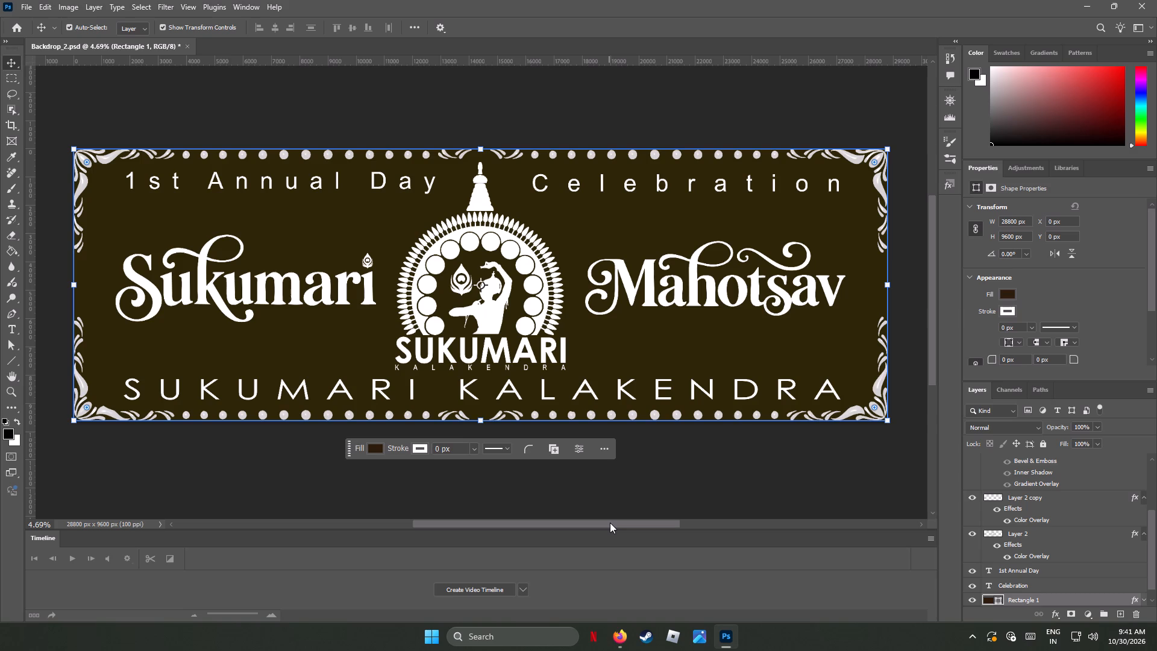
click(572, 231)
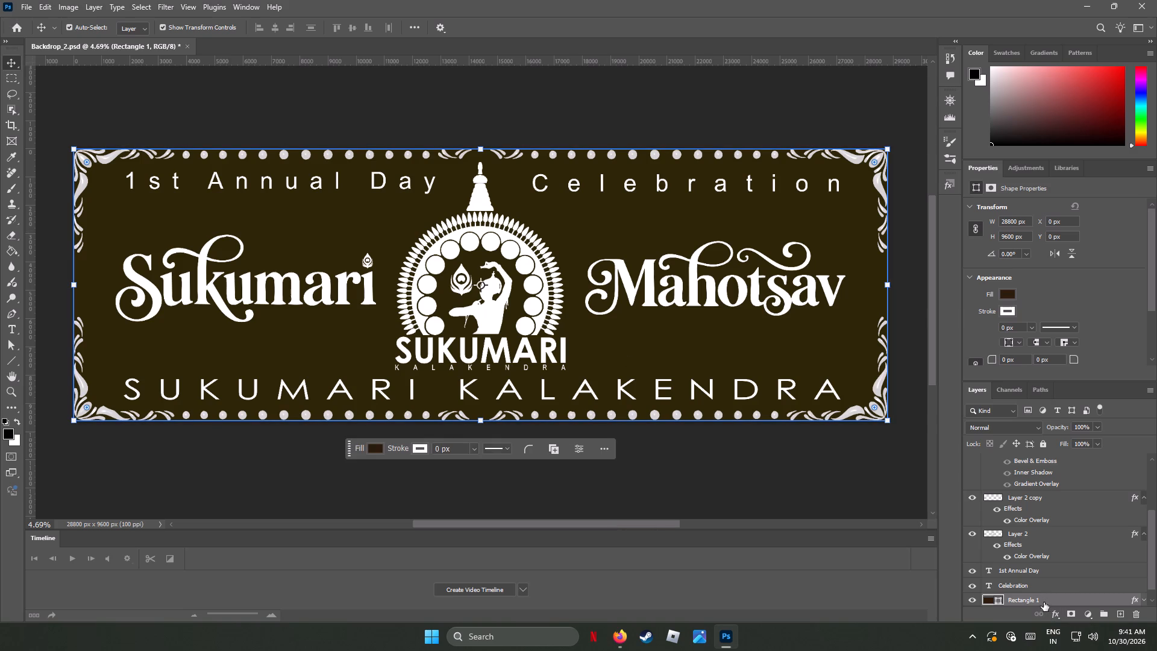
right_click(1043, 597)
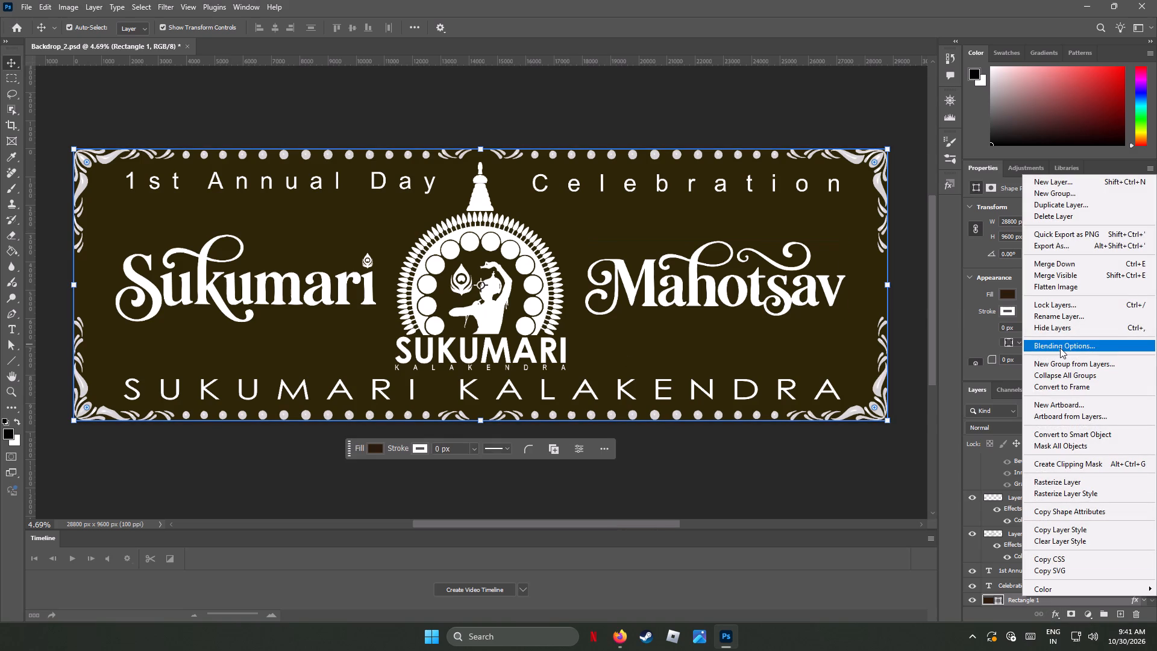
click(1060, 348)
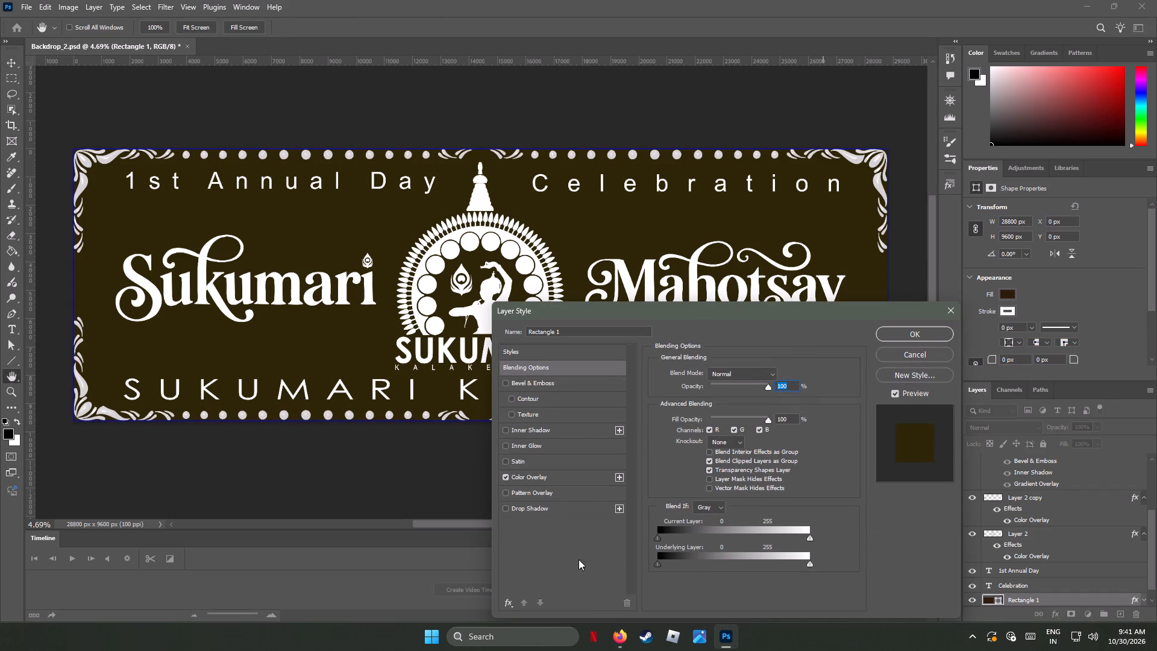
click(533, 475)
click(782, 371)
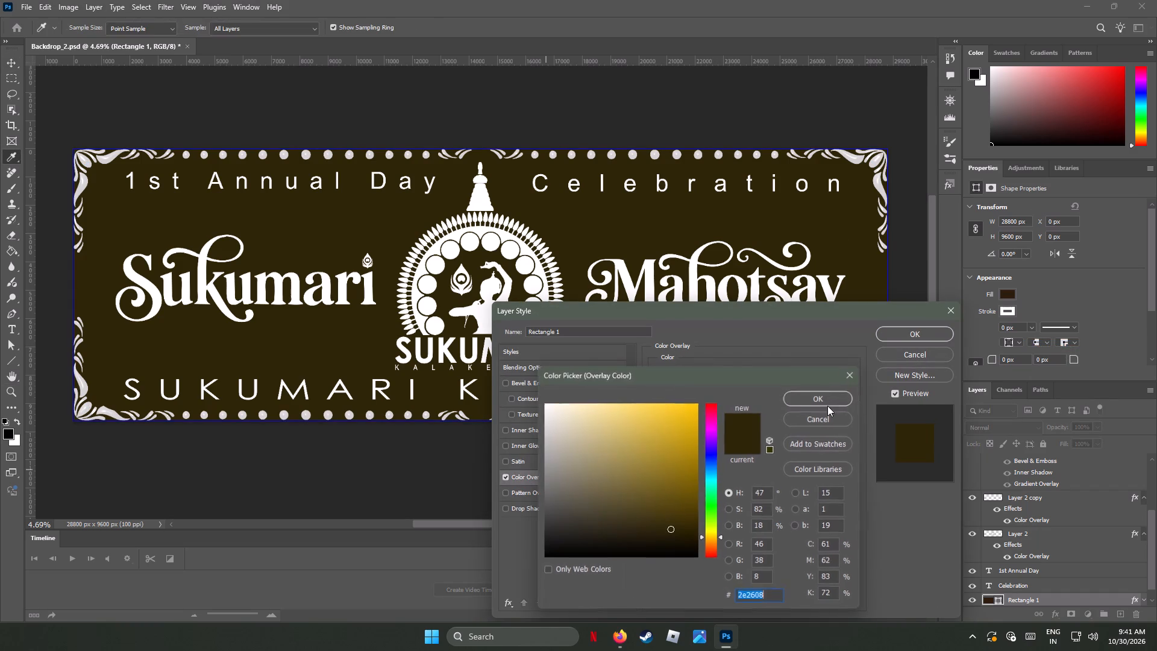
drag(721, 536, 724, 523)
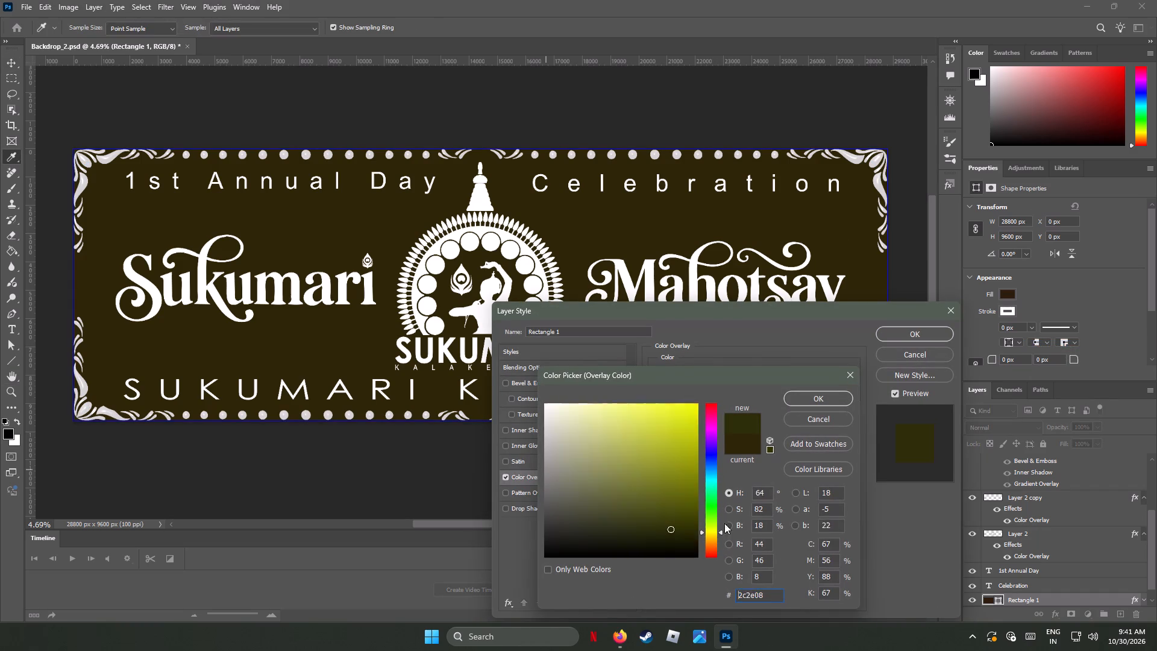
drag(724, 523, 727, 462)
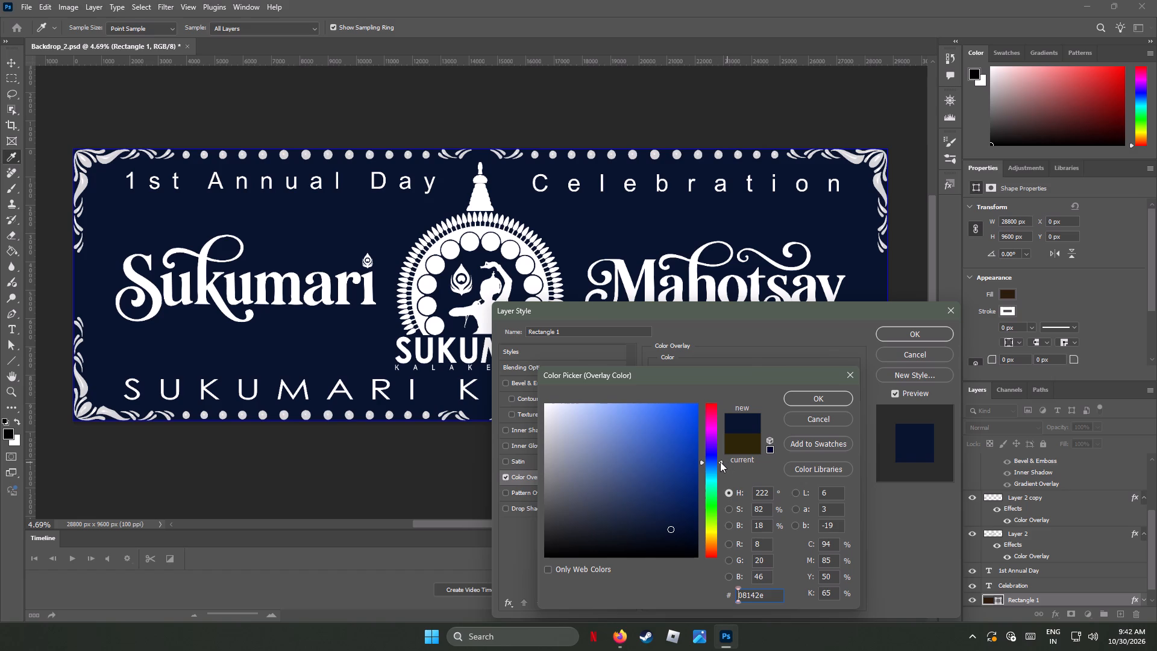
drag(720, 462, 726, 543)
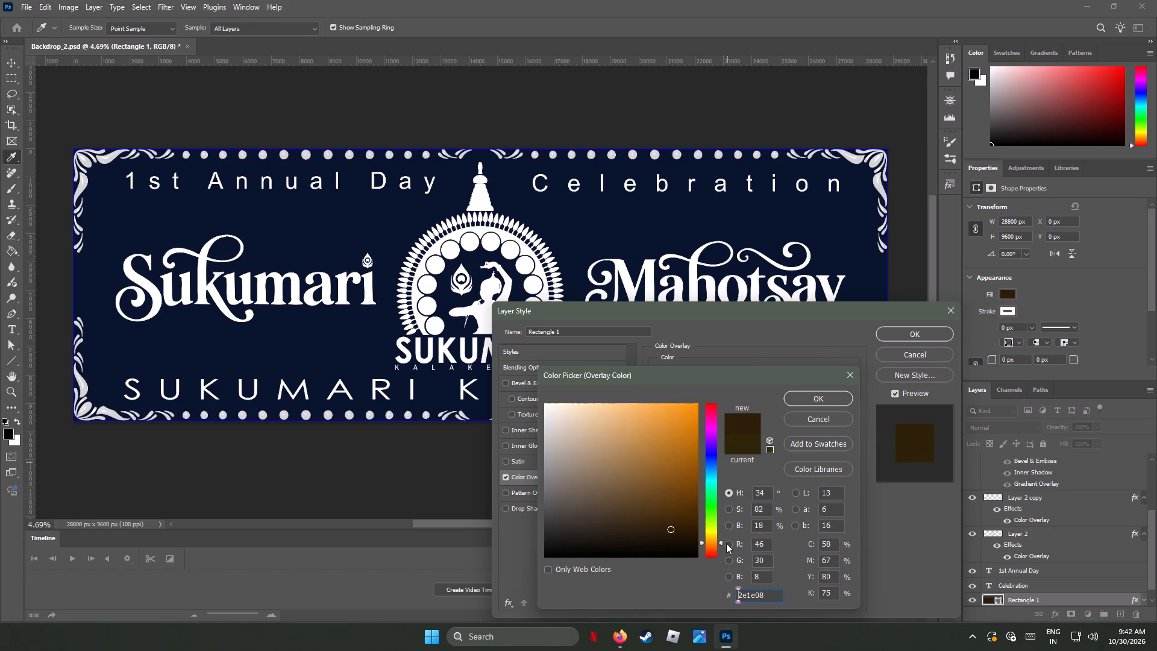
drag(726, 543, 721, 397)
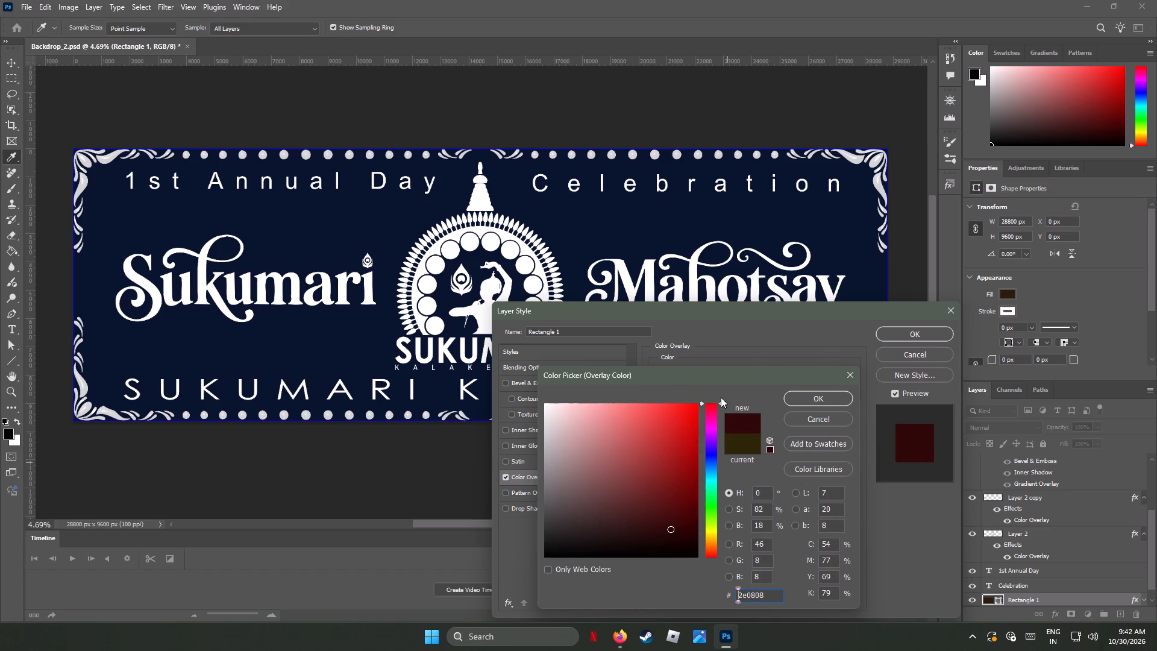
drag(721, 397, 721, 427)
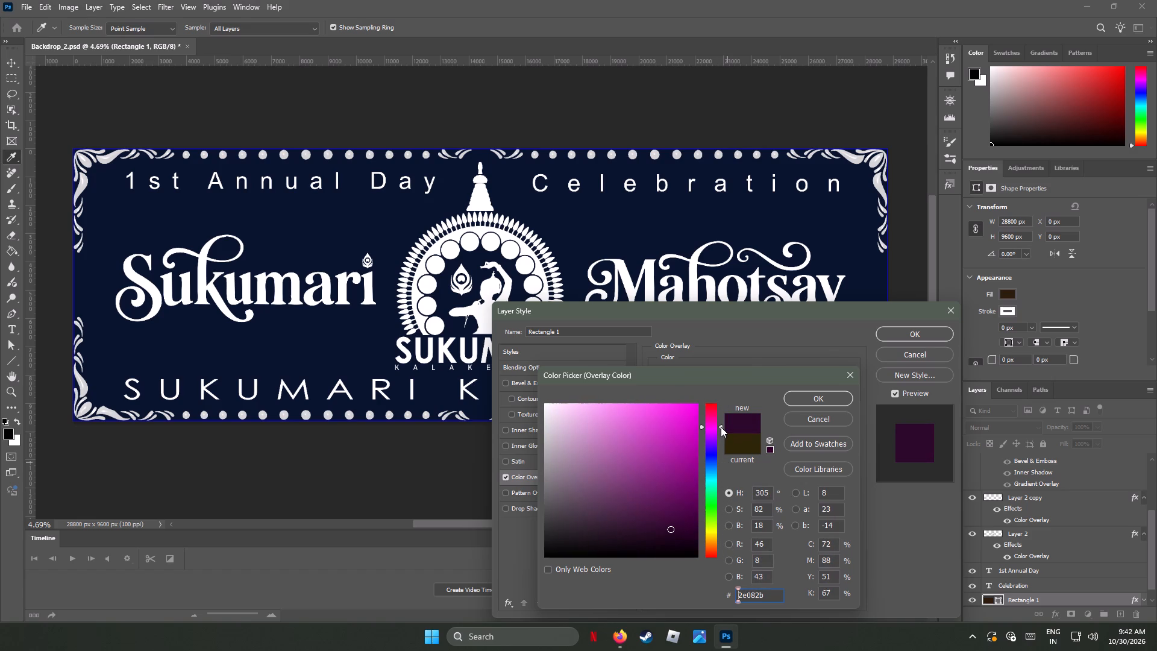
drag(721, 427, 721, 426)
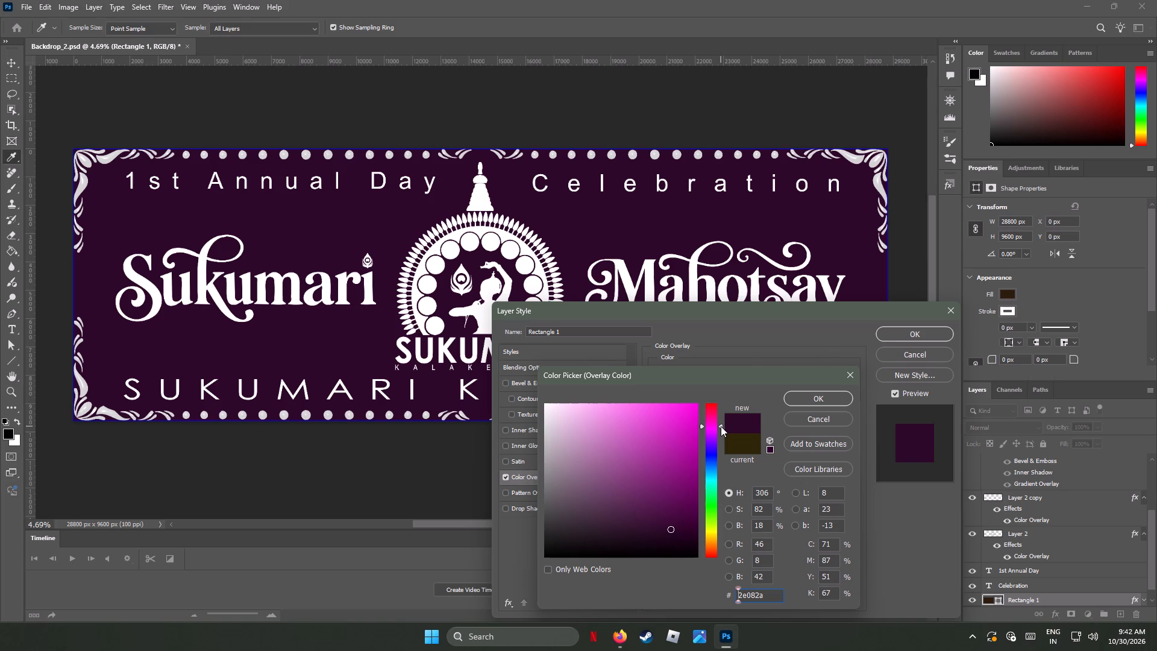
drag(721, 426, 732, 379)
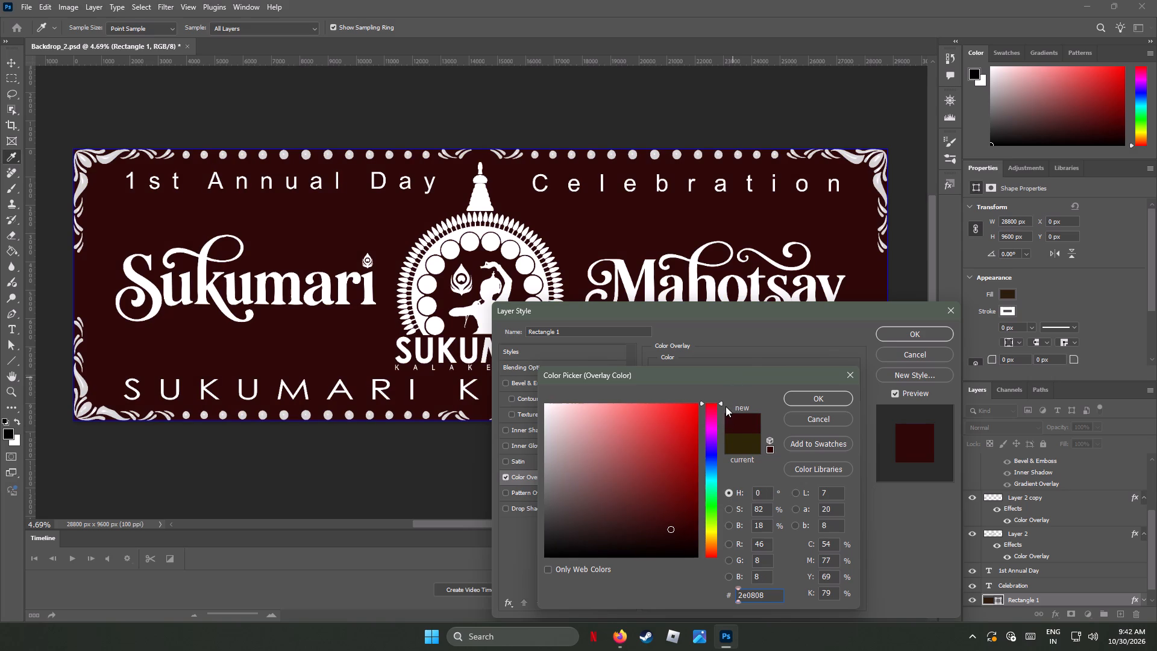
drag(723, 401, 724, 480)
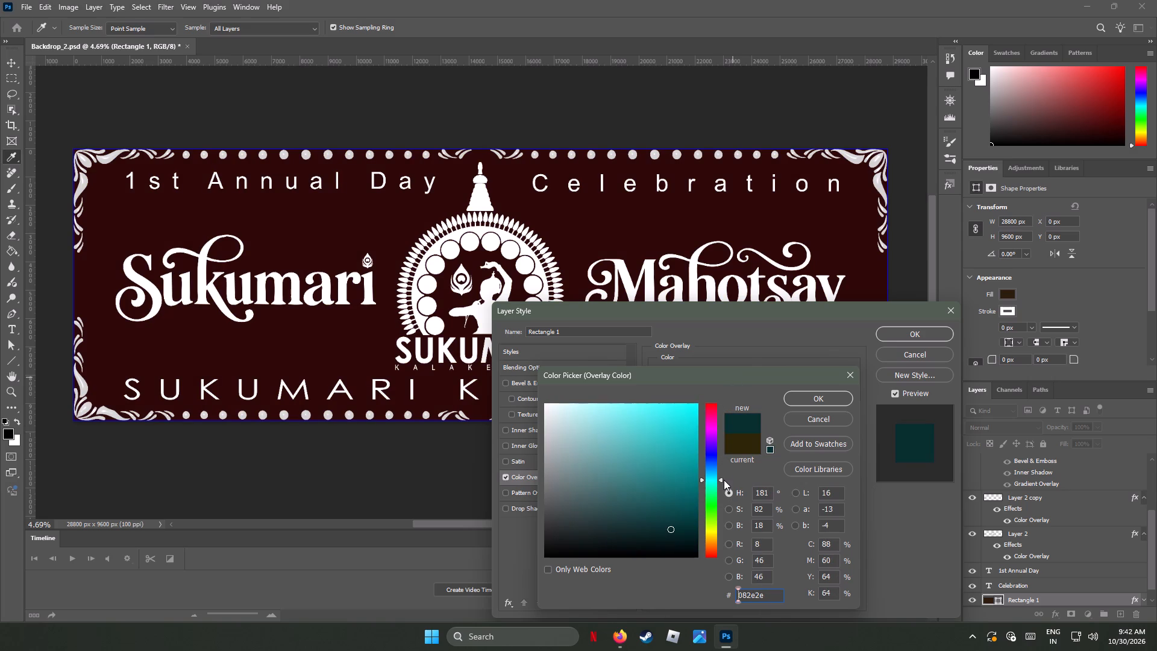
drag(724, 480, 724, 480)
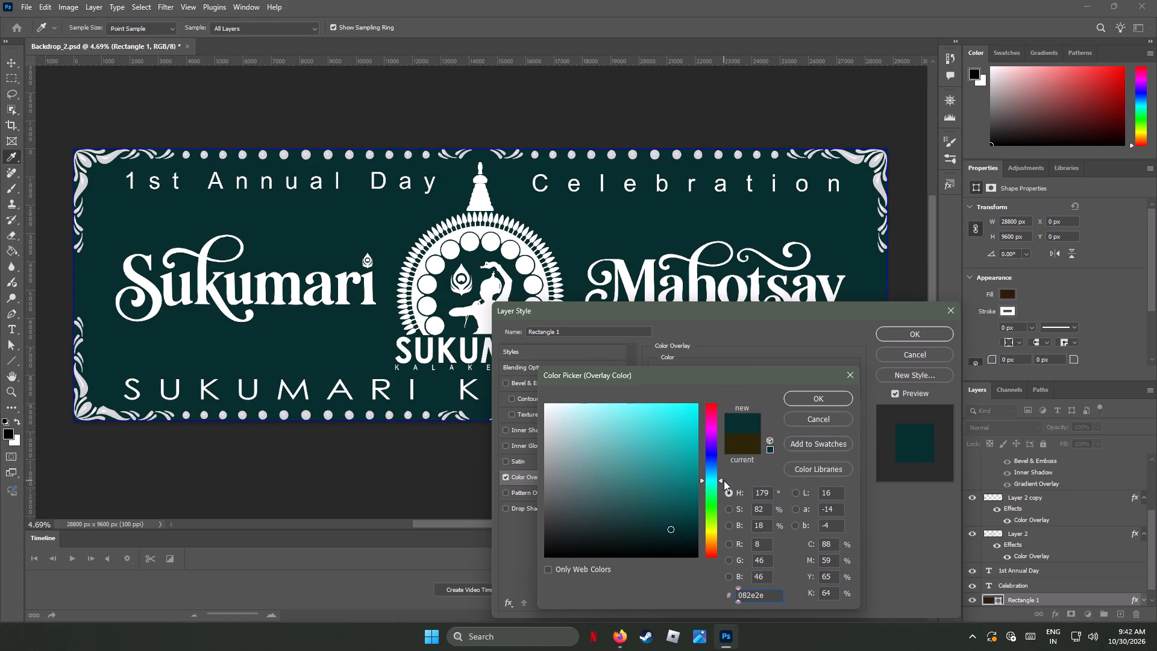
drag(724, 480, 724, 487)
drag(721, 481, 721, 494)
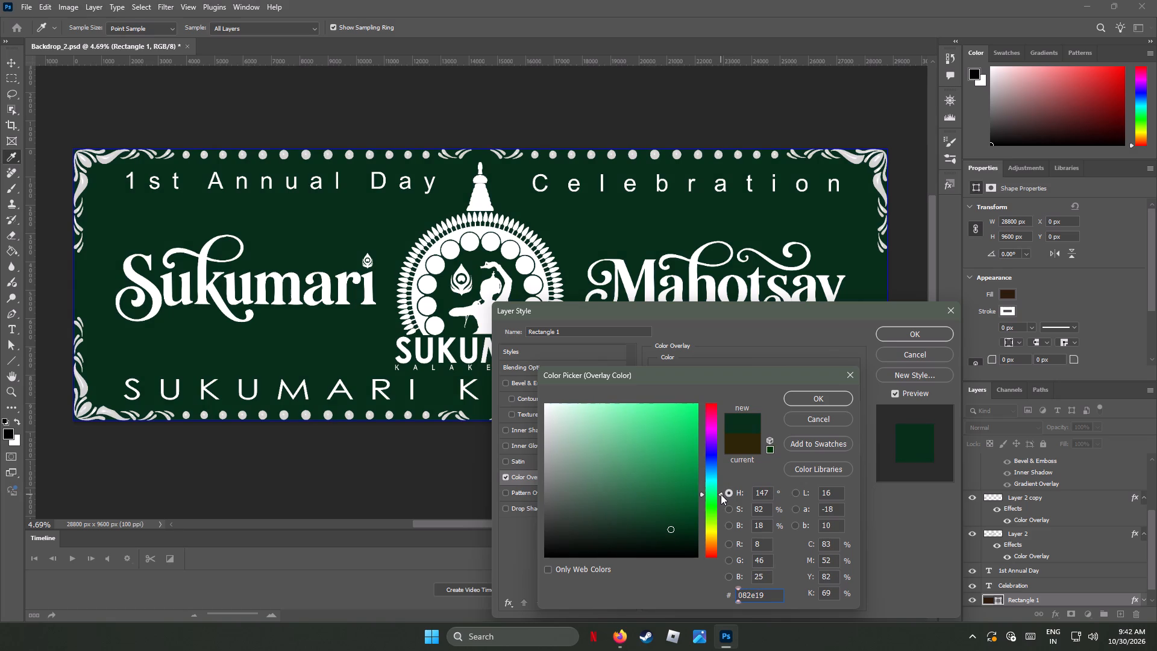
click(721, 494)
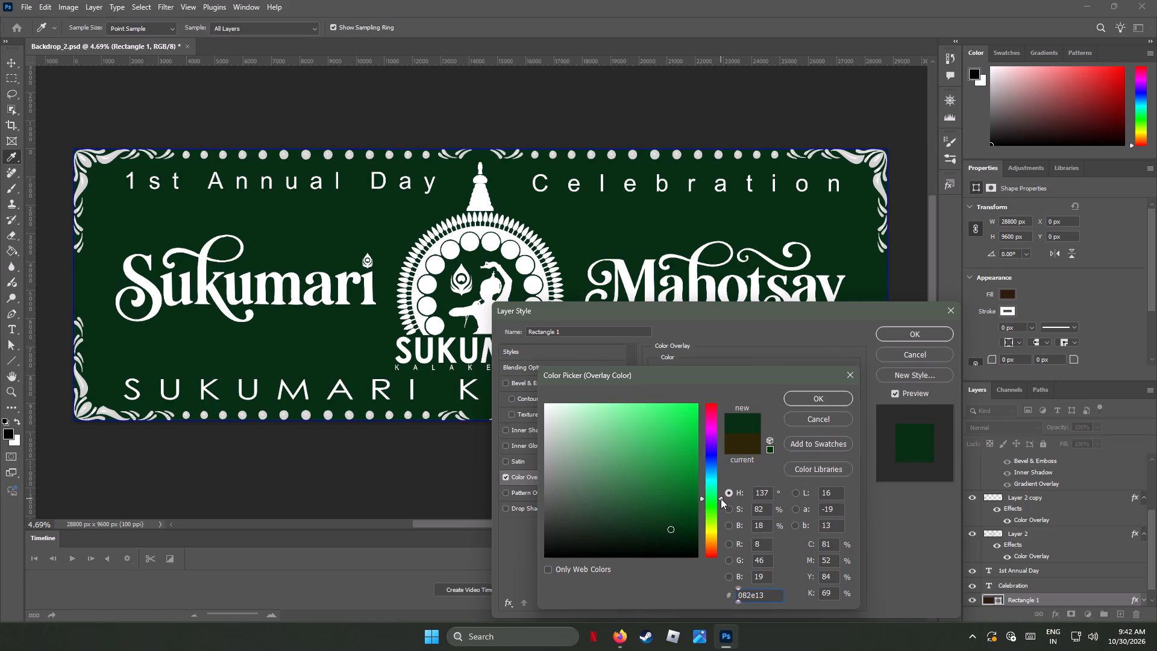
Compare dark blue and violet overlay hues for the background rectangle, and apply navy 08122e as its colour overlay.
drag(721, 498, 723, 467)
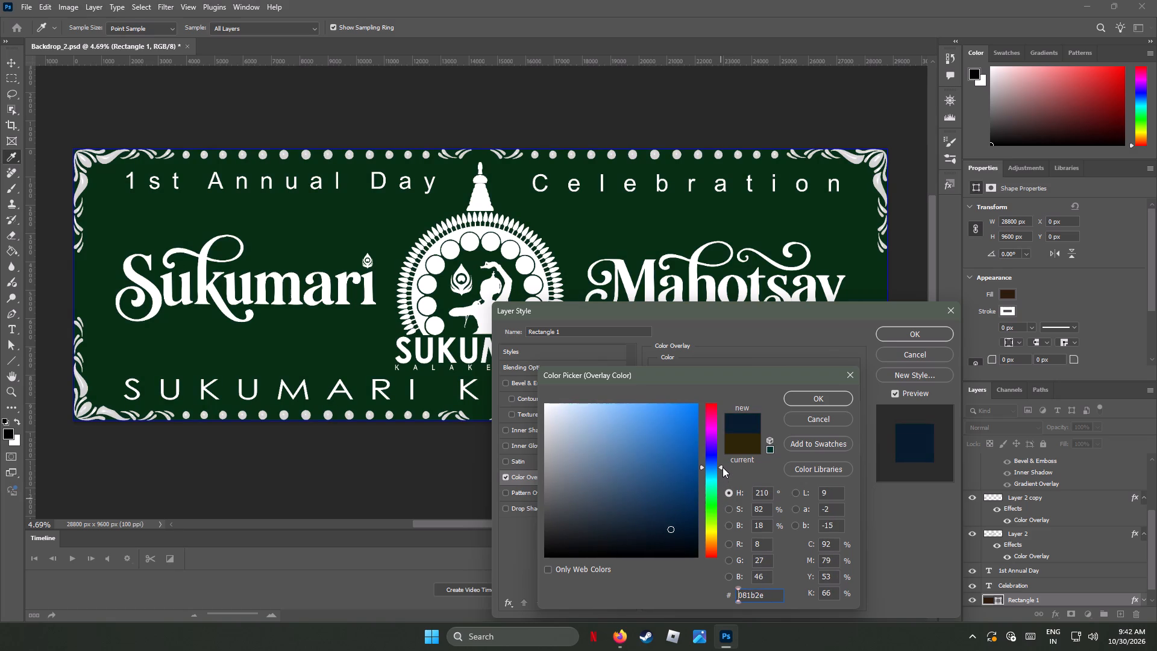
drag(723, 467, 723, 465)
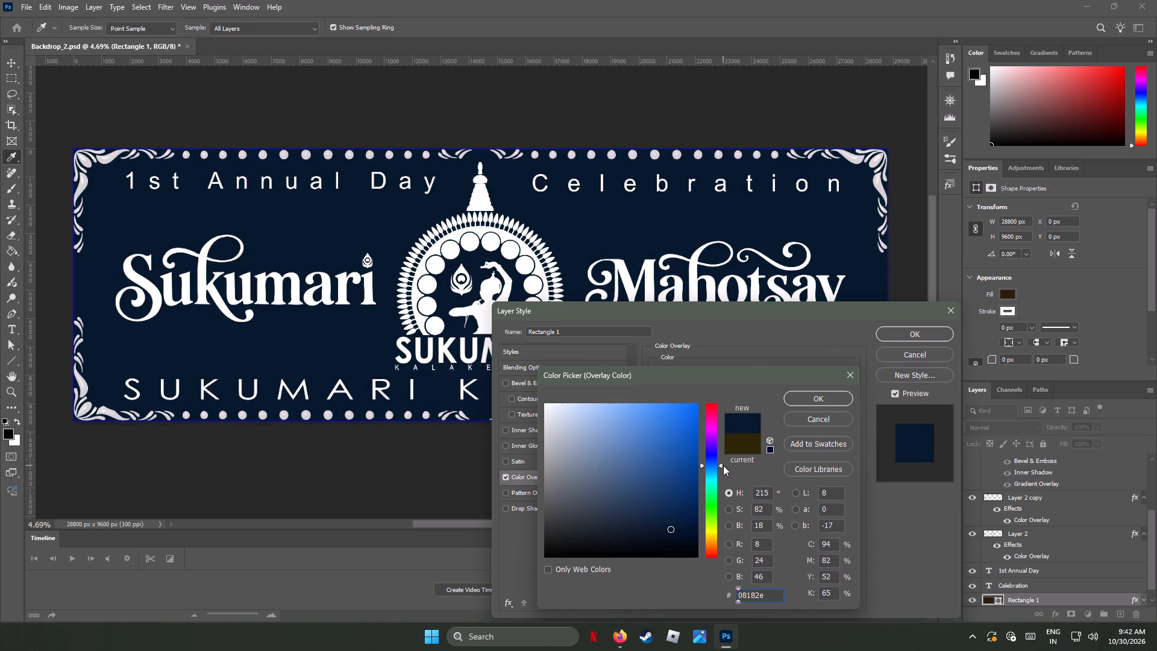
drag(723, 465, 724, 455)
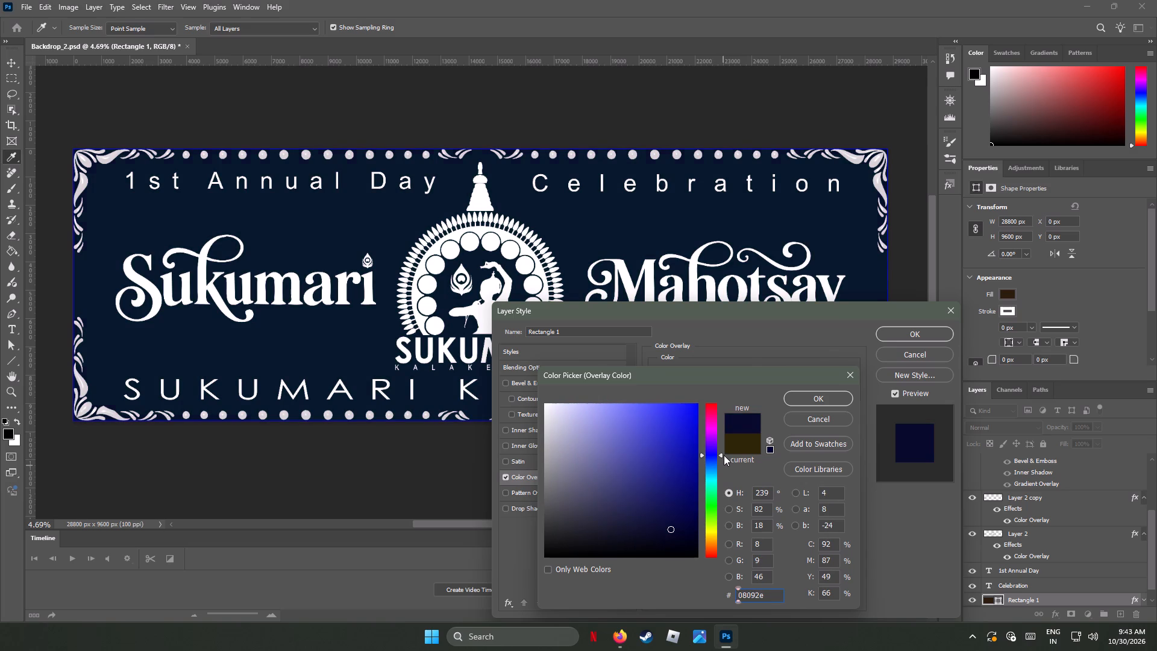
drag(724, 455, 725, 447)
drag(721, 454, 721, 445)
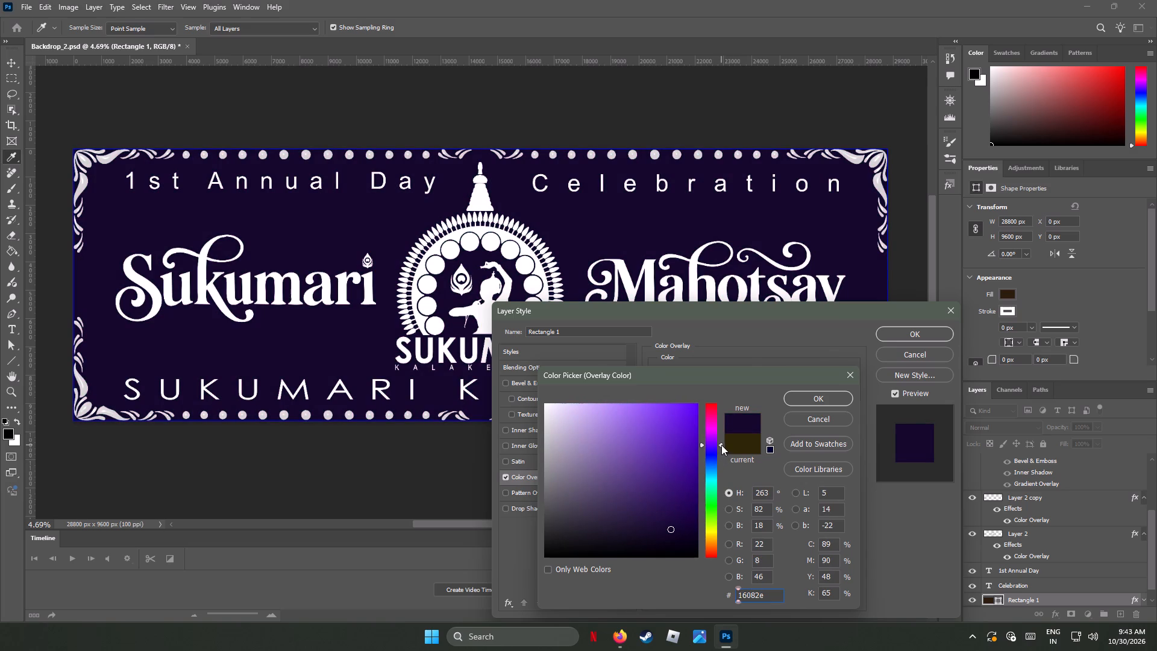
drag(721, 445, 721, 454)
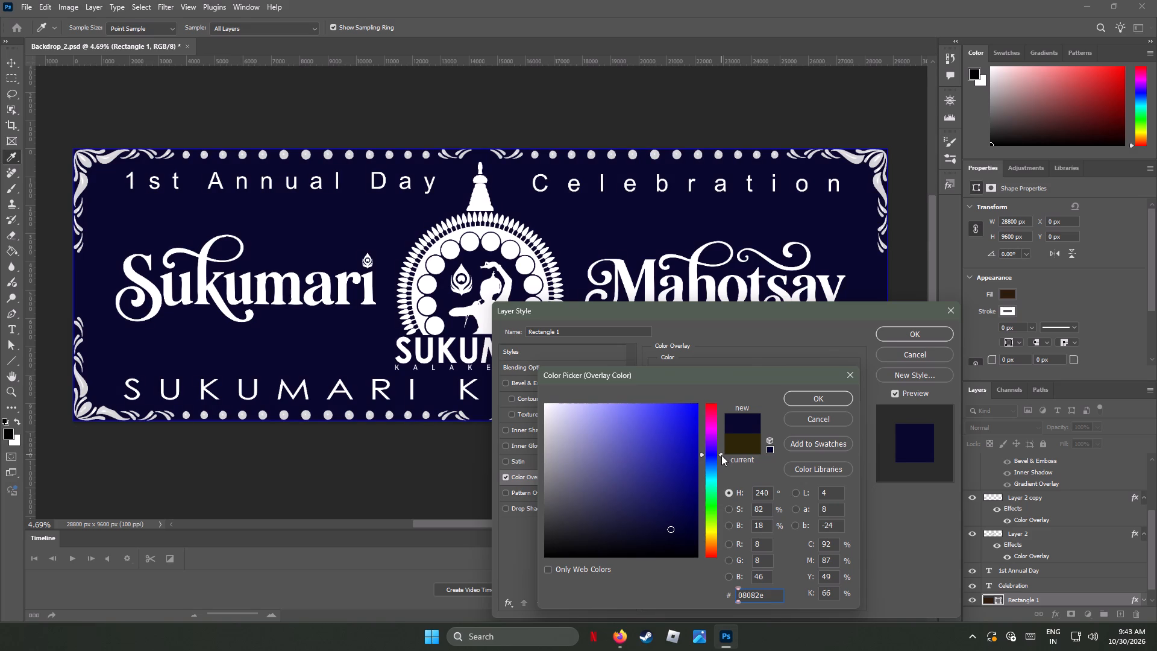
drag(721, 455, 722, 456)
drag(722, 456, 722, 461)
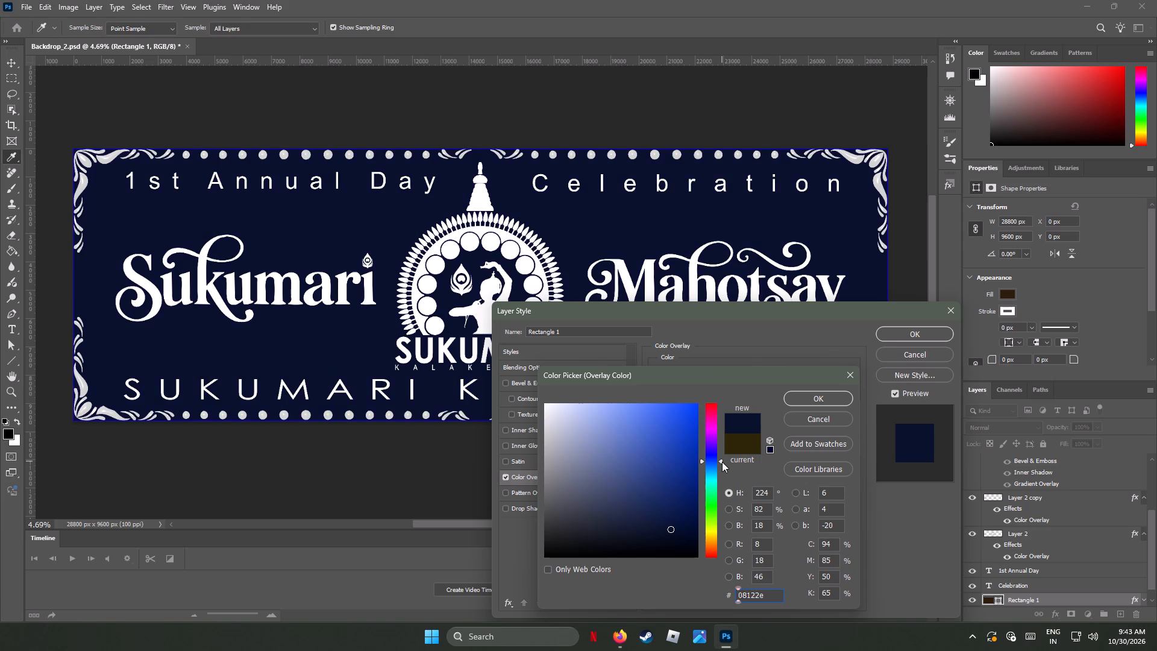
click(795, 396)
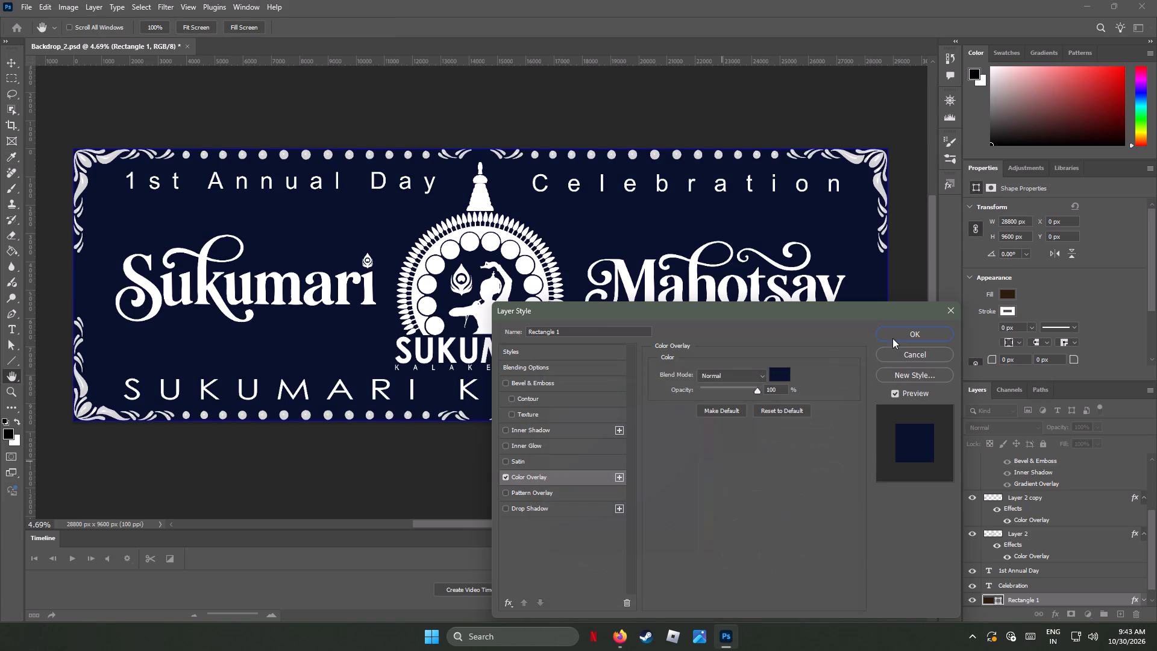
click(895, 337)
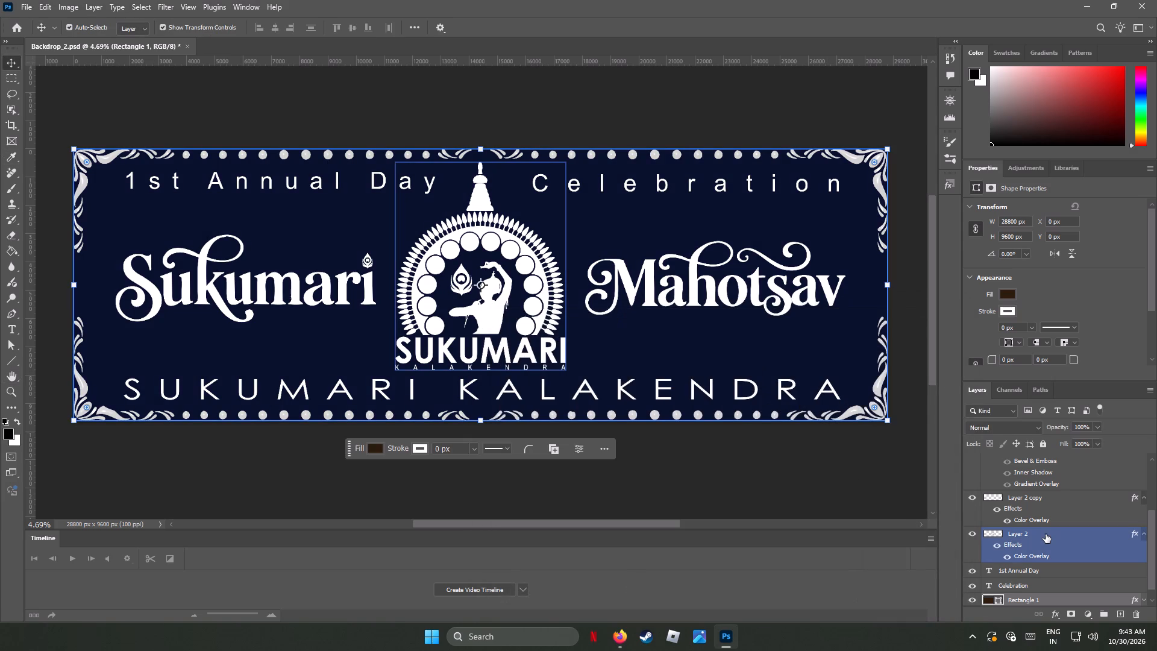